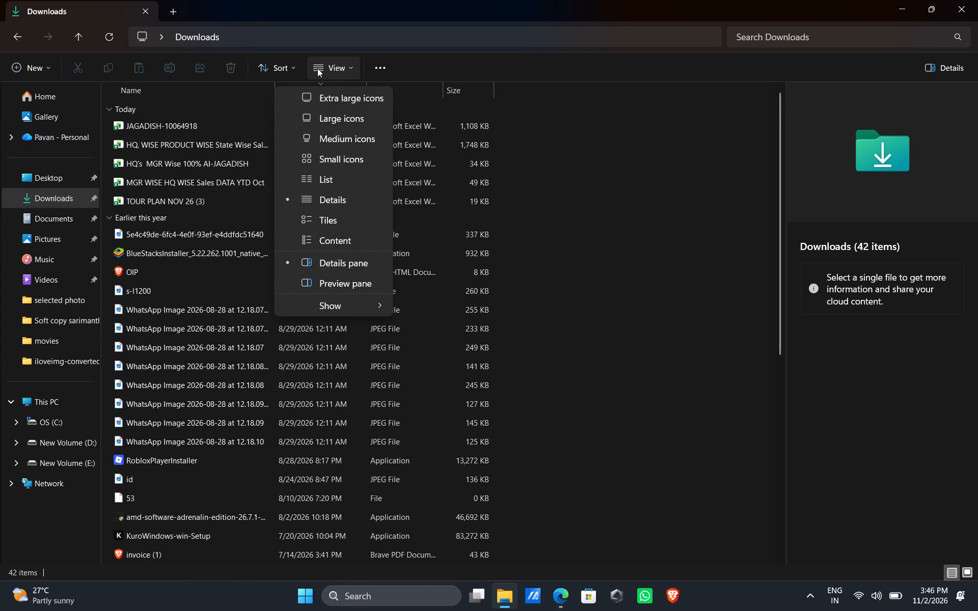
Display the Downloads folder contents as medium icons.
click(324, 138)
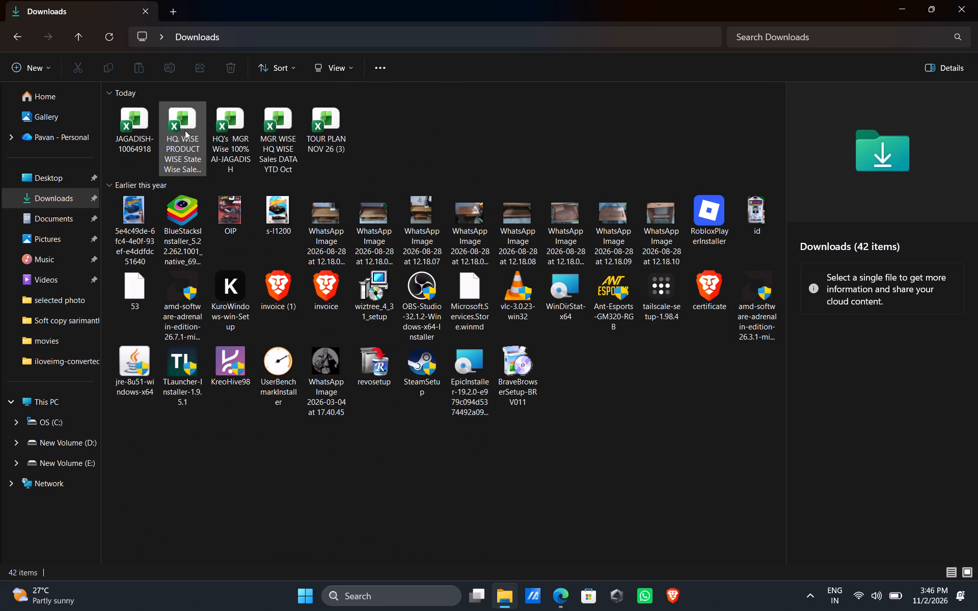
Open the MGR WISE HQ WISE Sales DATA YTD Oct workbook from Downloads and enable editing.
double_click(277, 118)
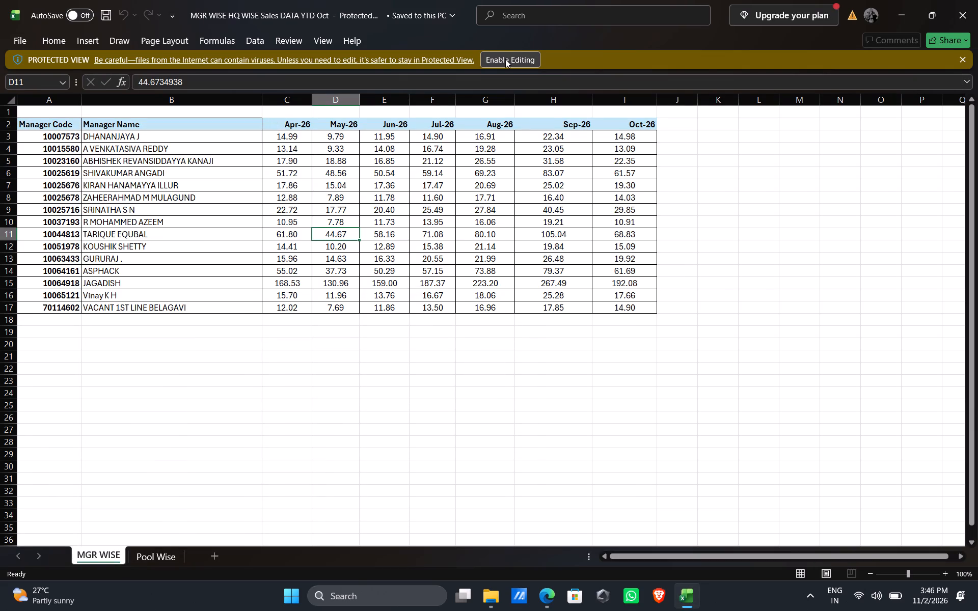
click(505, 59)
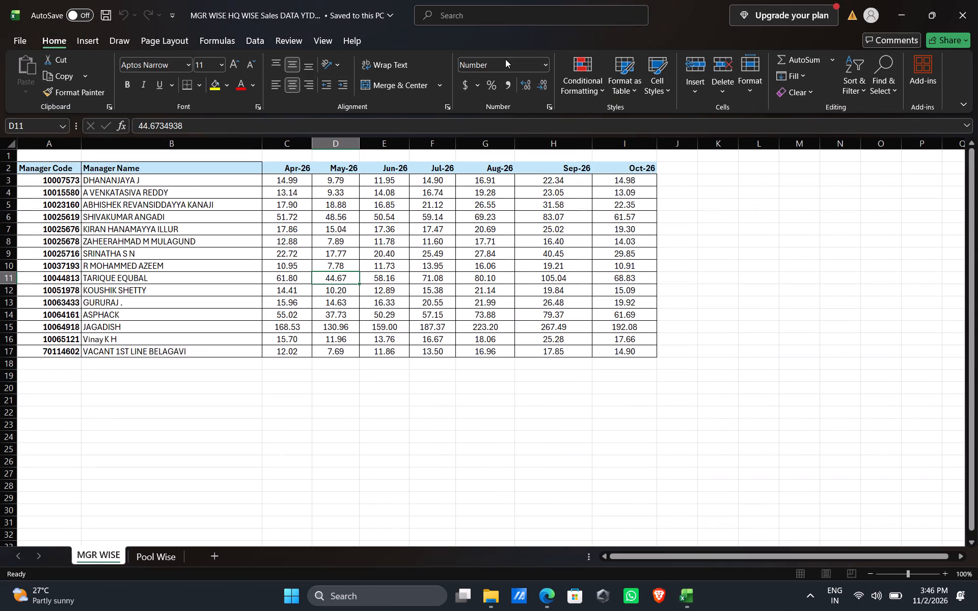
click(737, 191)
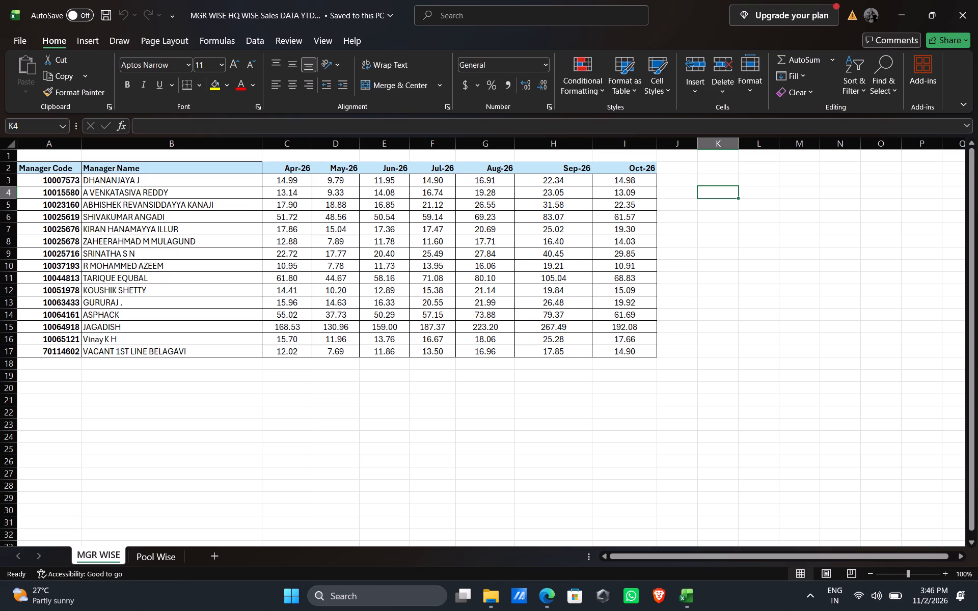
Turn on filtering for the header row of the Pool Wise sheet, starting from the HQ heading.
click(159, 554)
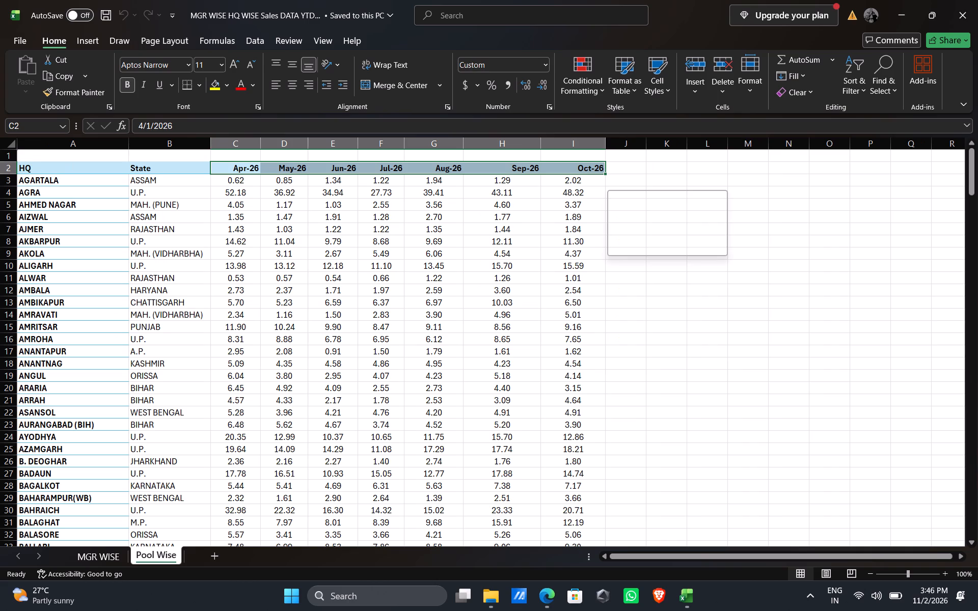
click(61, 171)
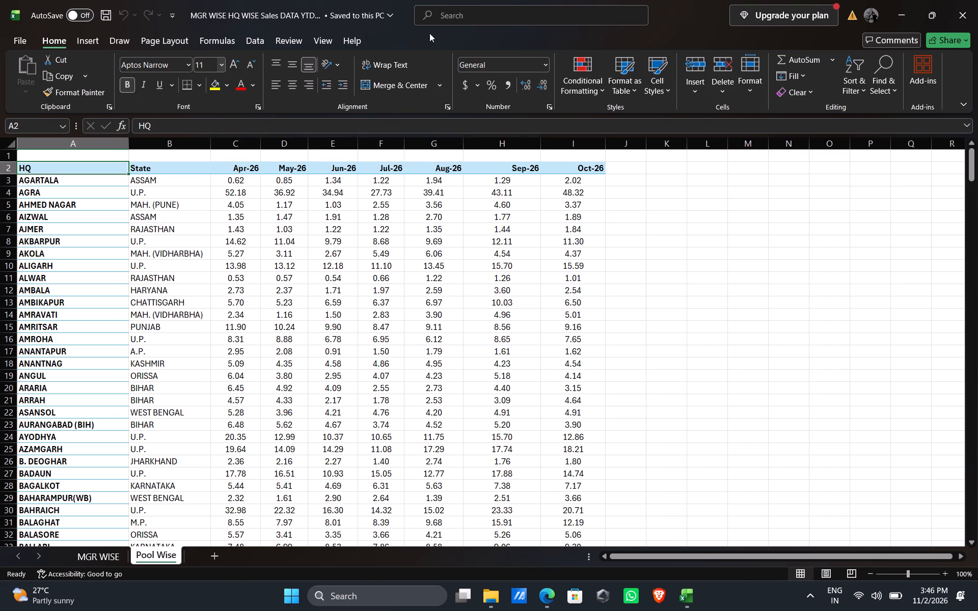
click(318, 42)
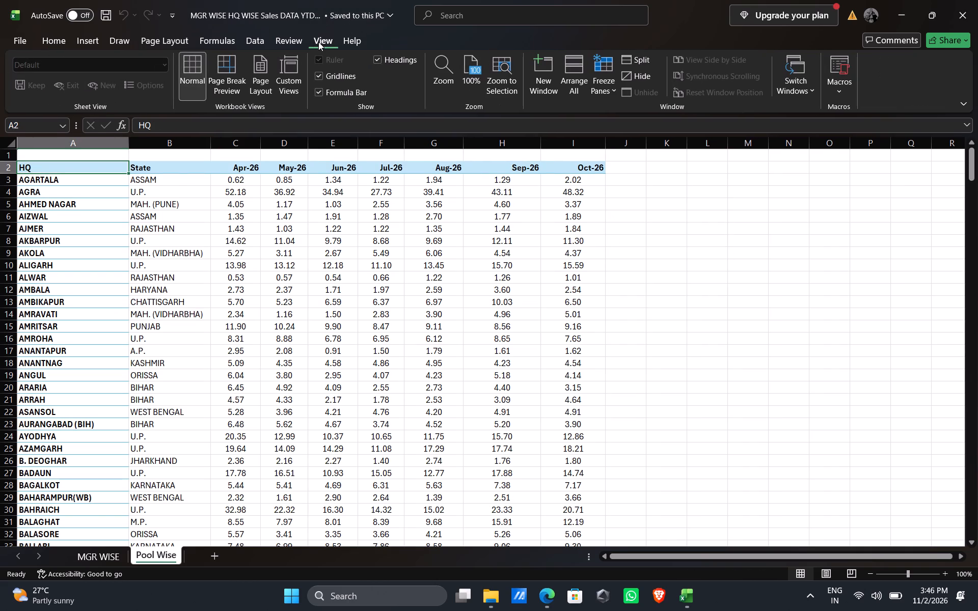
click(49, 43)
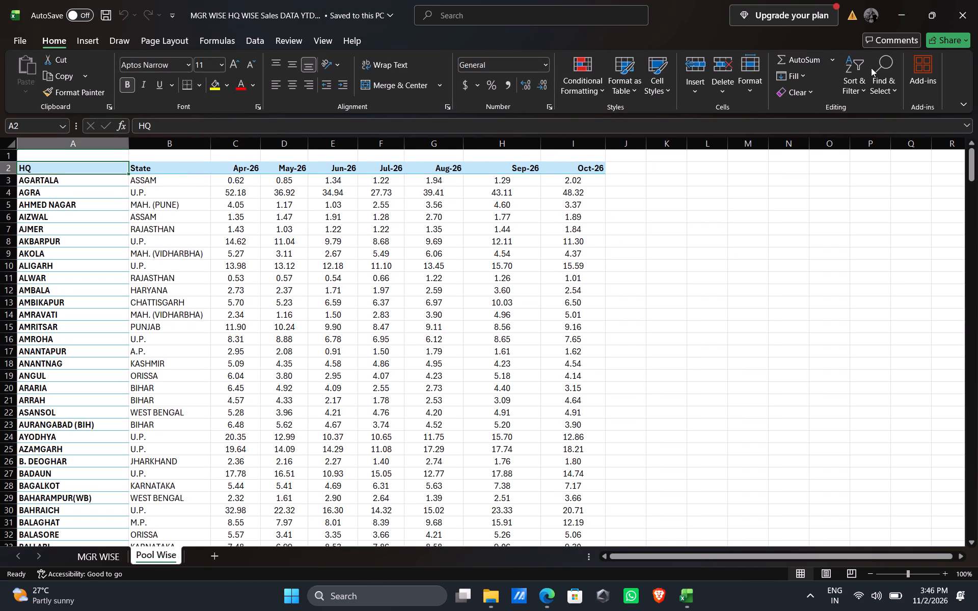
click(863, 90)
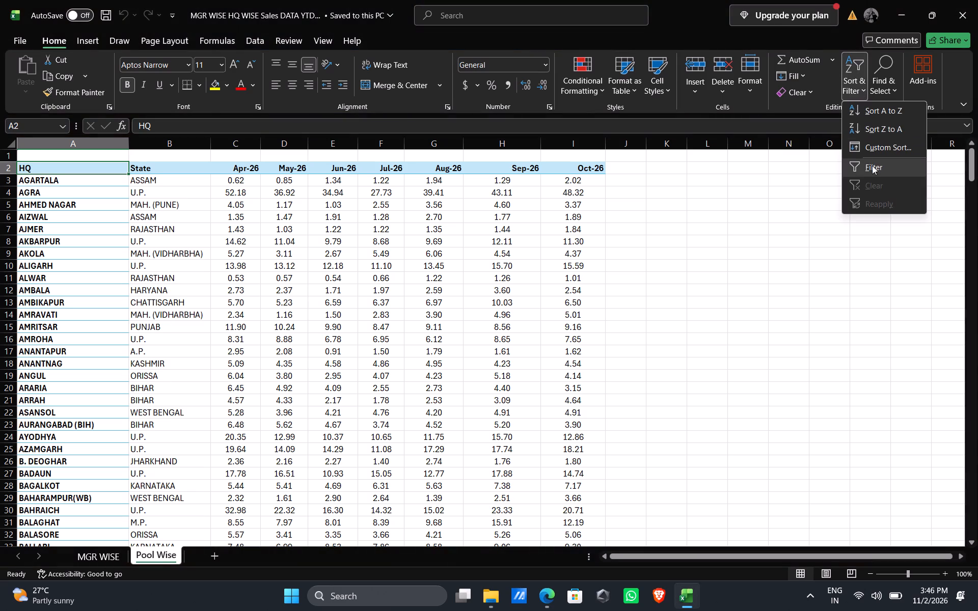
click(872, 165)
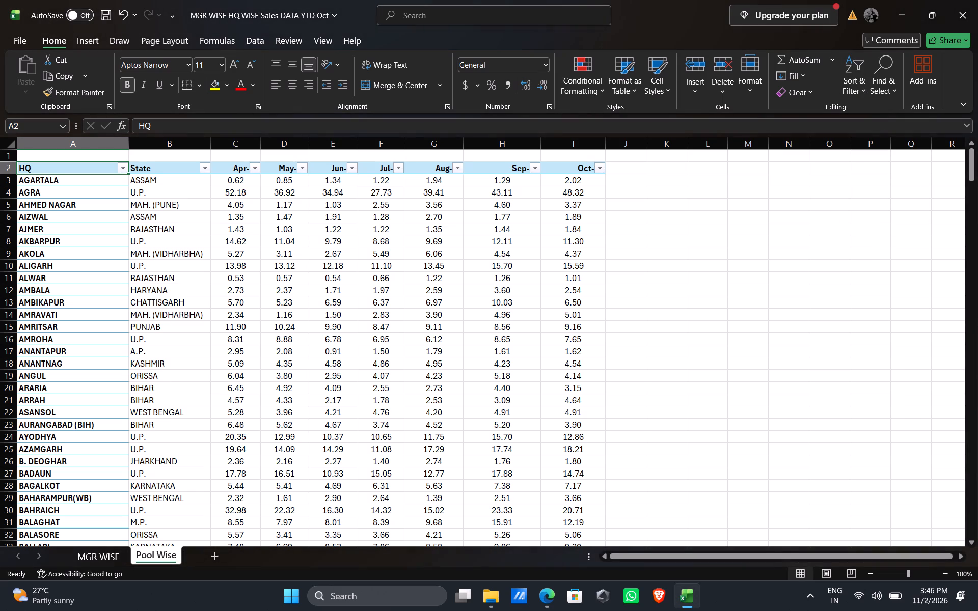
Filter the State column to show only KARNATAKA.
click(206, 172)
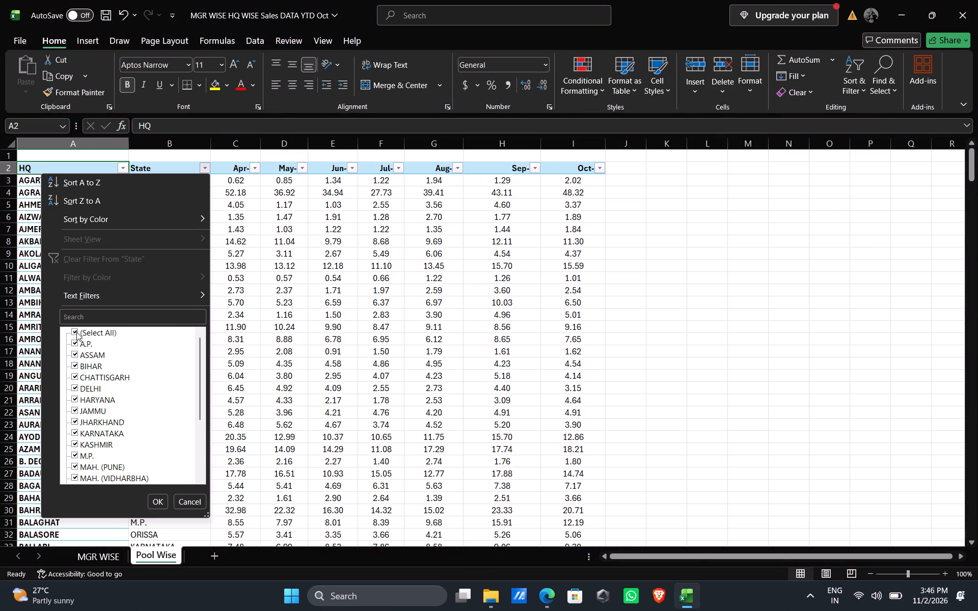
click(76, 332)
click(85, 432)
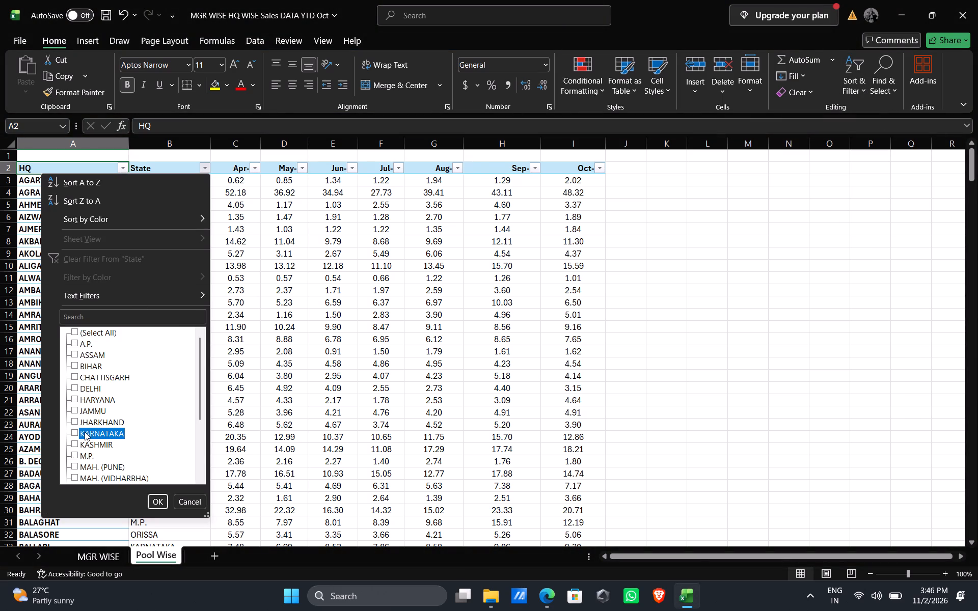
drag(201, 377, 199, 454)
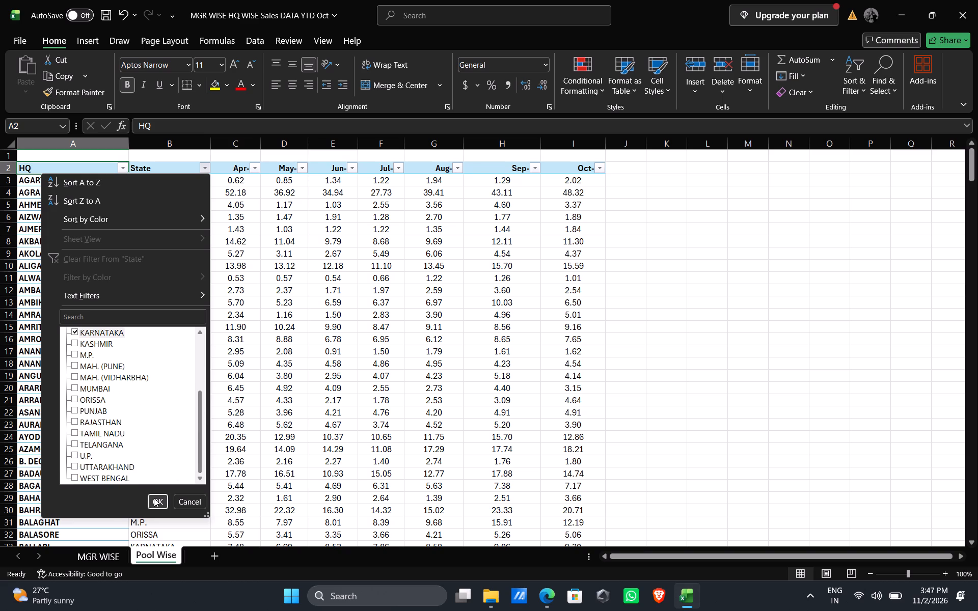
click(157, 502)
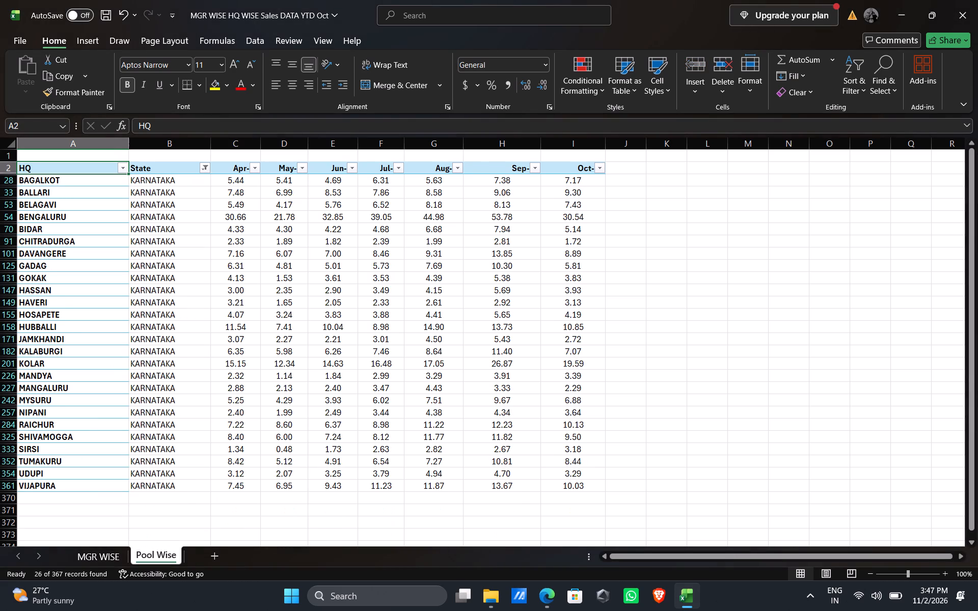
Narrow the Sep-26 and Oct-26 columns to about the width of the other month columns.
click(586, 144)
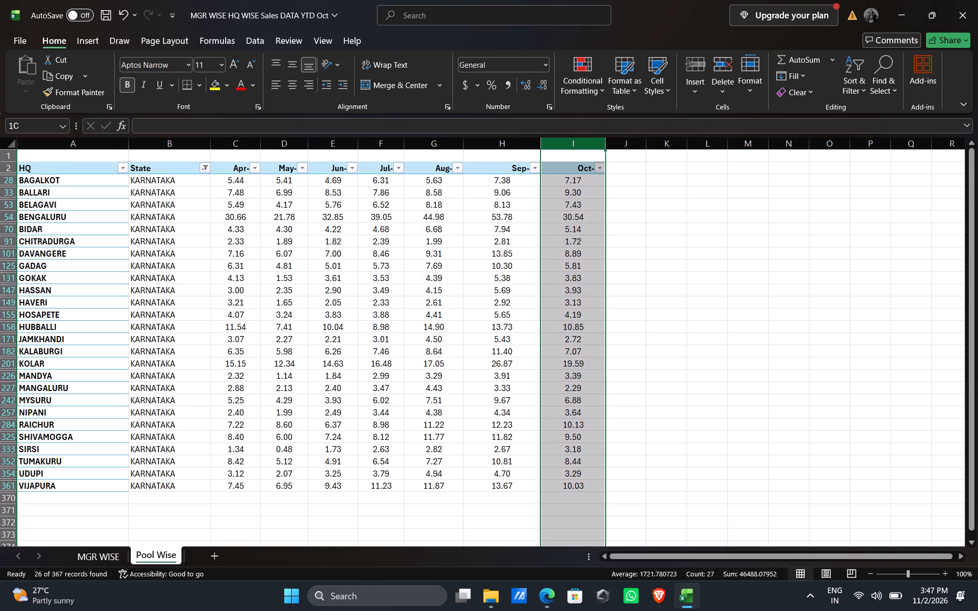
drag(541, 142, 531, 142)
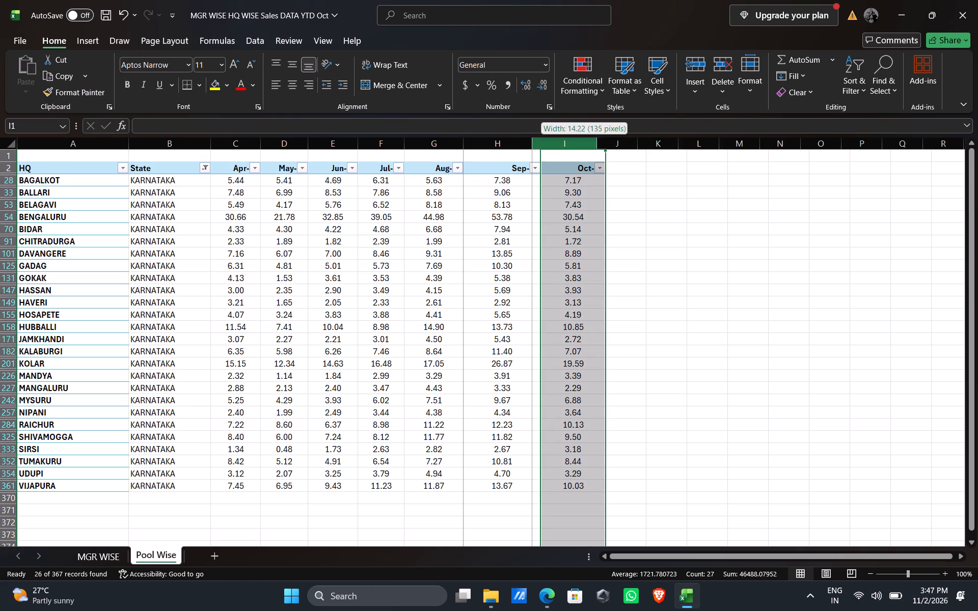
drag(531, 142, 520, 142)
drag(584, 146, 573, 145)
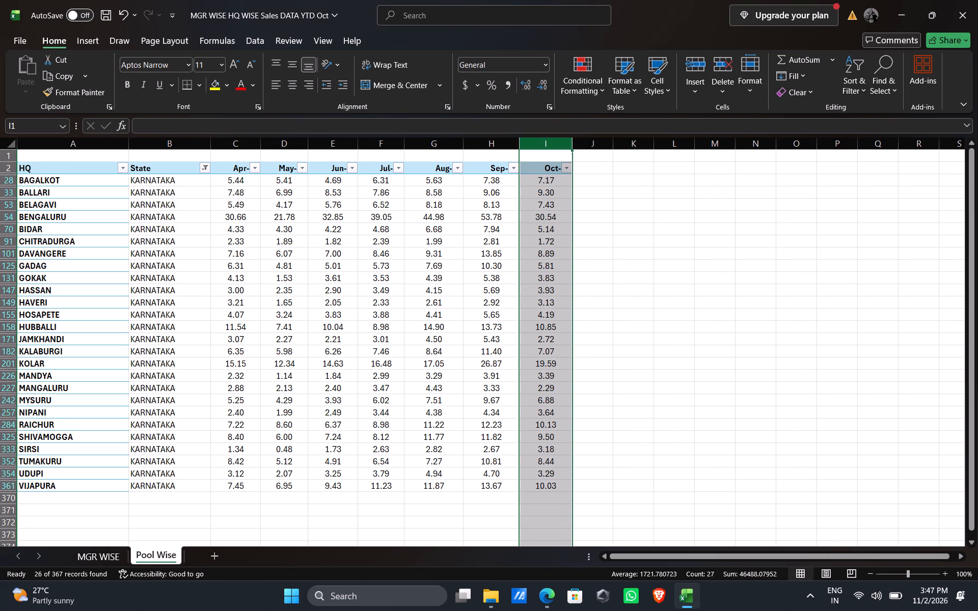
drag(520, 143, 514, 142)
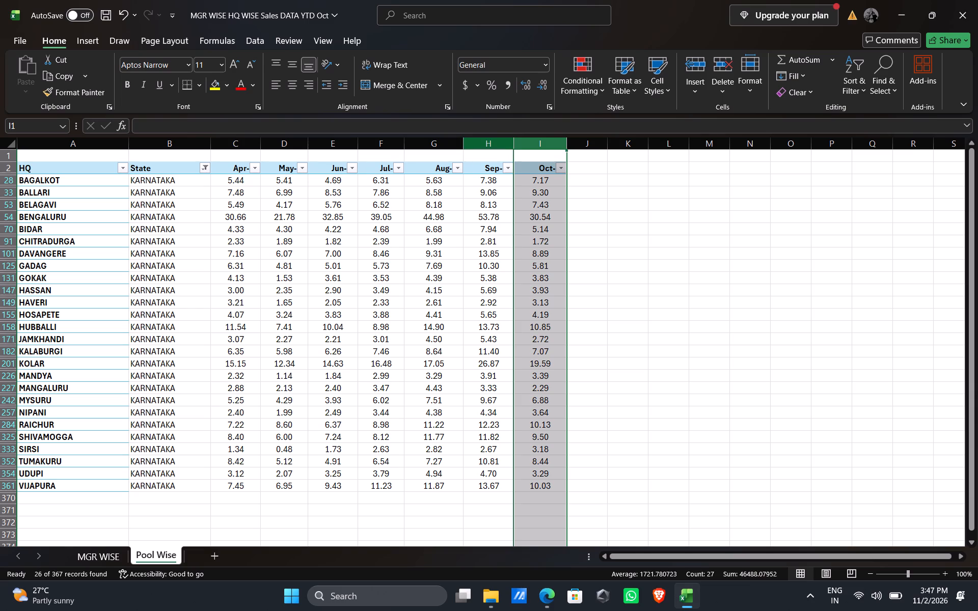
Calculate BAGALKOT's average for Aug-26 to Oct-26 in J28 with =AVERAGE(G28:I28).
drag(416, 182, 540, 183)
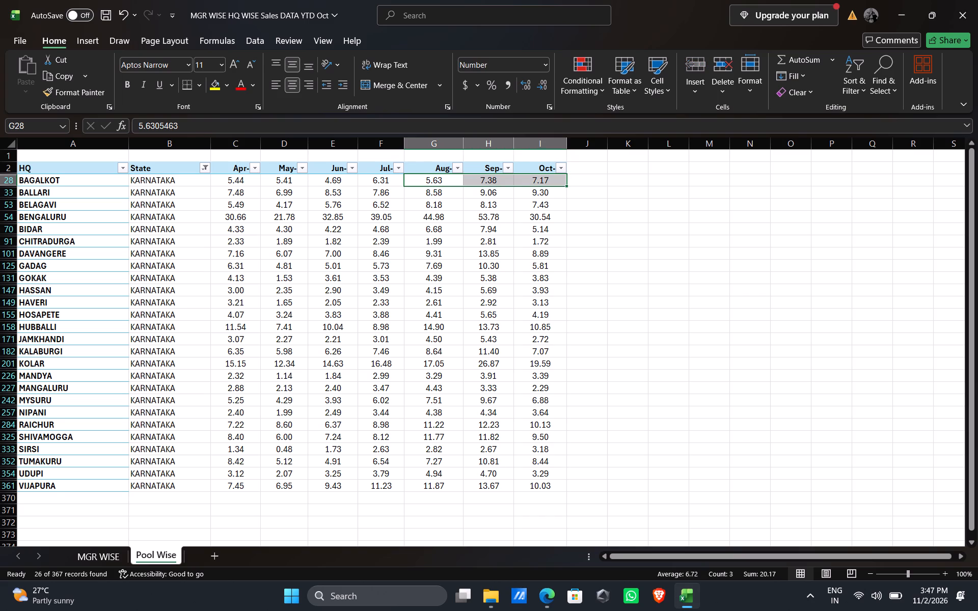
click(593, 179)
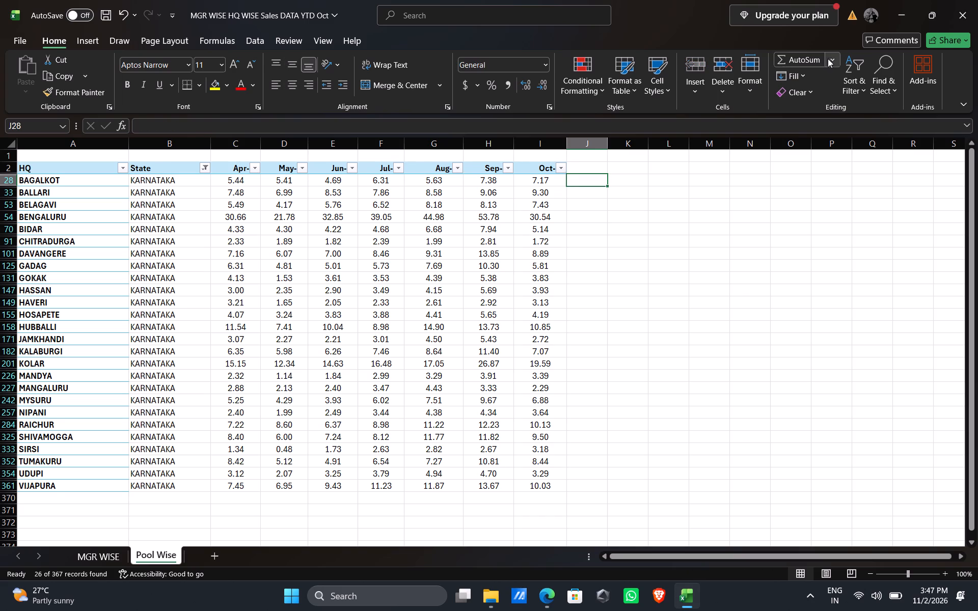
click(832, 60)
click(813, 93)
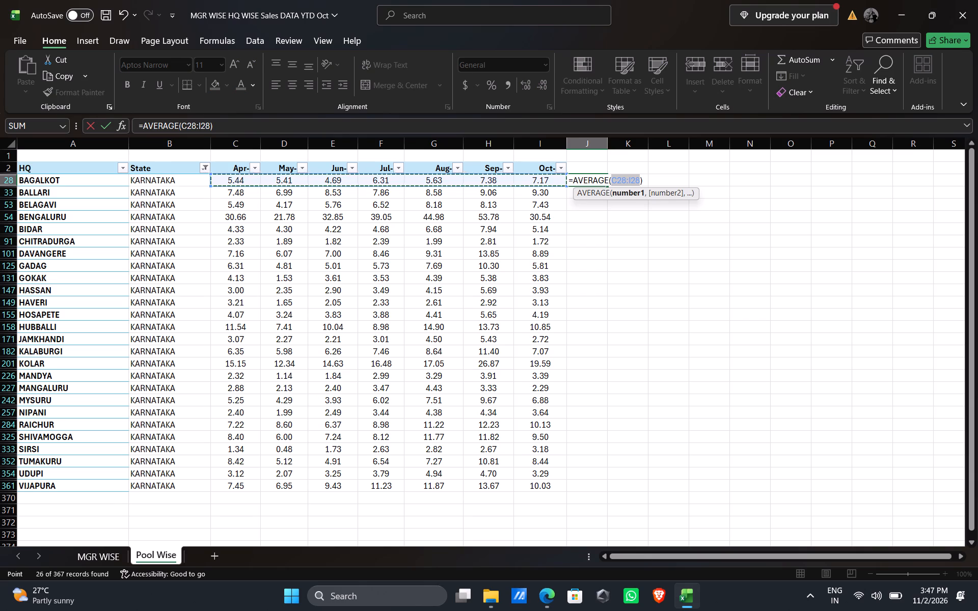
drag(437, 179, 527, 181)
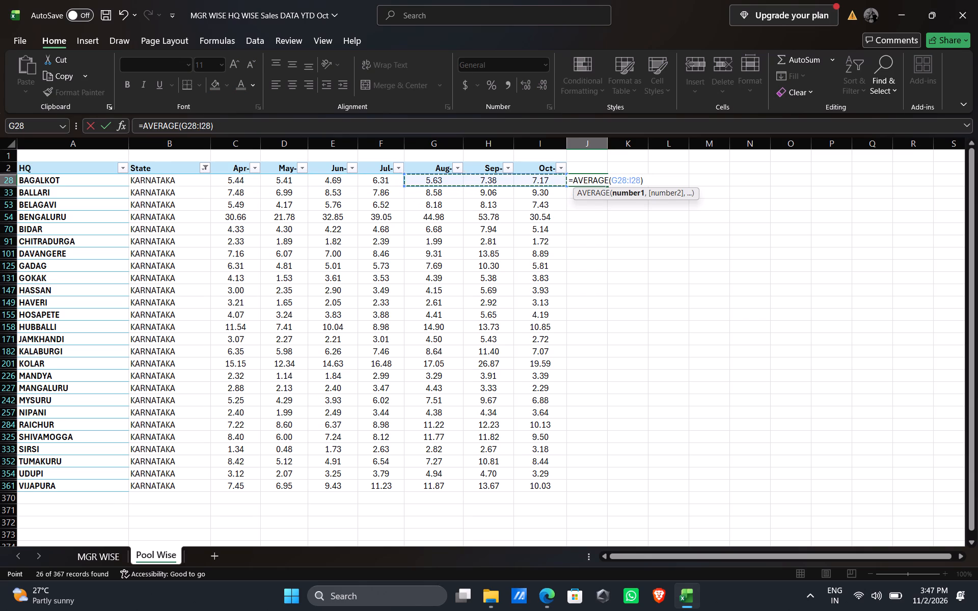
key(Return)
key(Up)
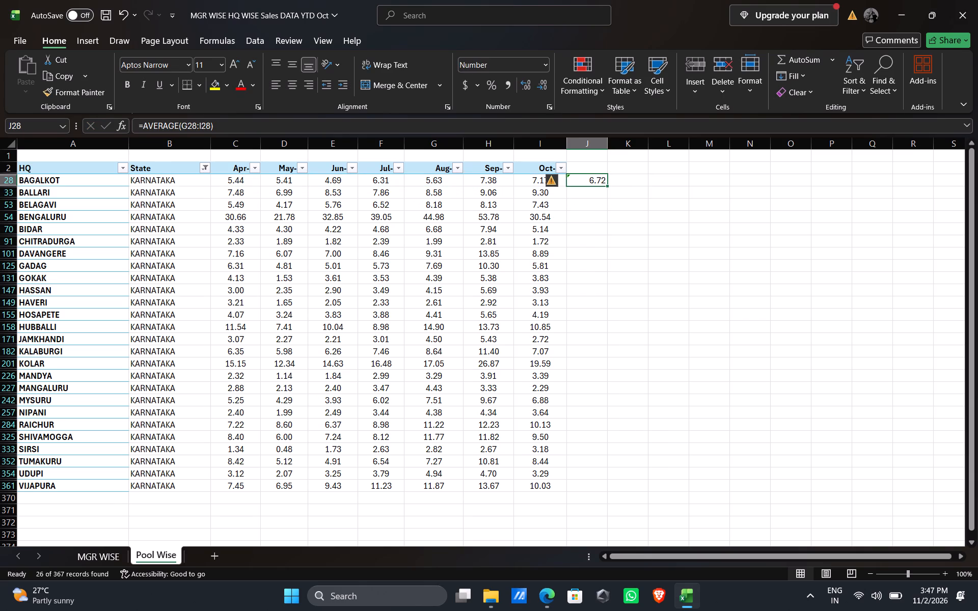
Fill the average formula from J28 down through the VIJAPURA row, J361.
click(606, 188)
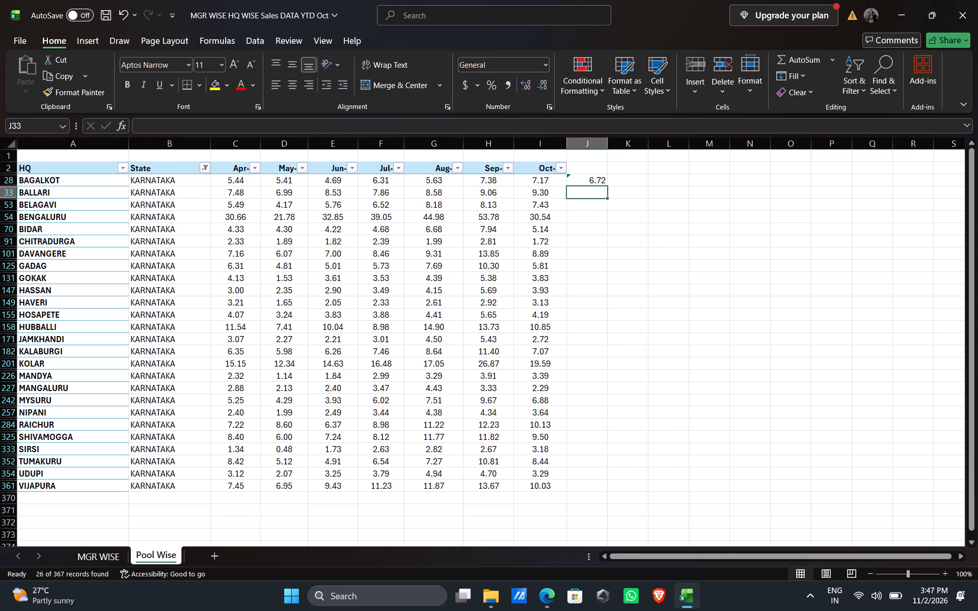
click(597, 182)
drag(606, 185, 597, 332)
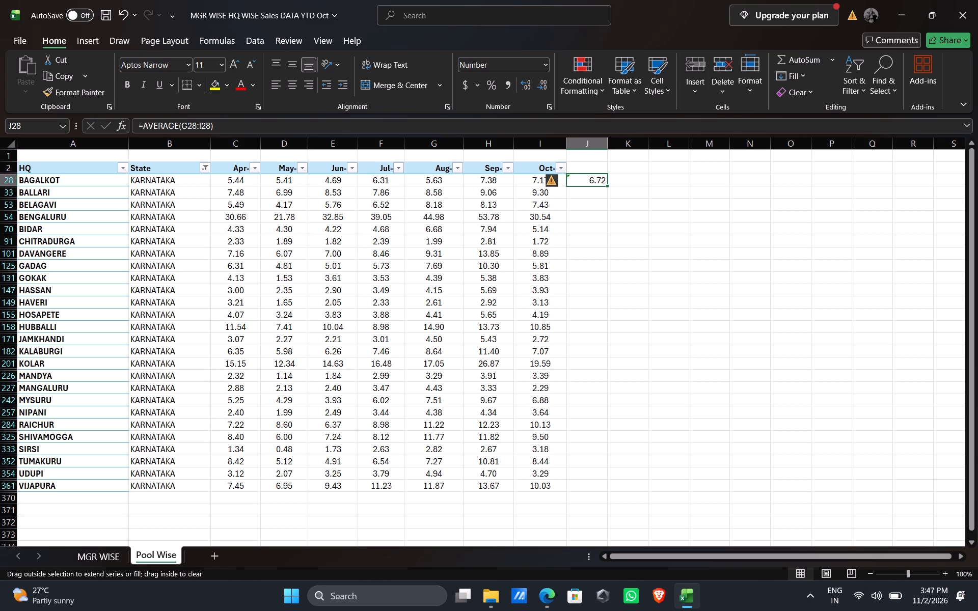
drag(597, 332, 596, 487)
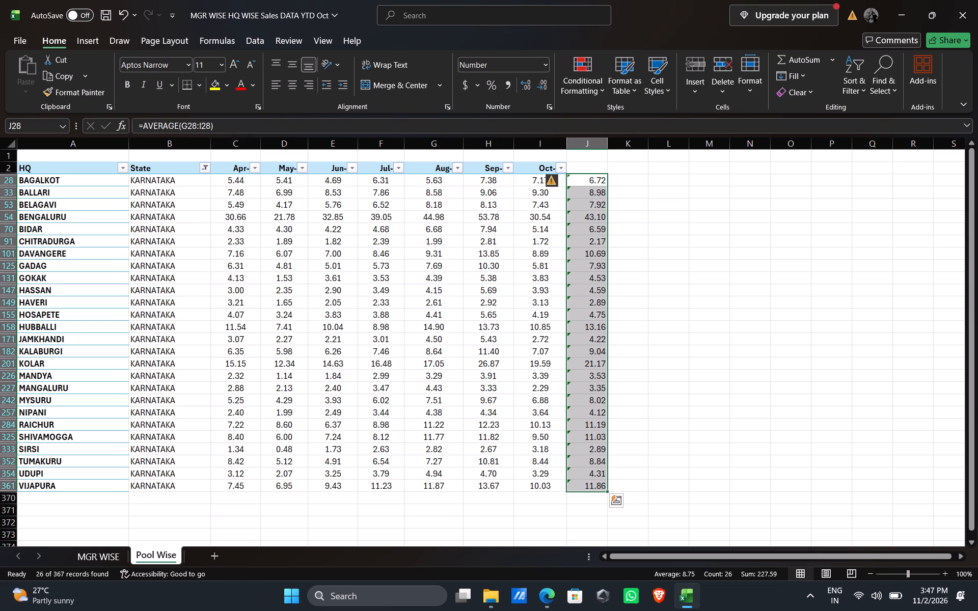
Enter the heading AVG. in cell J2 above the averages.
click(581, 166)
text(avg)
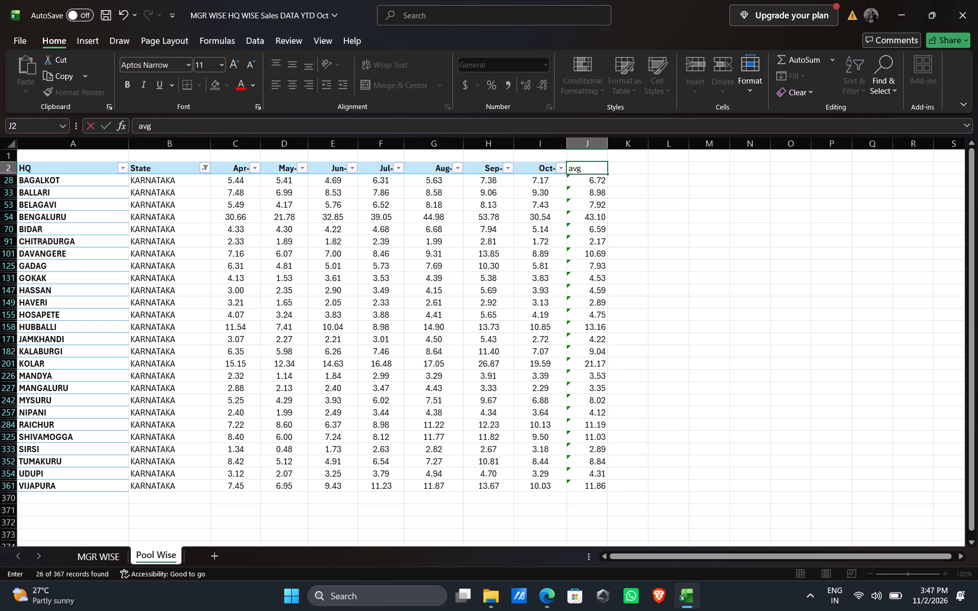
key(BackSpace)
key(BackSpace)
key(BackSpace)
text(AVG.)
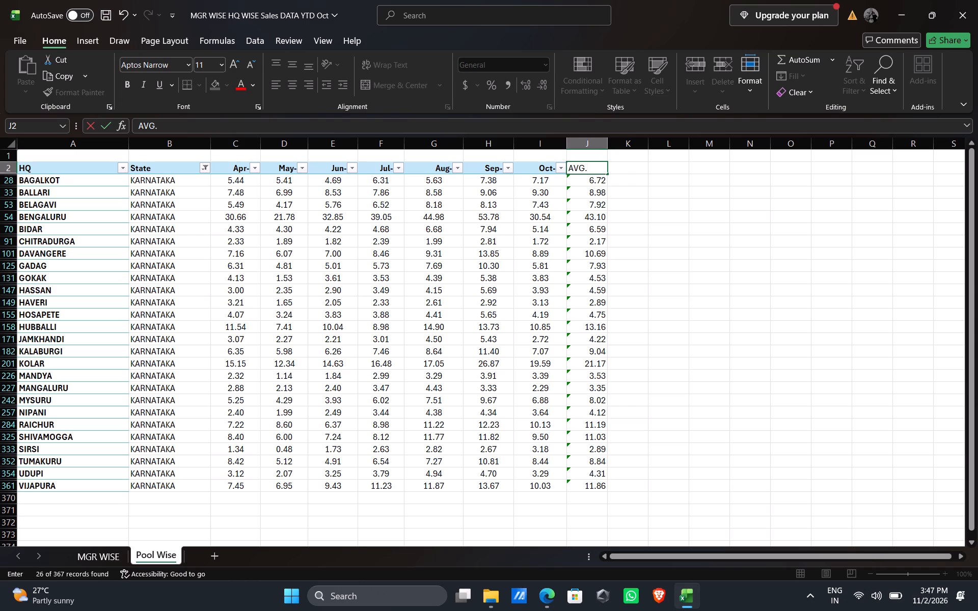
click(685, 203)
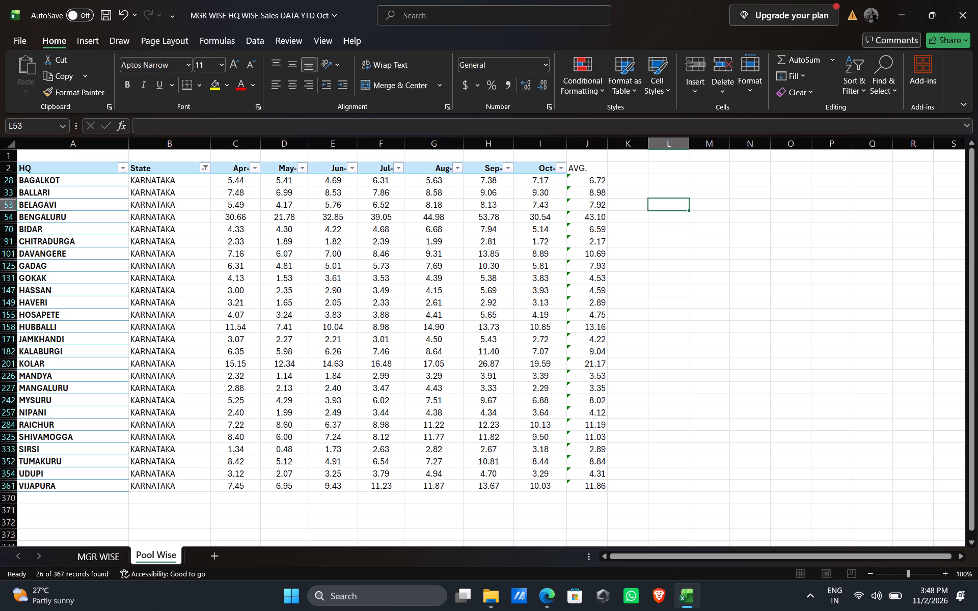
Apply All Borders to the average column from the AVG. heading in J2 down to J361.
drag(587, 168, 589, 479)
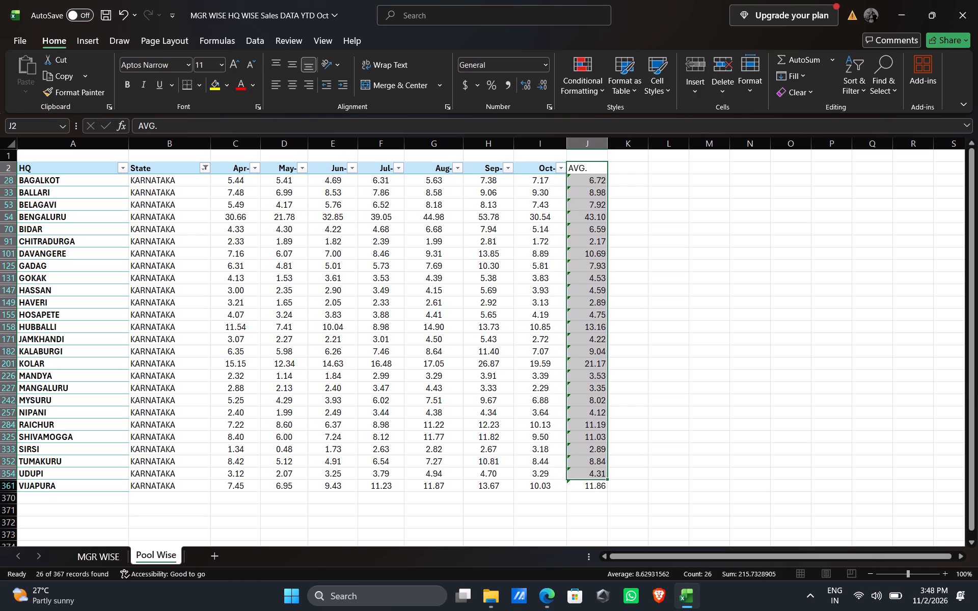
click(588, 169)
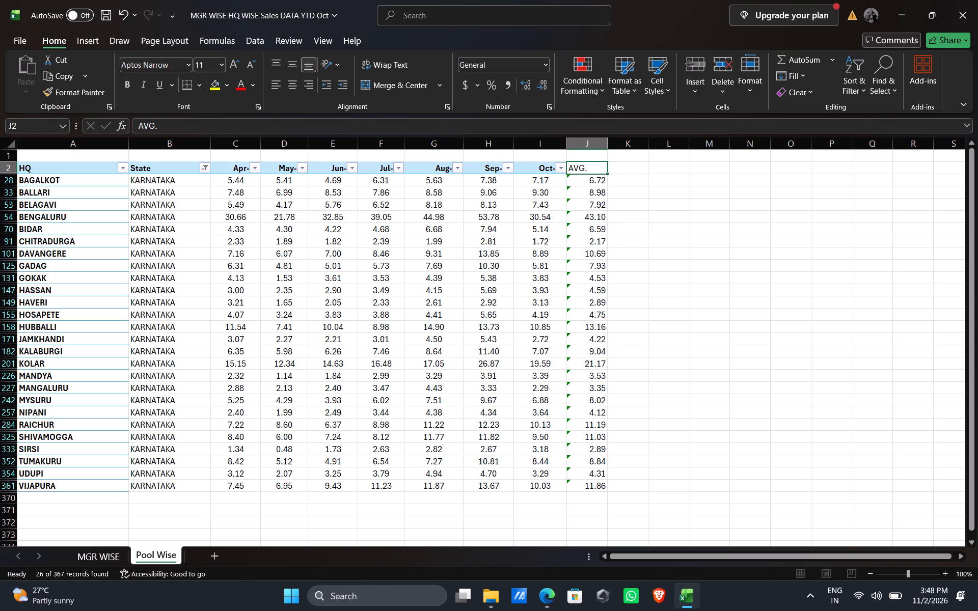
drag(588, 162, 586, 172)
drag(585, 164, 581, 336)
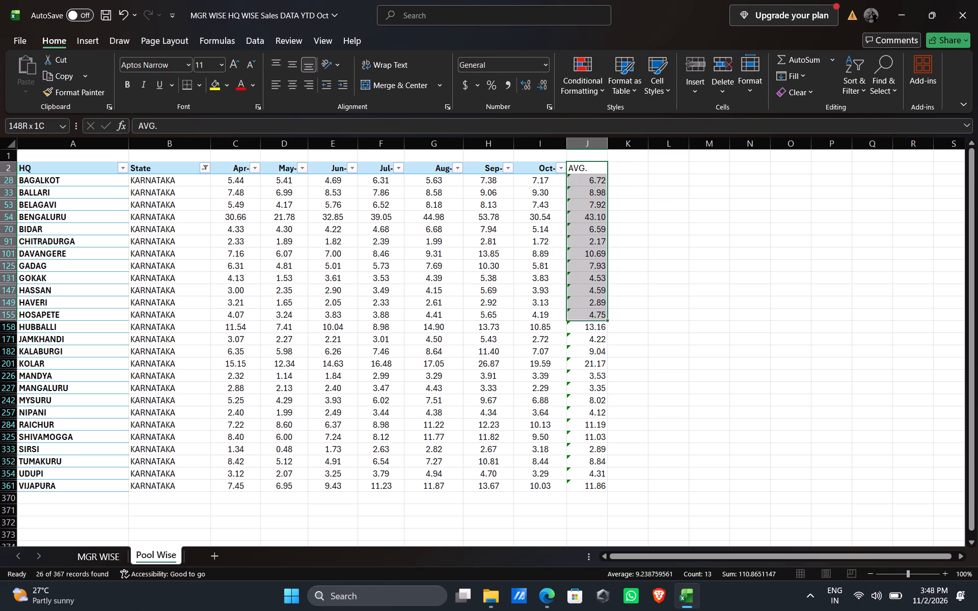
drag(581, 336, 585, 486)
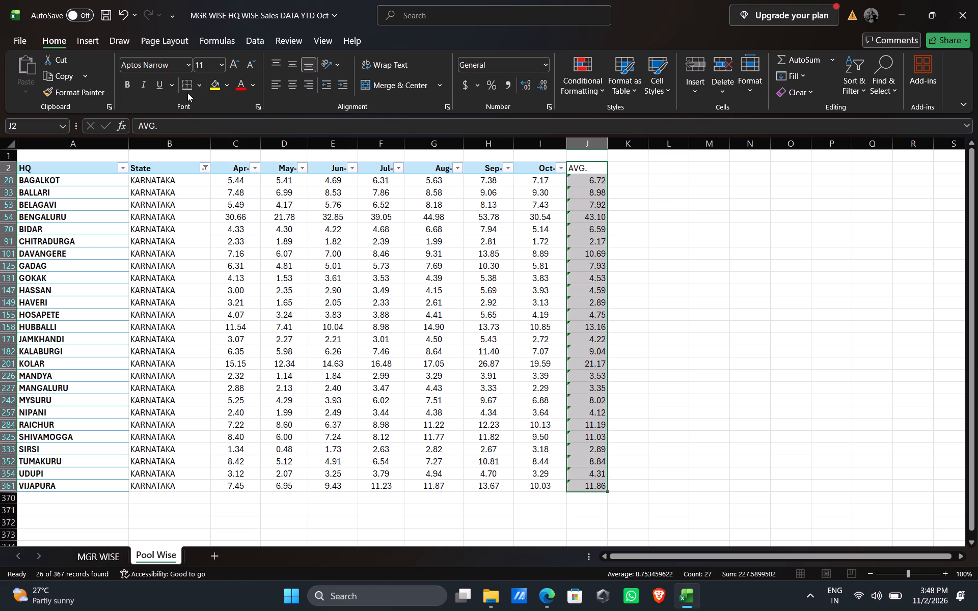
click(201, 82)
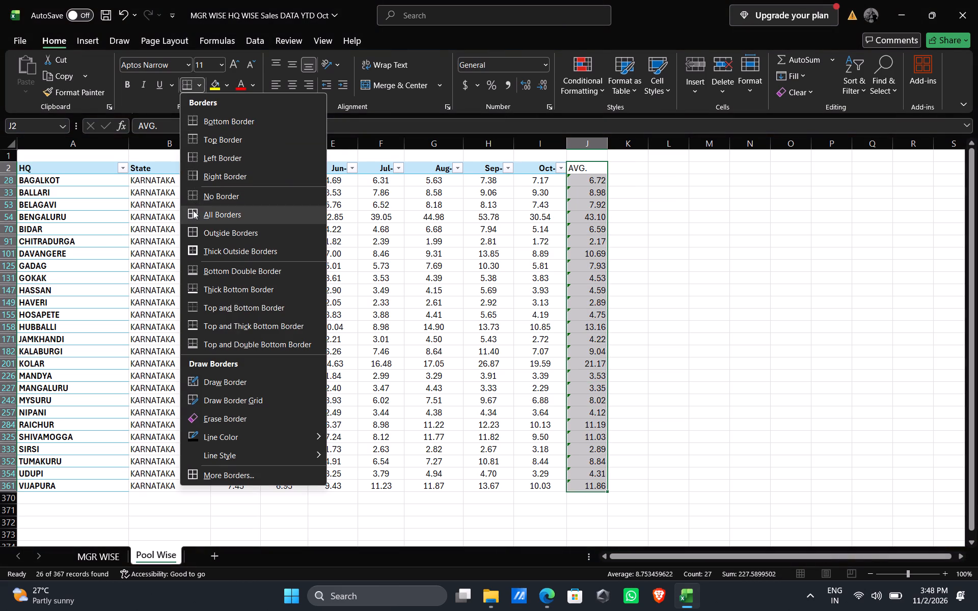
click(193, 210)
click(705, 221)
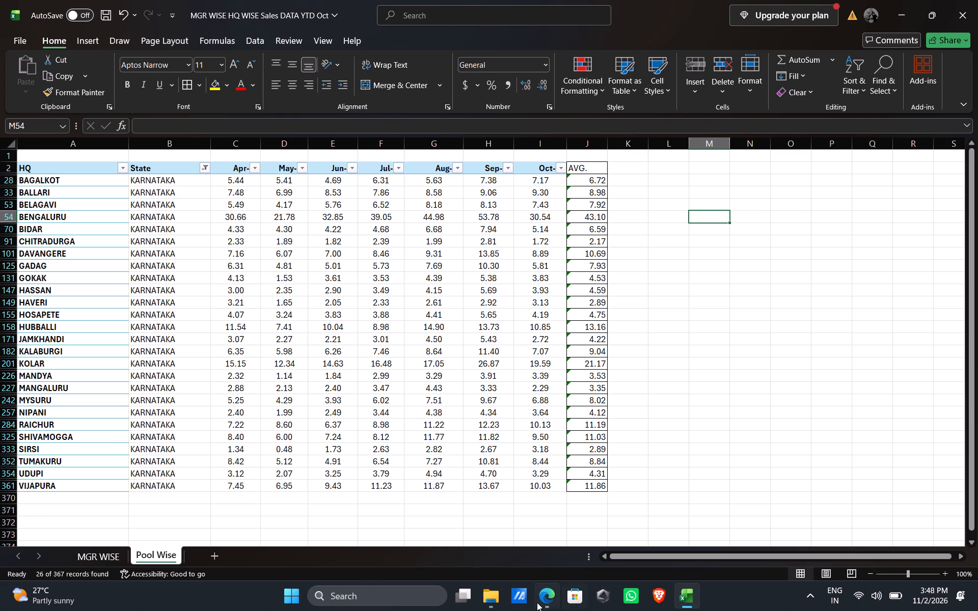
Open the HQ's MGR Wise 100% AI workbook from Downloads with editing enabled and go to the MGR Wise ACH AI%-Apr-Oct-26 sheet.
click(489, 595)
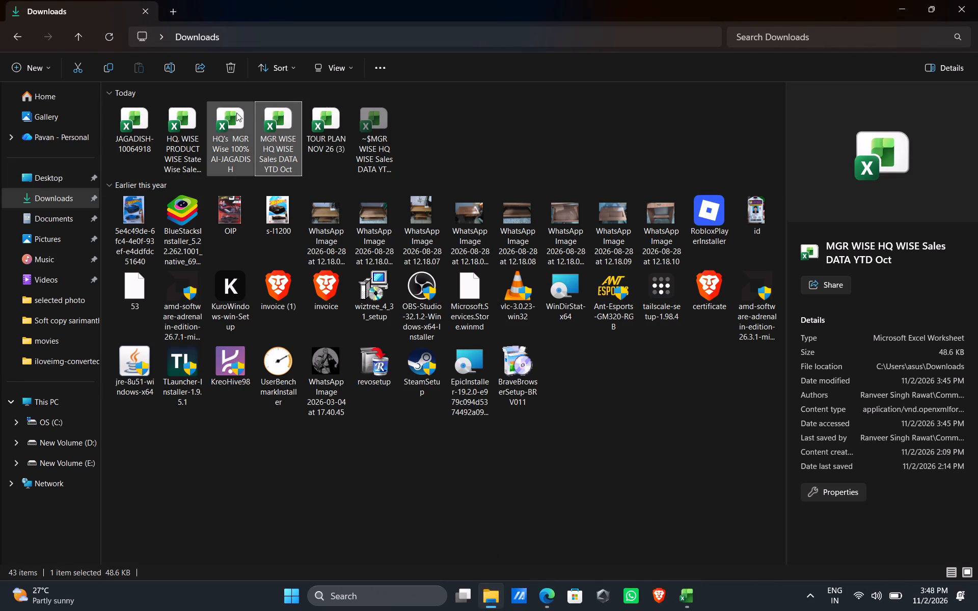
double_click(232, 122)
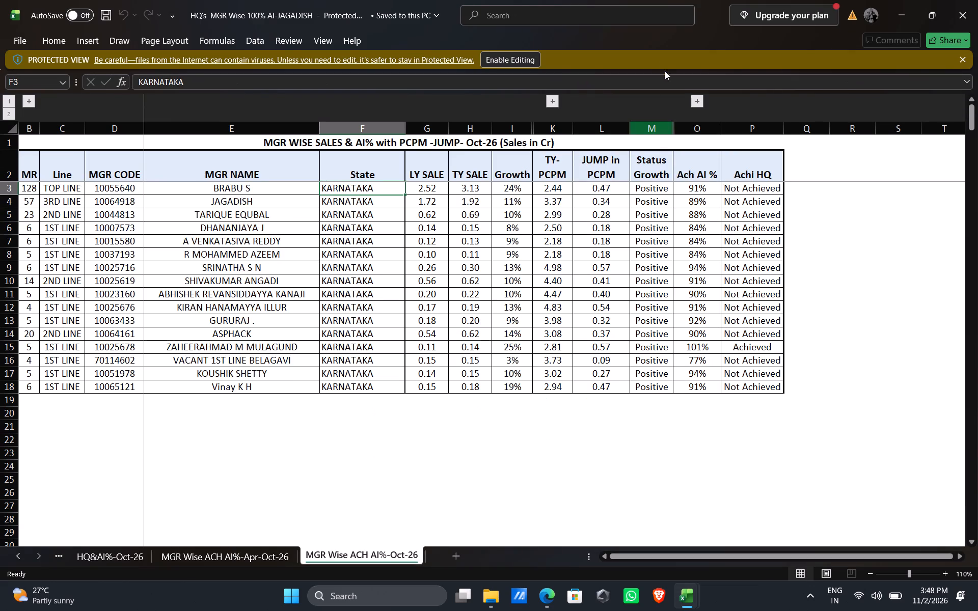
click(529, 58)
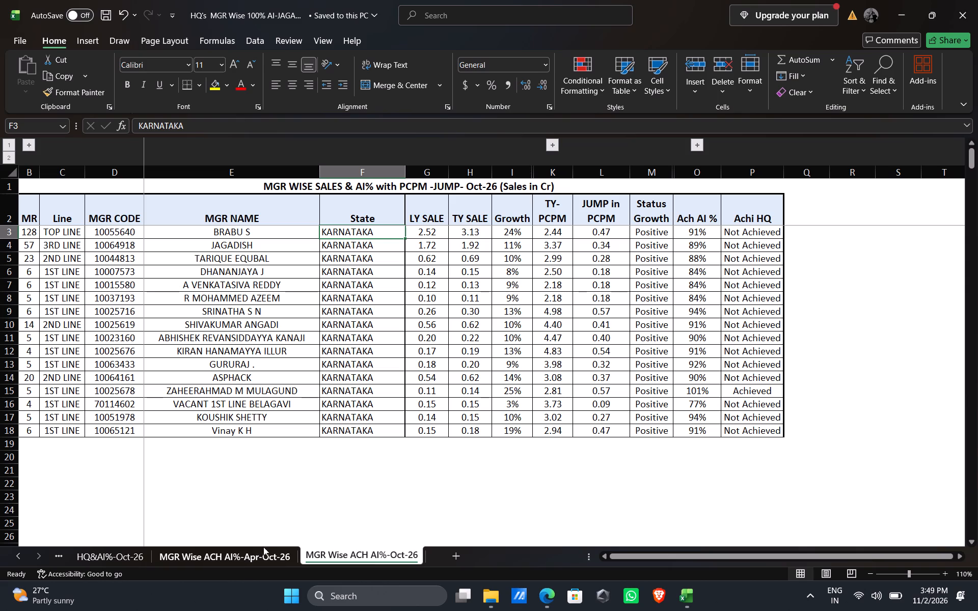
click(239, 557)
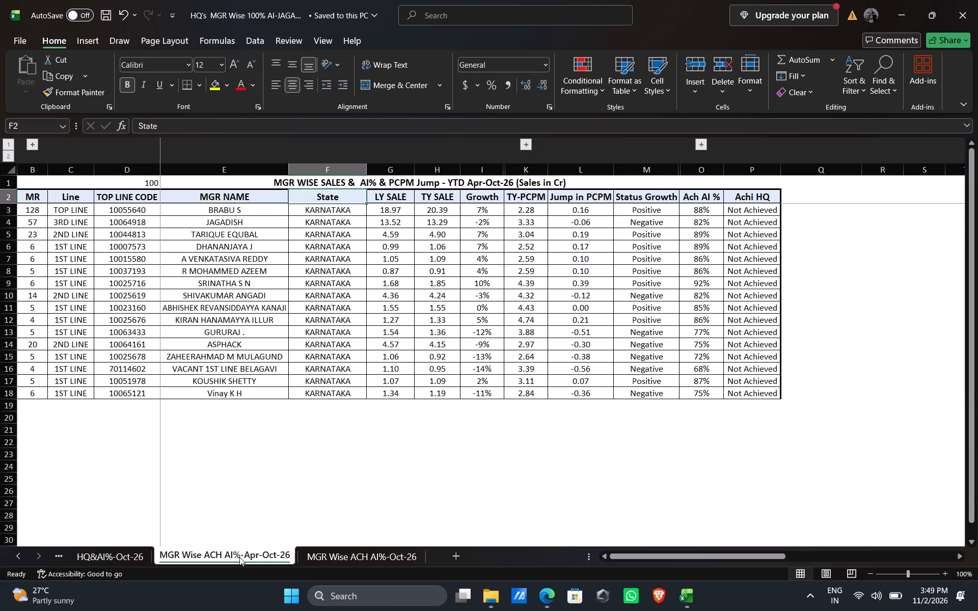
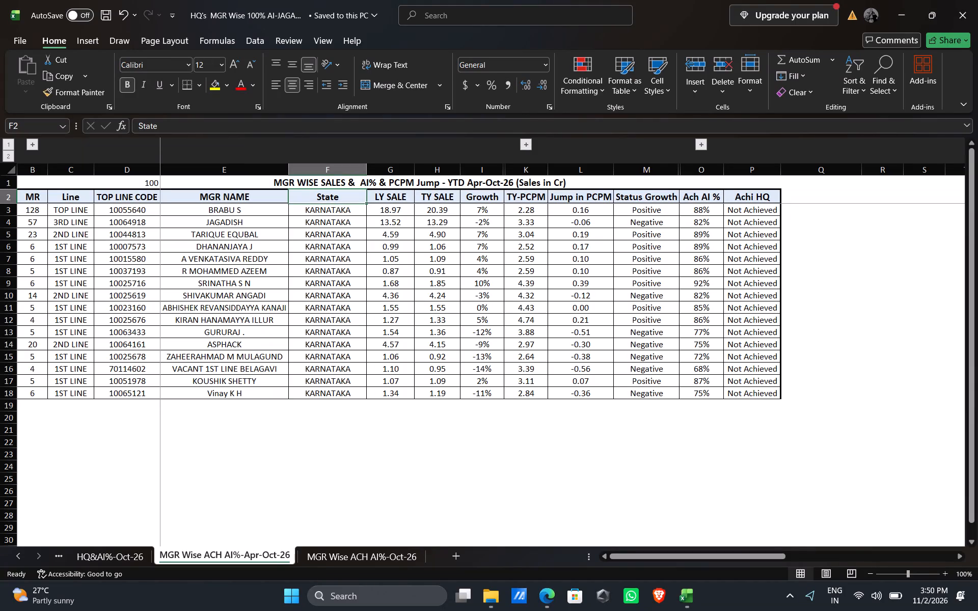
Examine the HQ&AI%-Oct-26 sheet's MR and CUSTOM POOL NAME columns, BALLARI's LY and TY sales, and DAVANGERE's Ach AI % formula.
click(122, 556)
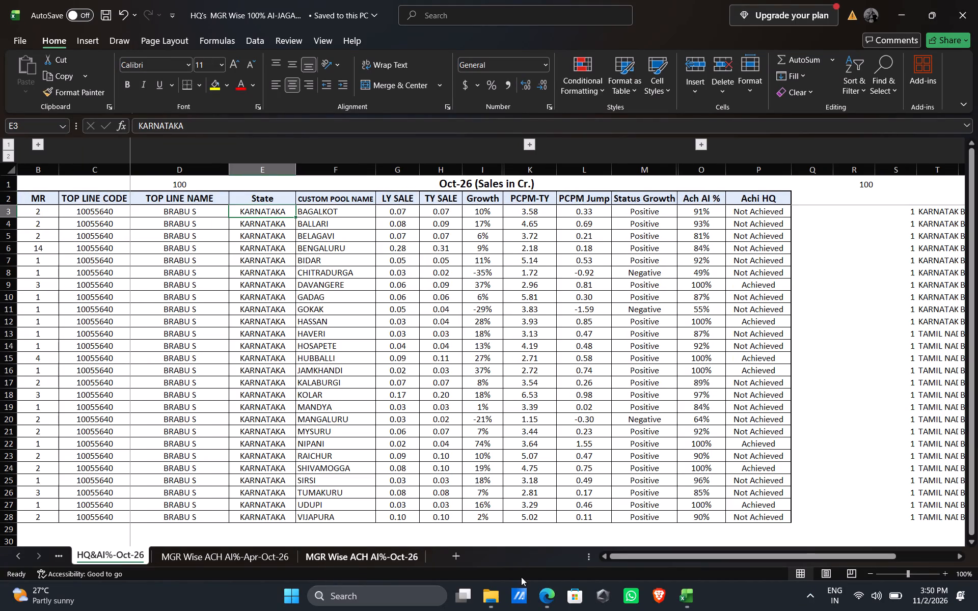
drag(724, 554, 796, 545)
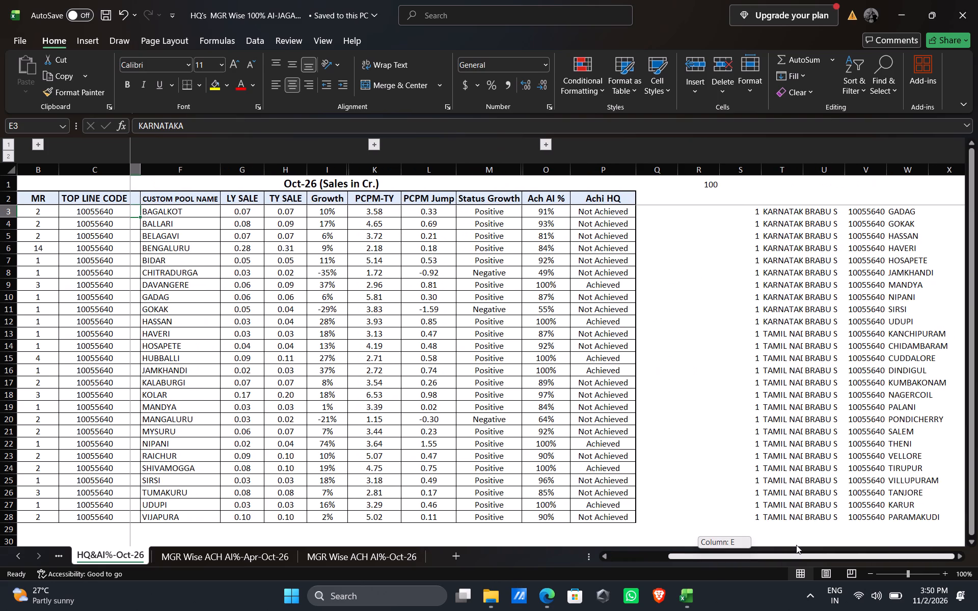
drag(796, 545, 680, 546)
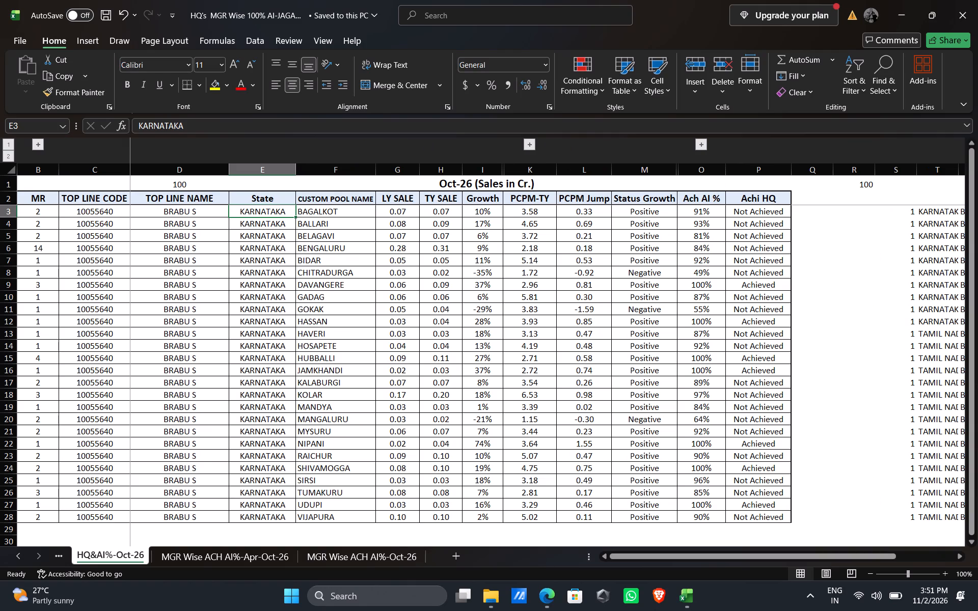
drag(337, 212, 326, 501)
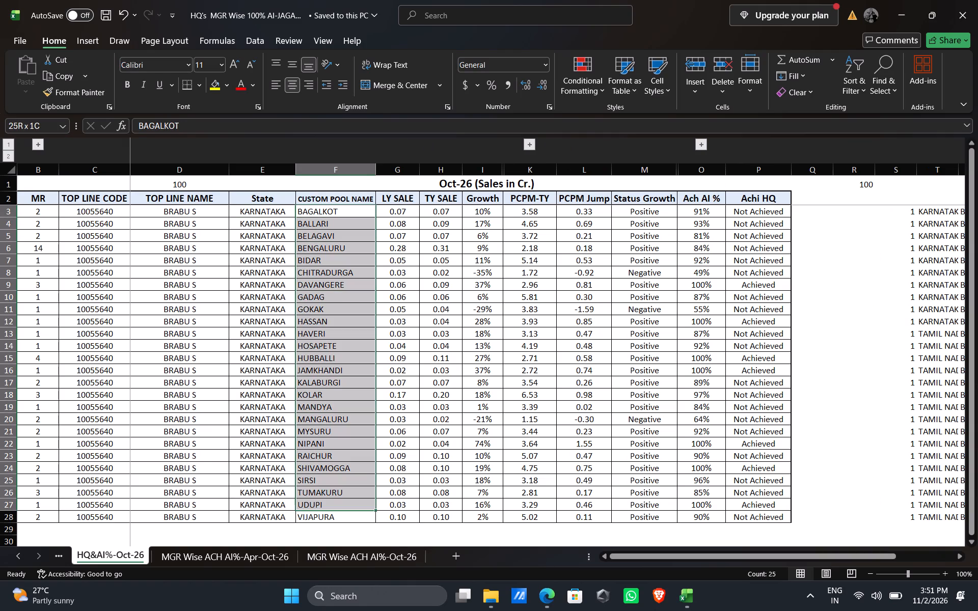
drag(326, 501, 326, 519)
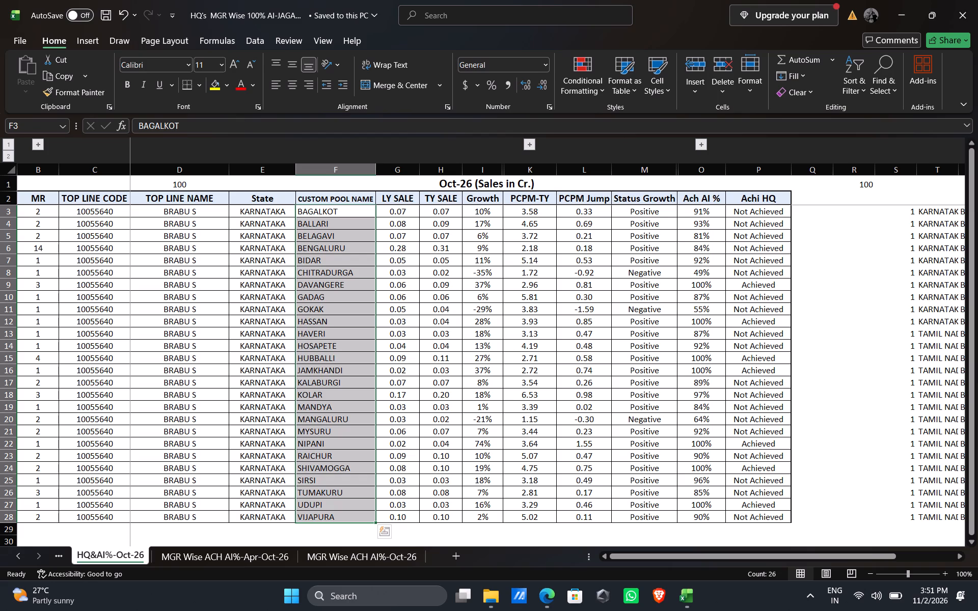
drag(42, 212, 48, 520)
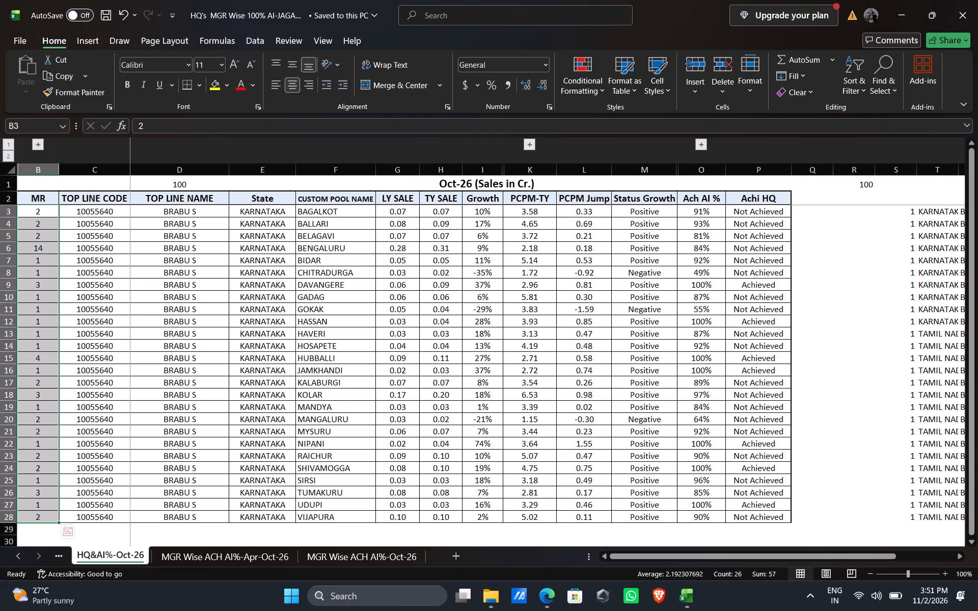
drag(344, 213, 346, 513)
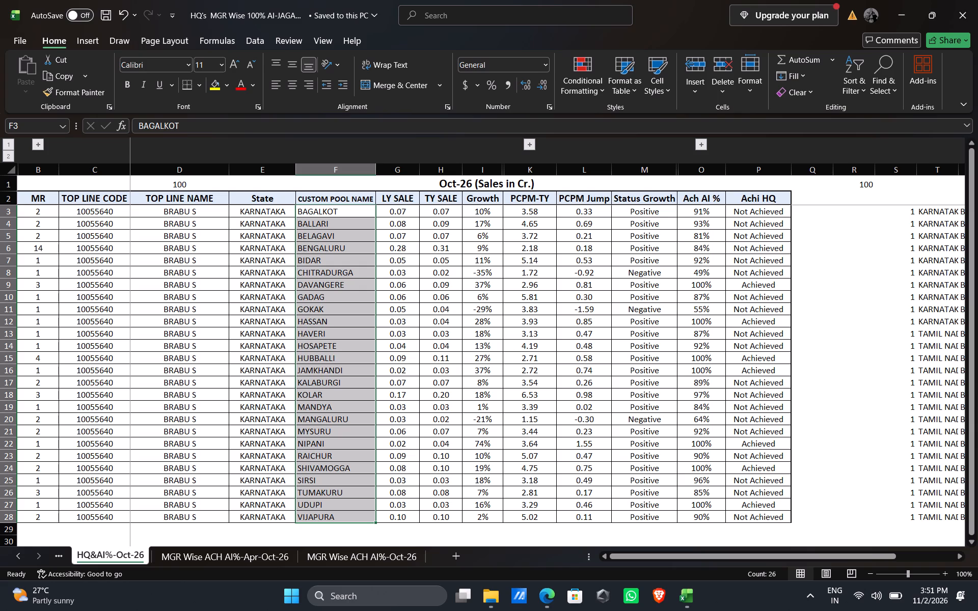
click(397, 227)
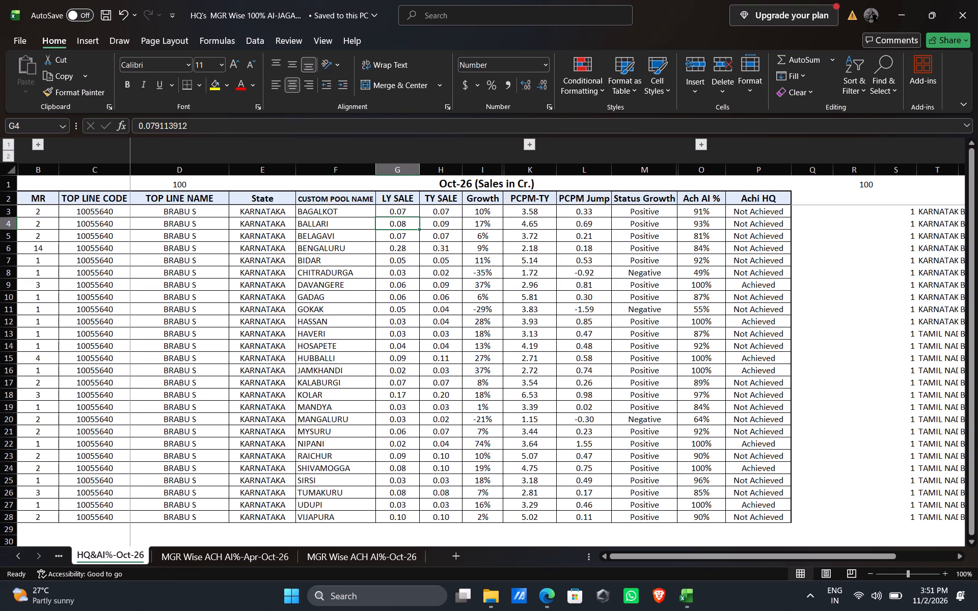
click(438, 227)
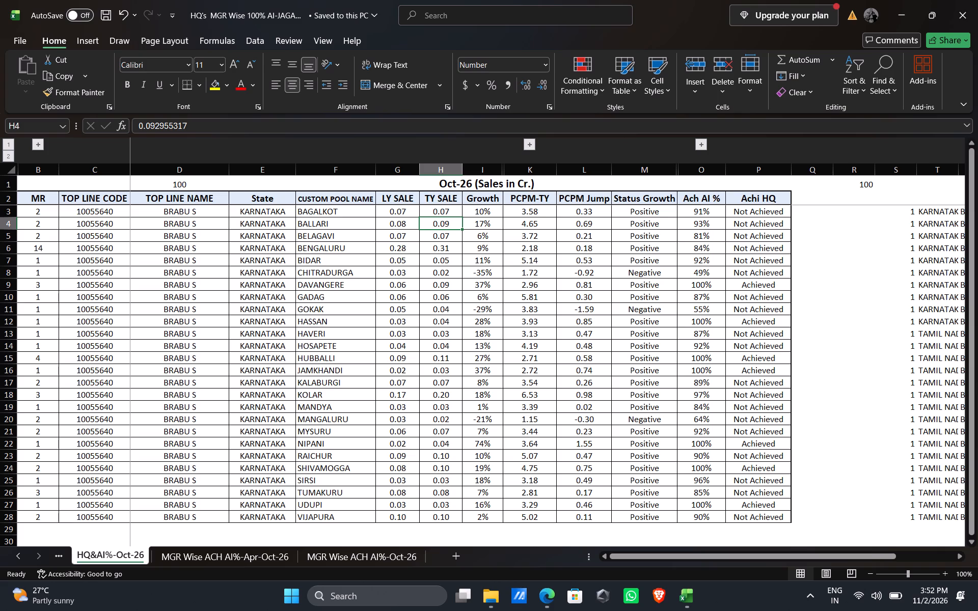
click(700, 286)
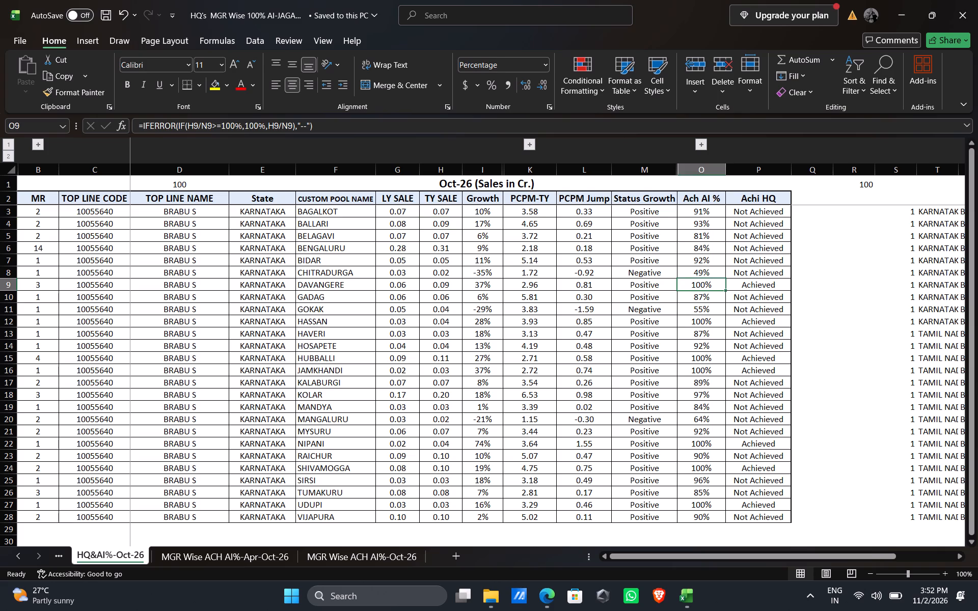
Examine HASSAN's Ach AI % formula and MANGALURU's TY and LY sale values on the HQ&AI%-Oct-26 sheet.
click(697, 320)
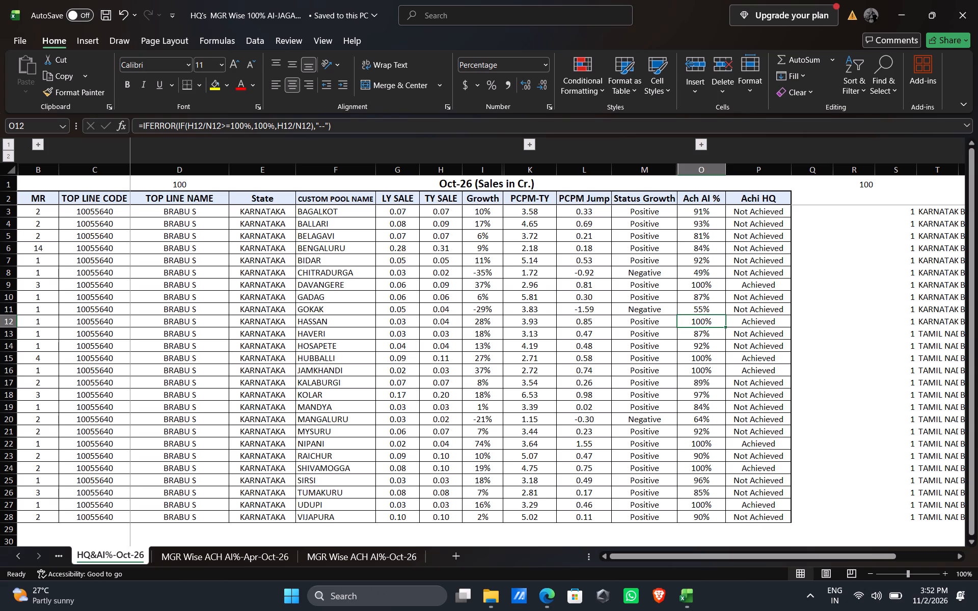
click(441, 418)
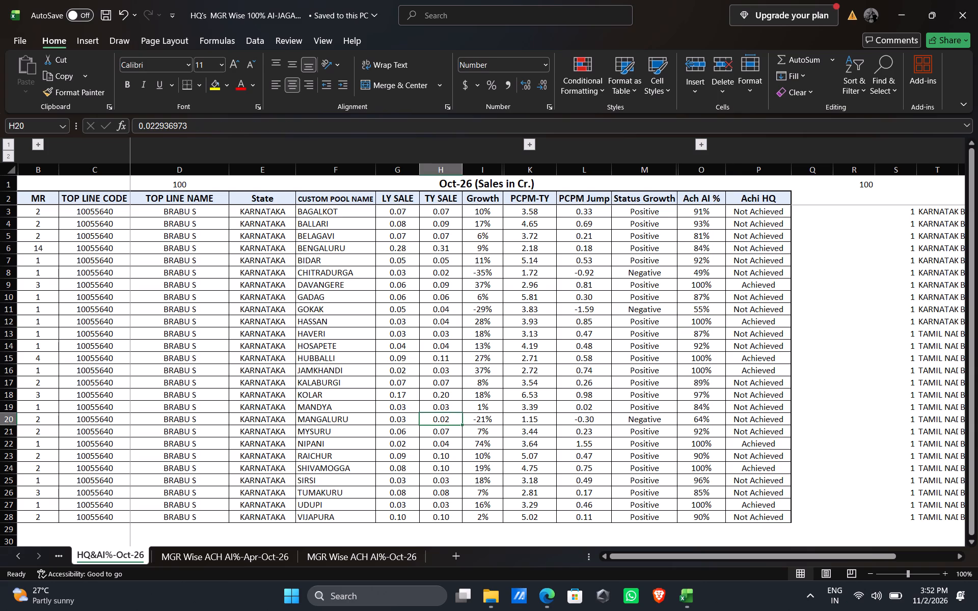
click(402, 423)
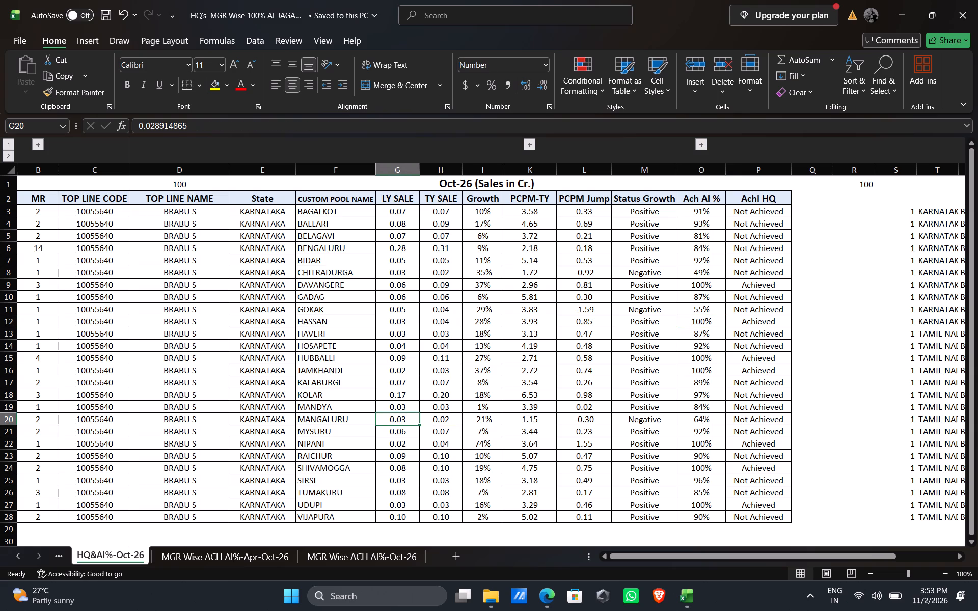
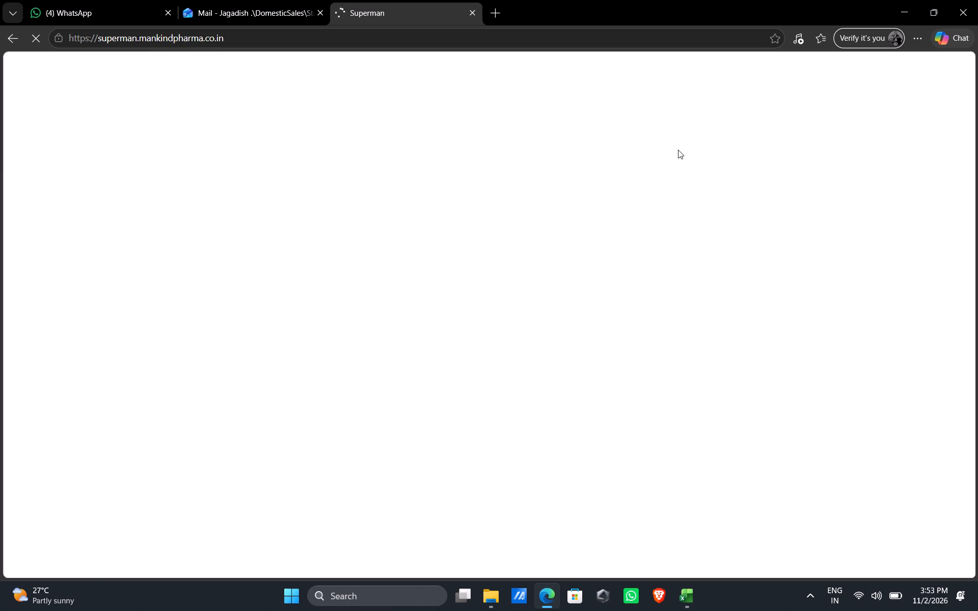
Reload the Superman portal in the browser and open its Performance page of work habits and sales reports.
click(35, 40)
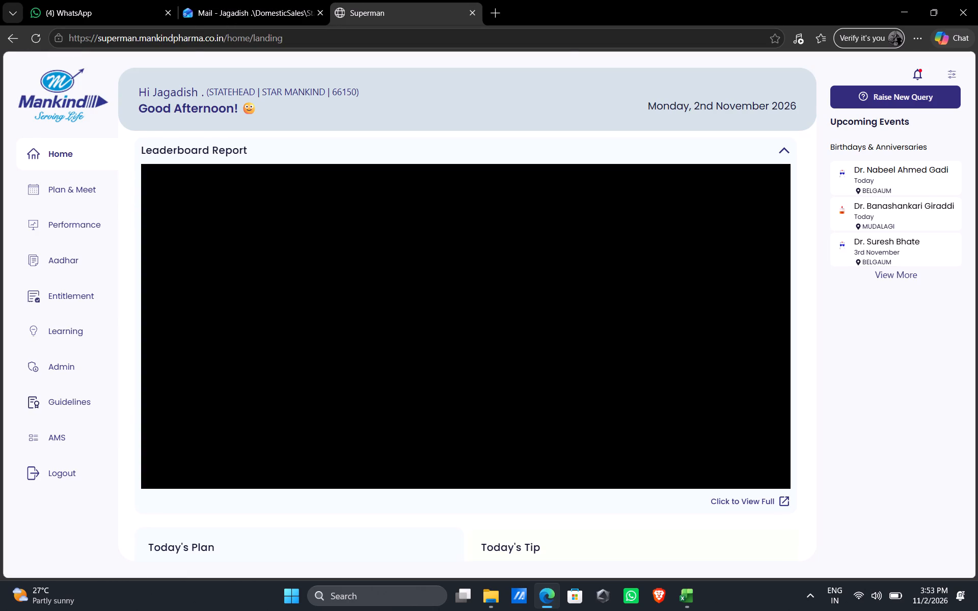
click(75, 224)
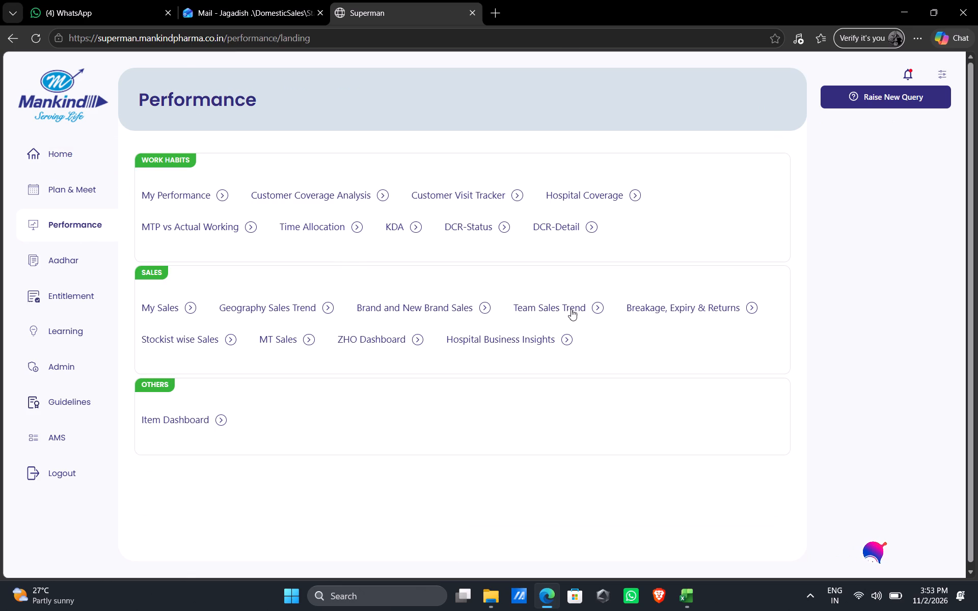
Open the Geography Sales Trend report and drill its sales table down two hierarchy levels from the state level.
click(253, 309)
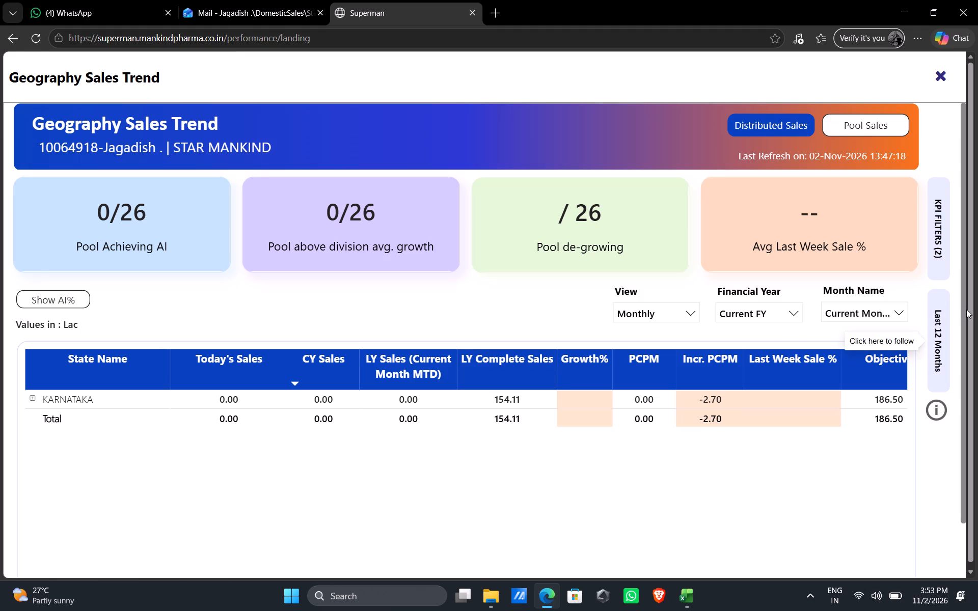
drag(965, 307, 970, 375)
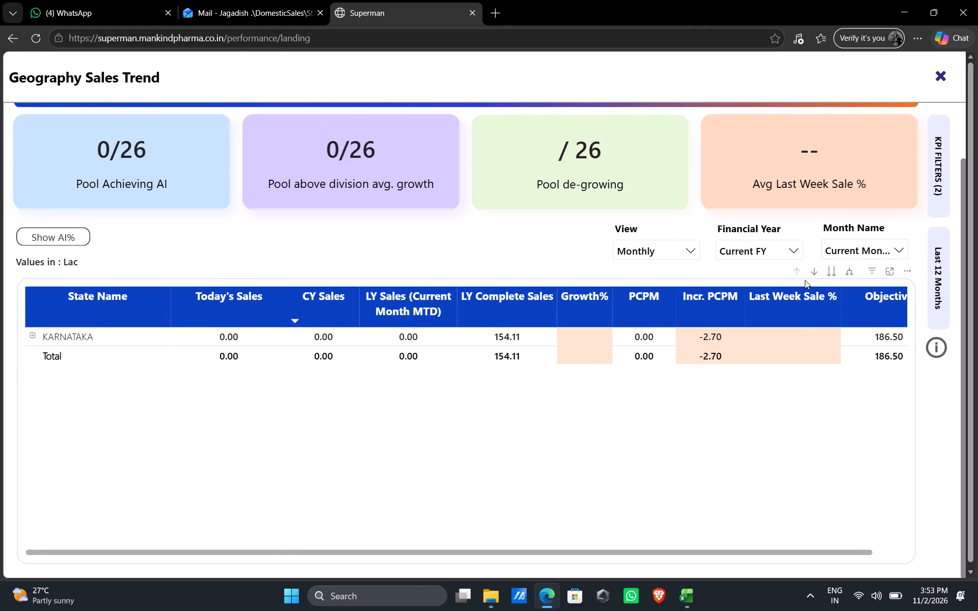
click(830, 274)
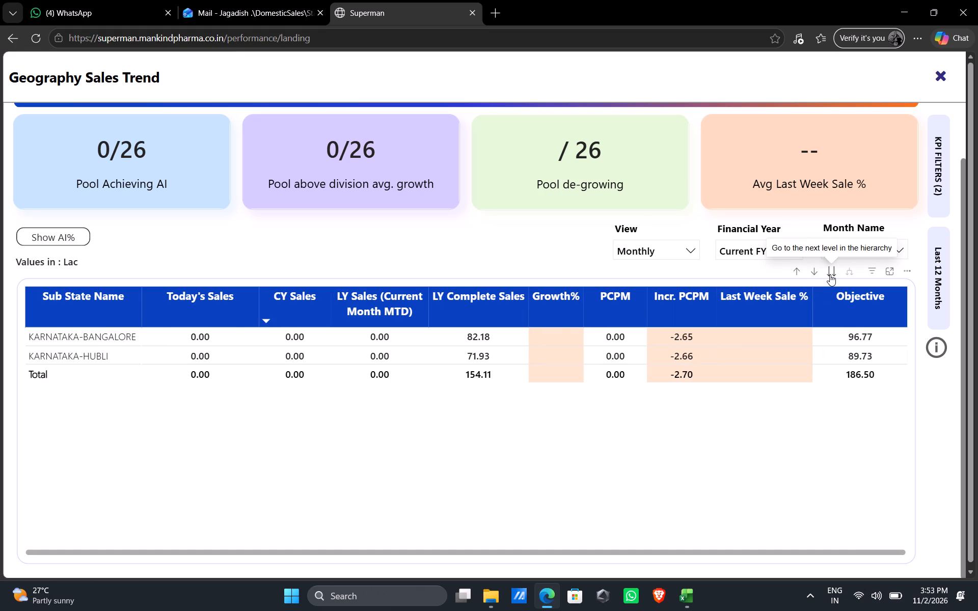
click(830, 274)
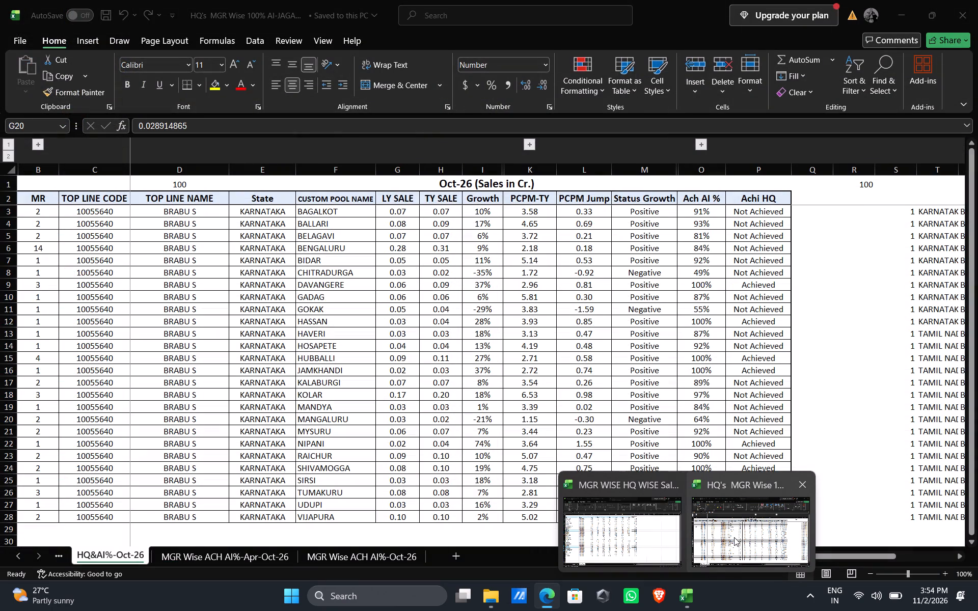
In the Excel HQ's MGR Wise 100% AI workbook, examine the Oct-26 and Apr-Oct-26 manager-wise sheets and the first 2ND LINE manager's YTD LY and TY sales.
click(734, 537)
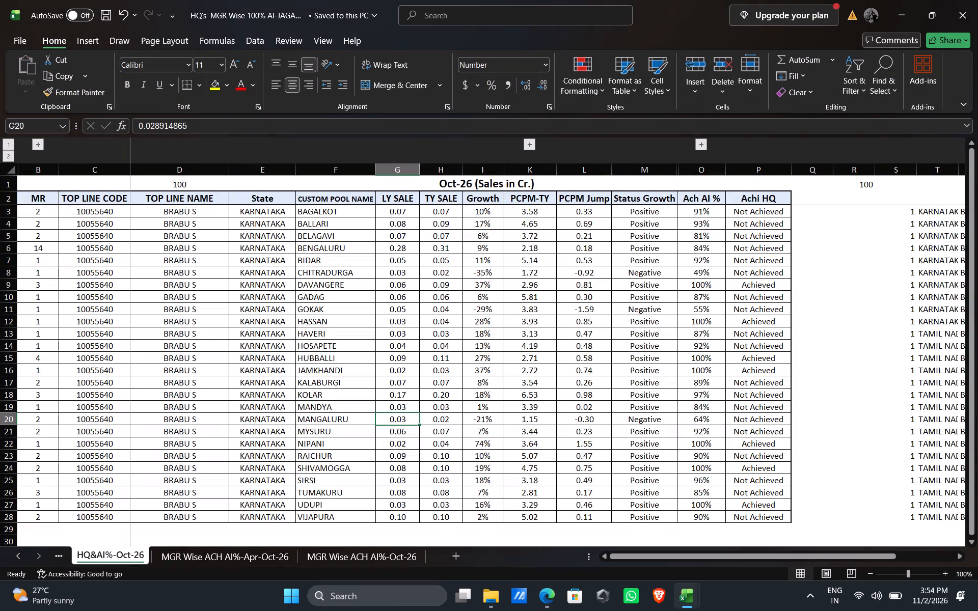
click(237, 558)
click(324, 557)
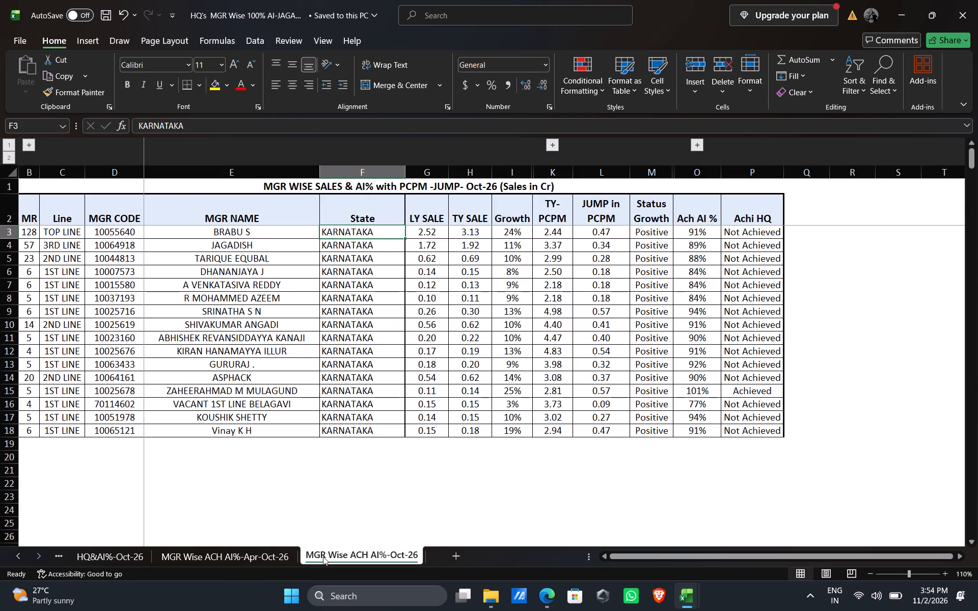
click(269, 554)
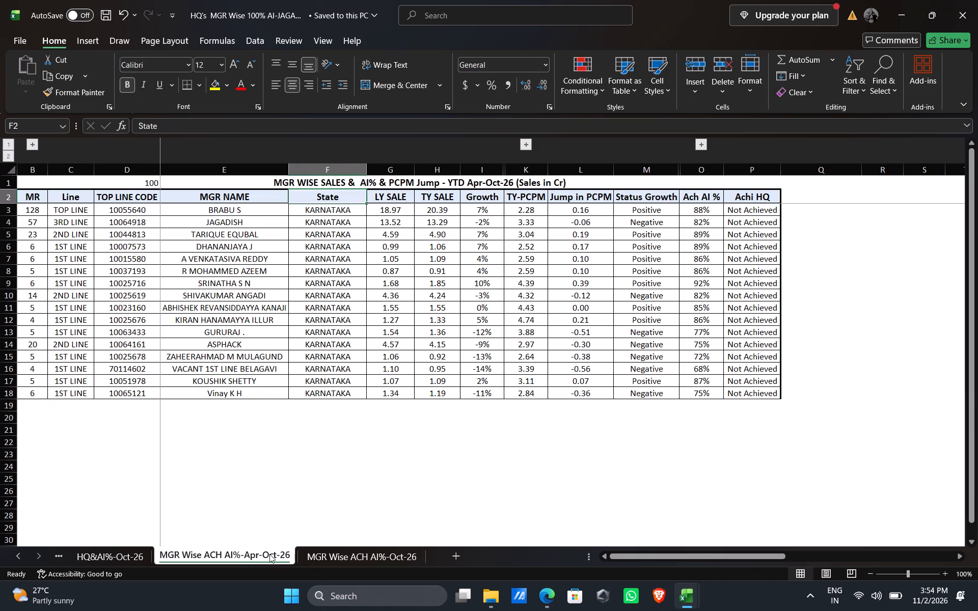
click(391, 235)
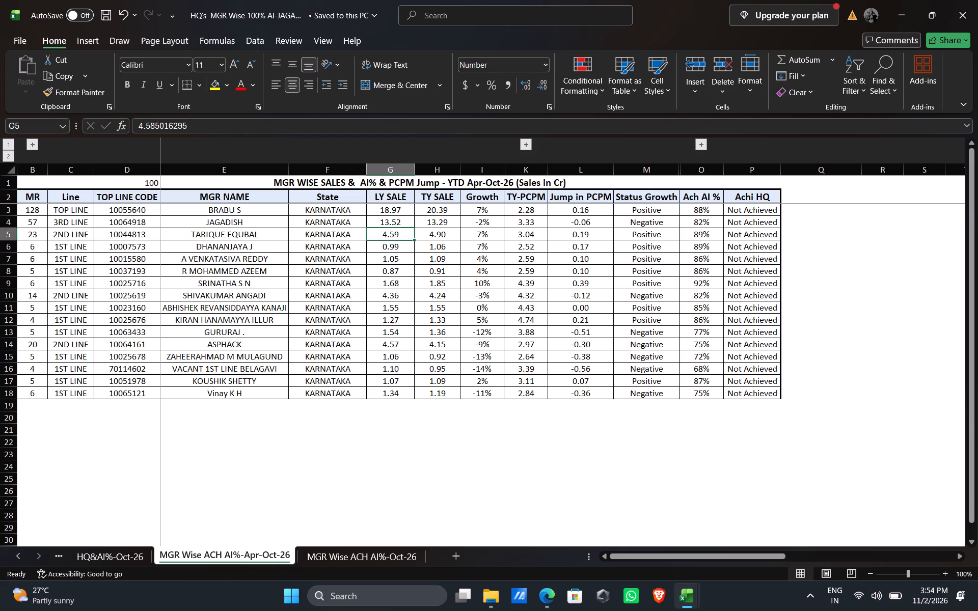
click(439, 236)
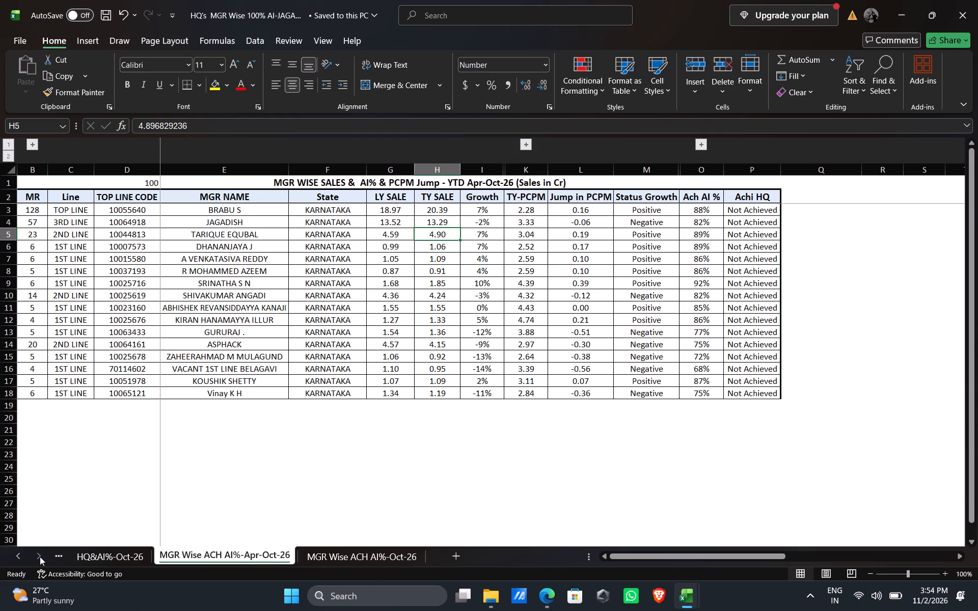
Review the headquarters-wise achievement sheets HQ & AI%-26-27 (Apr-Oct-26) and HQ&AI%-Oct-26, finishing on the Apr-Oct sheet.
triple_click(19, 556)
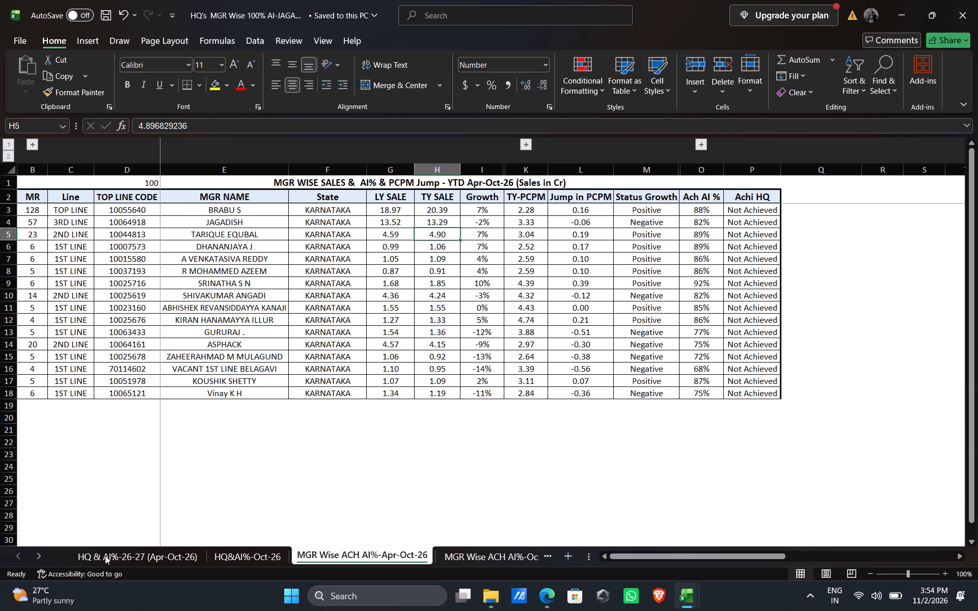
click(105, 556)
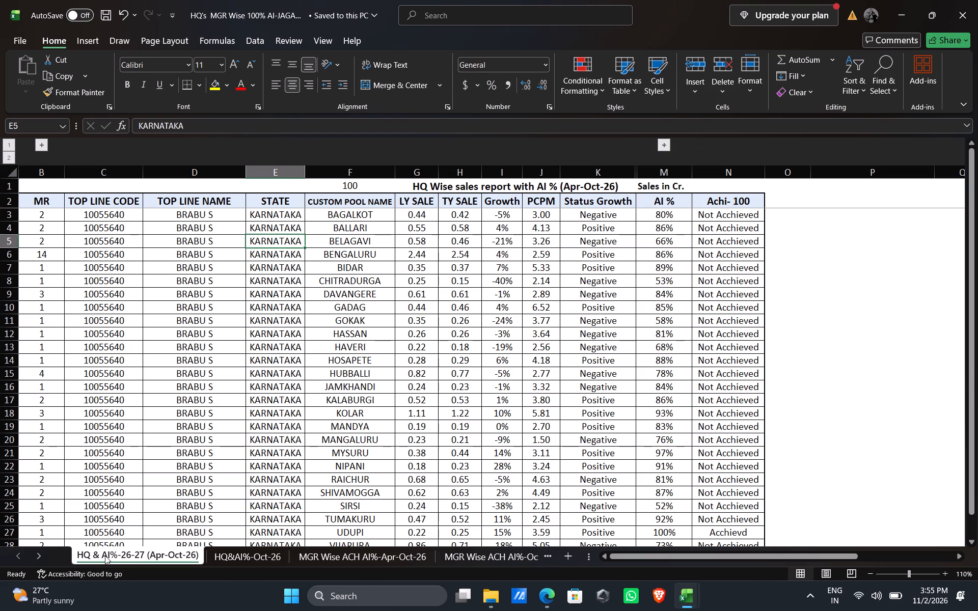
click(230, 558)
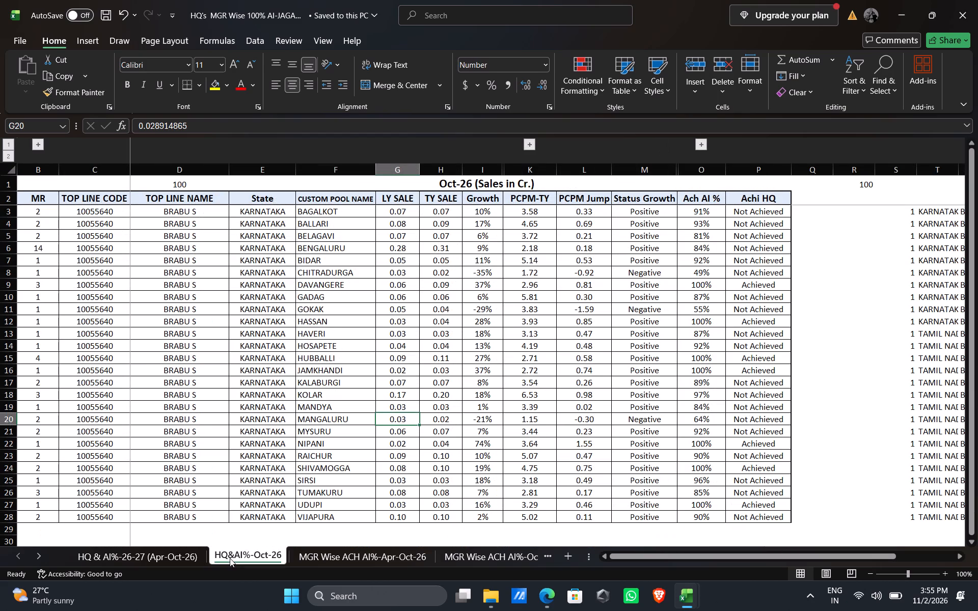
click(43, 557)
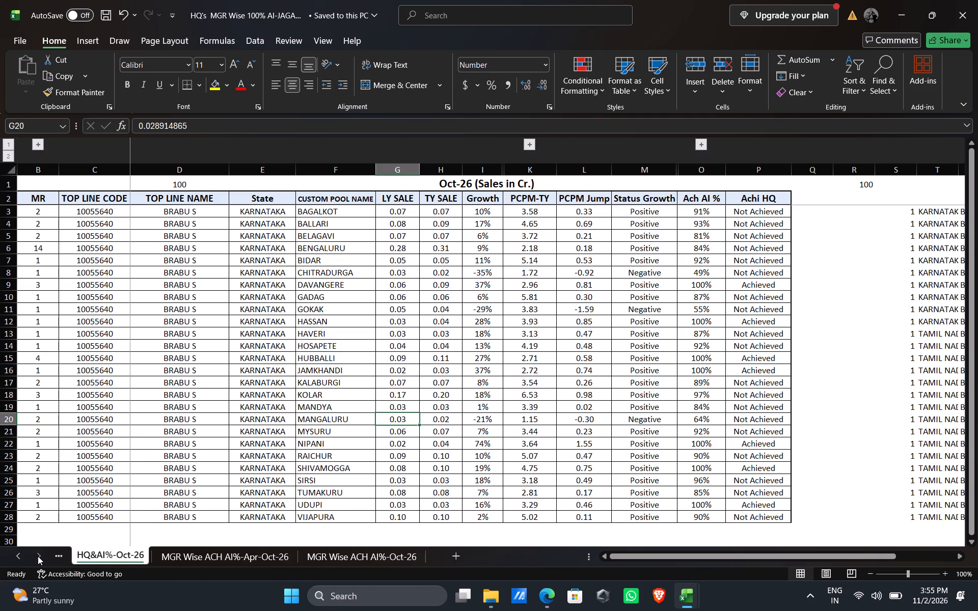
triple_click(19, 553)
double_click(19, 553)
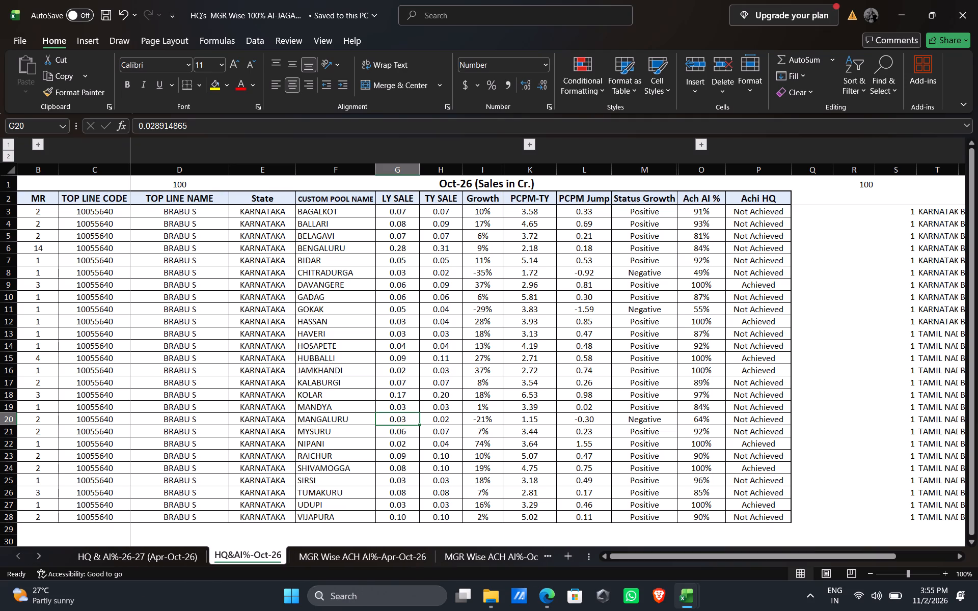
click(166, 554)
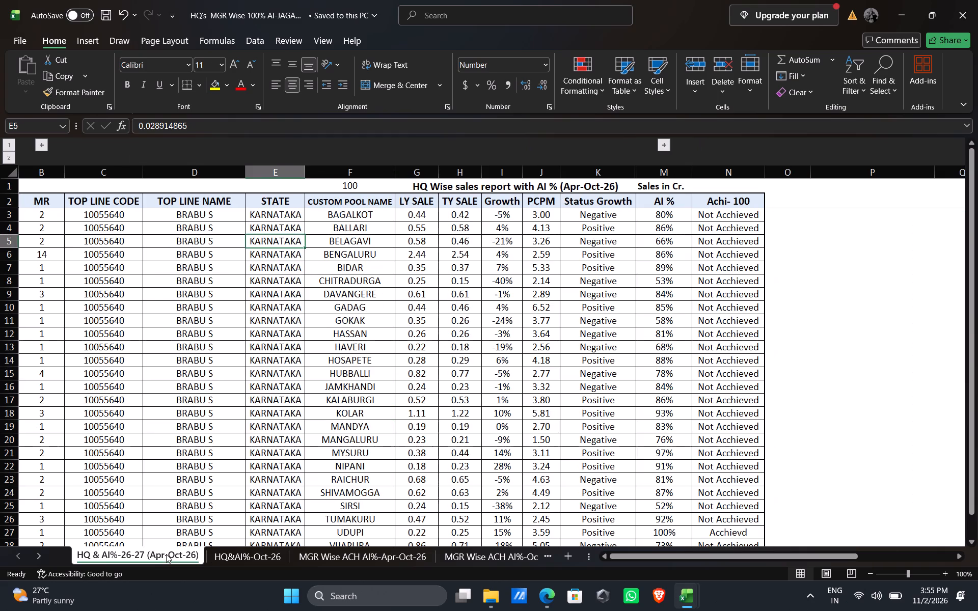
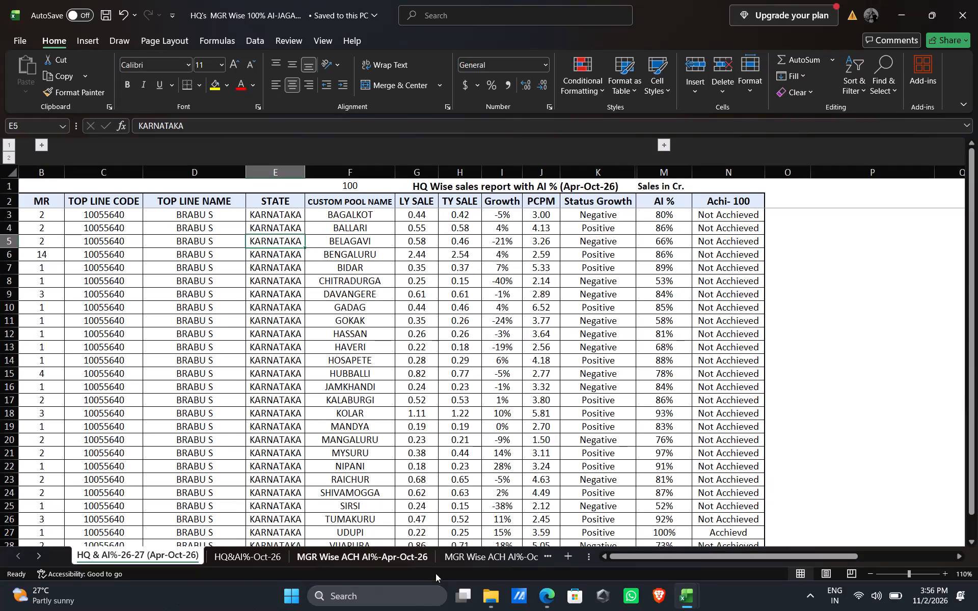
Open the HQ. WISE PRODUCT WISE State Wise Sales Growth workbook from Downloads and examine its RS sheet through YTD (Apr-Oct'26), plus its QTY sheet.
click(492, 602)
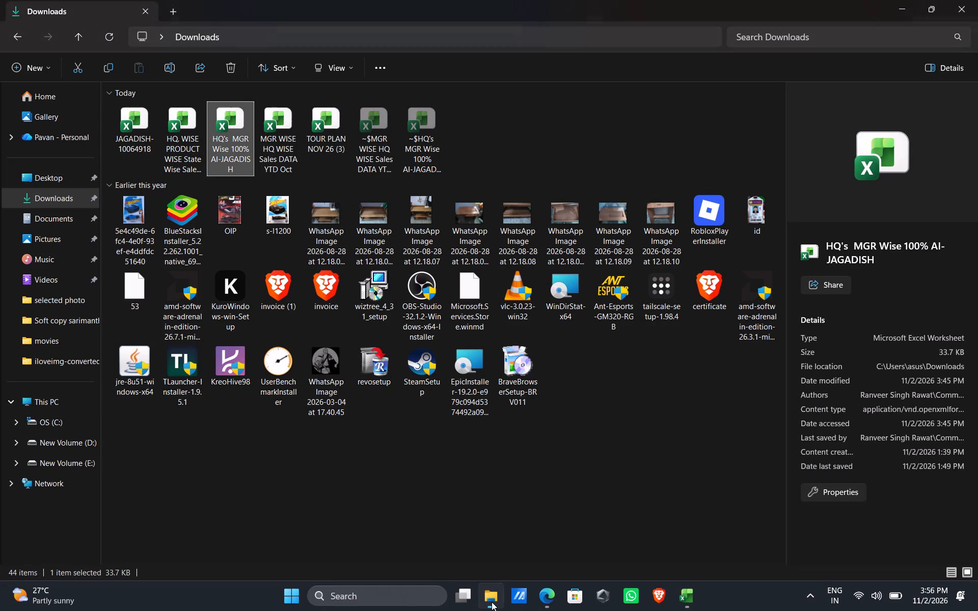
double_click(179, 122)
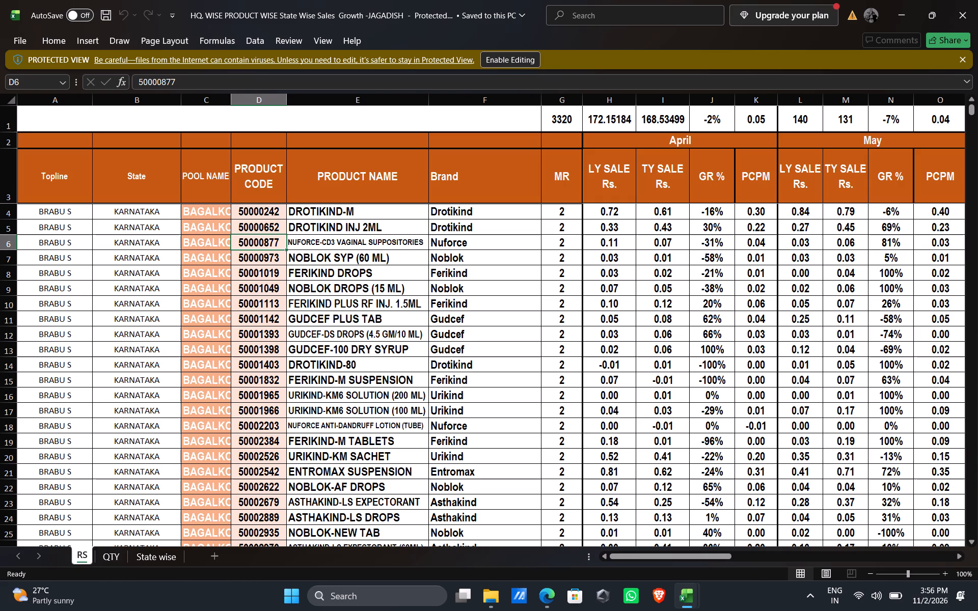
drag(689, 556, 929, 527)
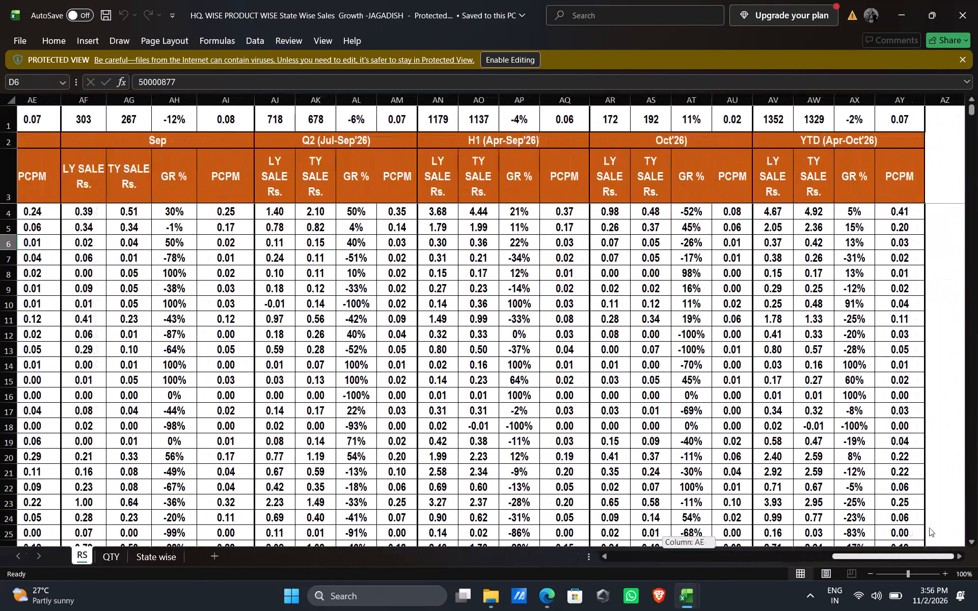
drag(929, 527, 935, 527)
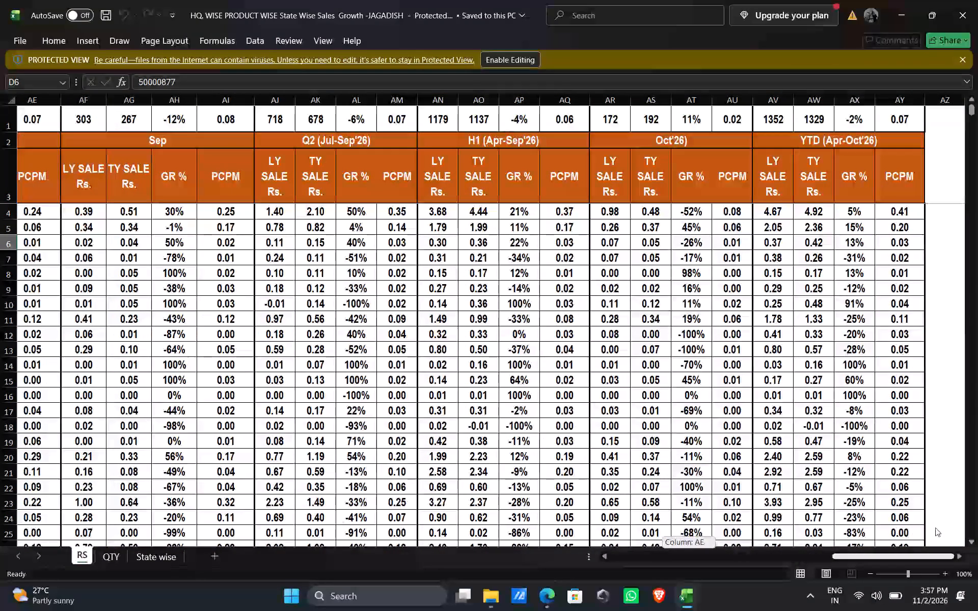
drag(935, 527, 971, 525)
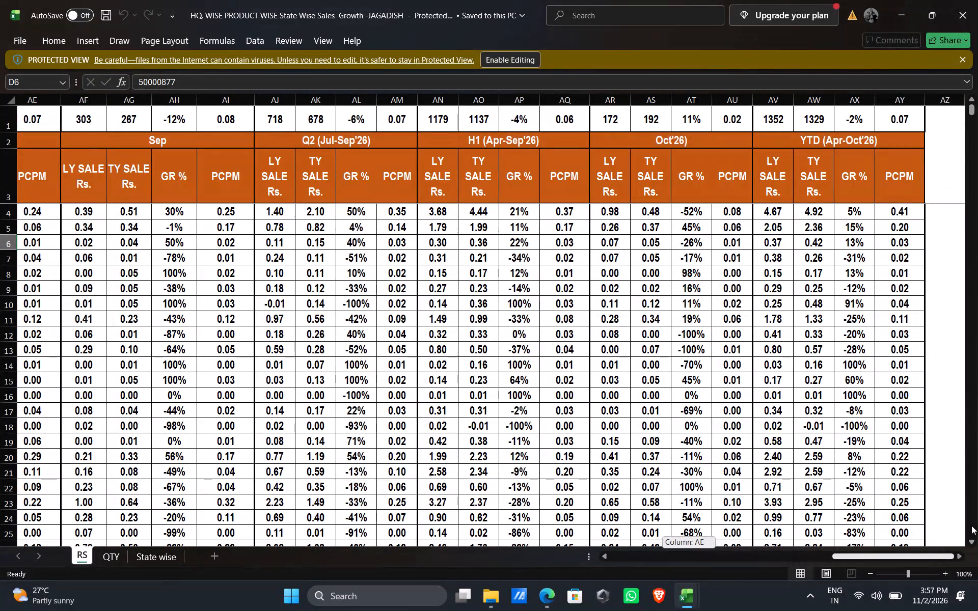
drag(971, 525, 642, 526)
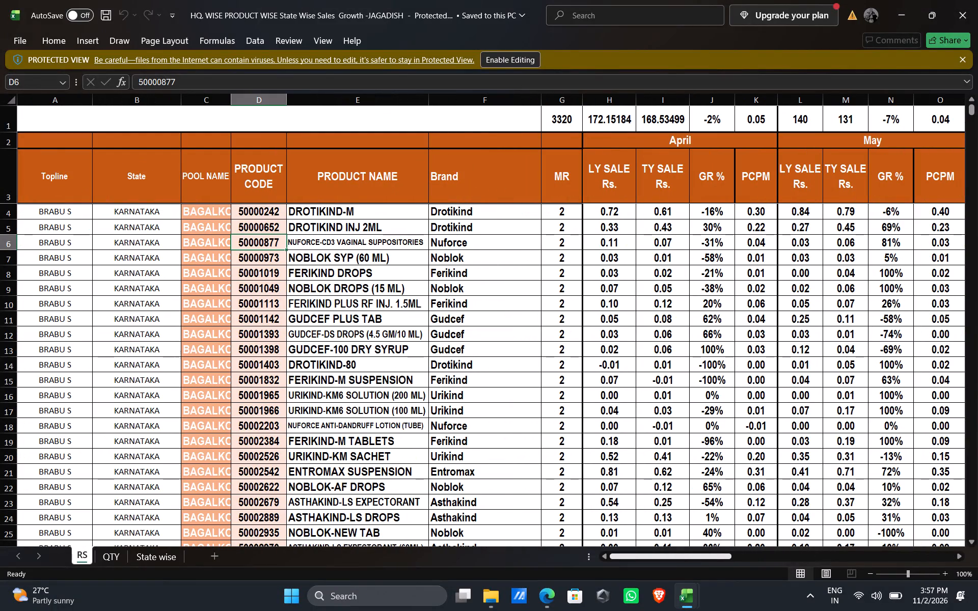
click(111, 556)
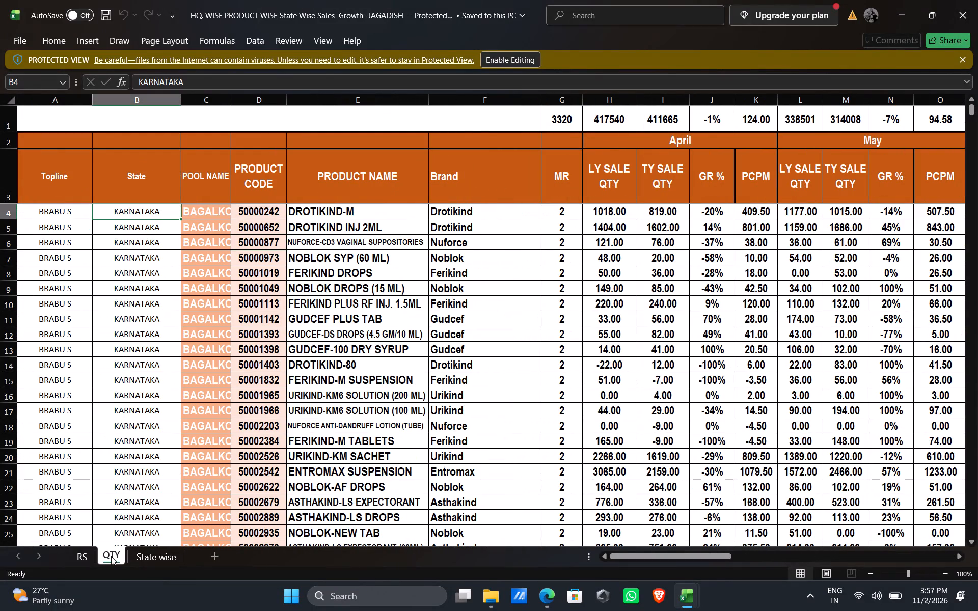
Examine the State wise sheet's Karnataka sales, growth and PCPM from April through the quarterly, H1, Oct'26 and YTD (Apr-Oct-26) sections.
click(154, 558)
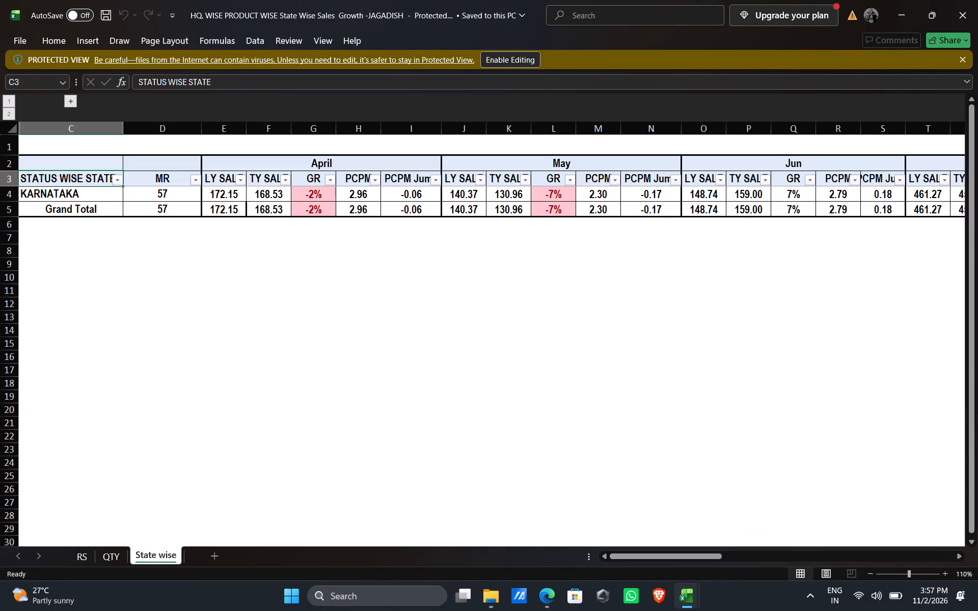
click(970, 206)
drag(680, 553, 757, 548)
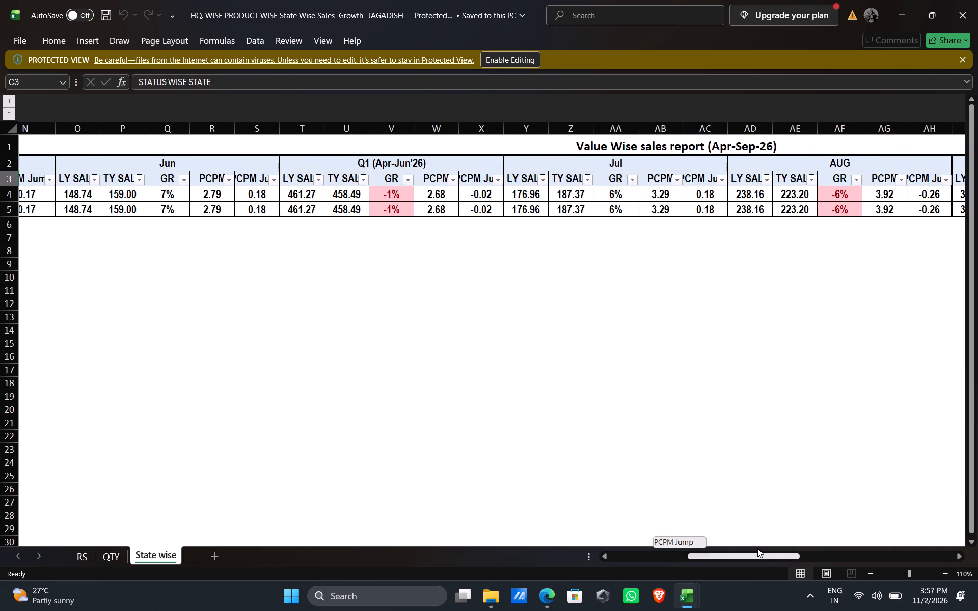
drag(757, 548, 630, 540)
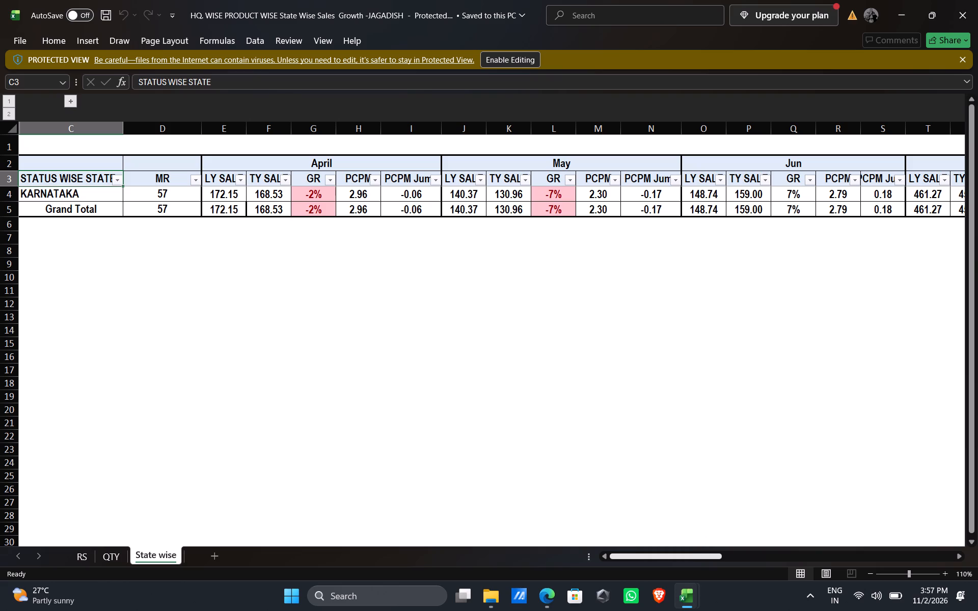
triple_click(959, 552)
click(959, 552)
triple_click(959, 552)
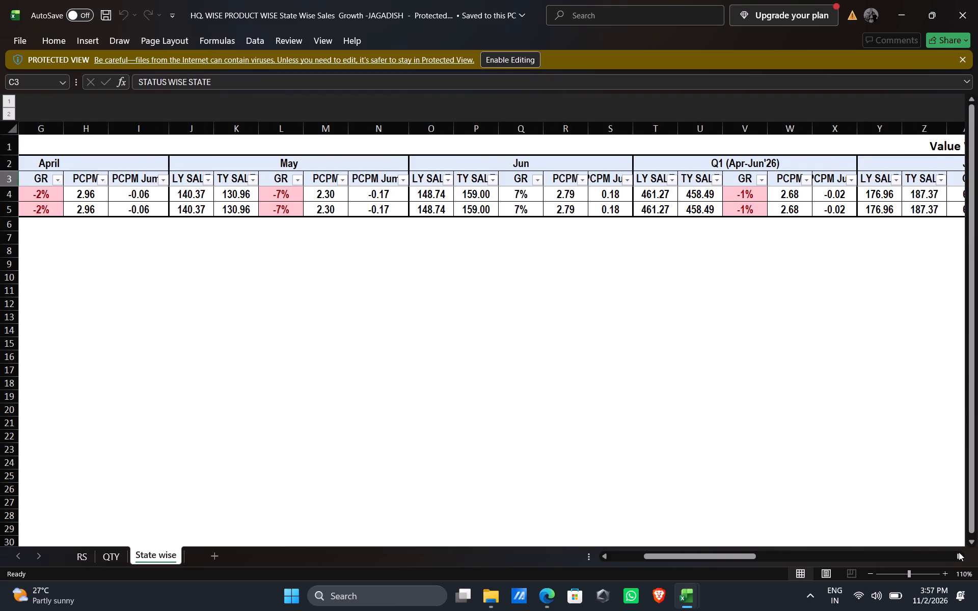
triple_click(959, 552)
double_click(959, 552)
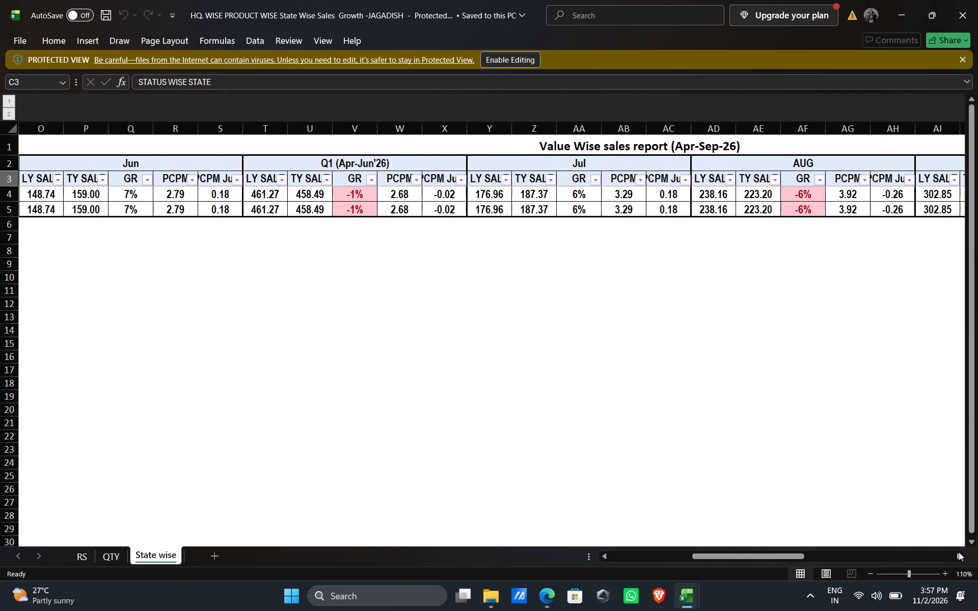
triple_click(959, 552)
triple_click(959, 552)
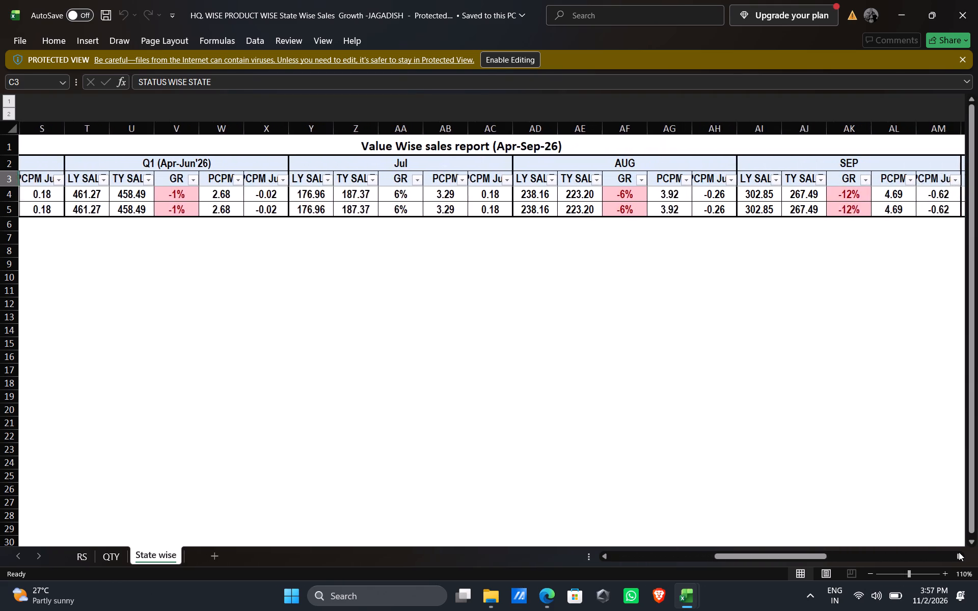
double_click(959, 552)
triple_click(959, 552)
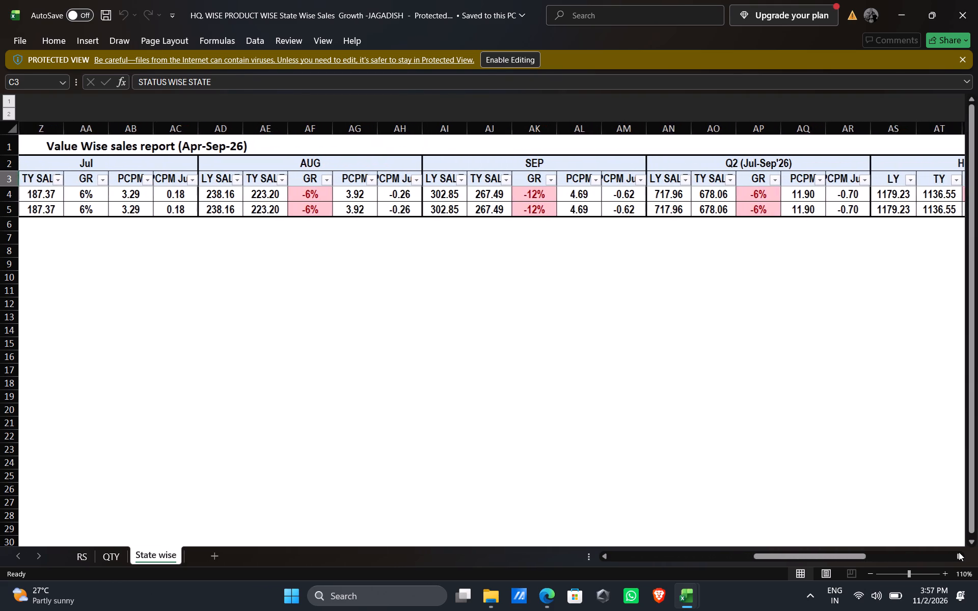
click(959, 552)
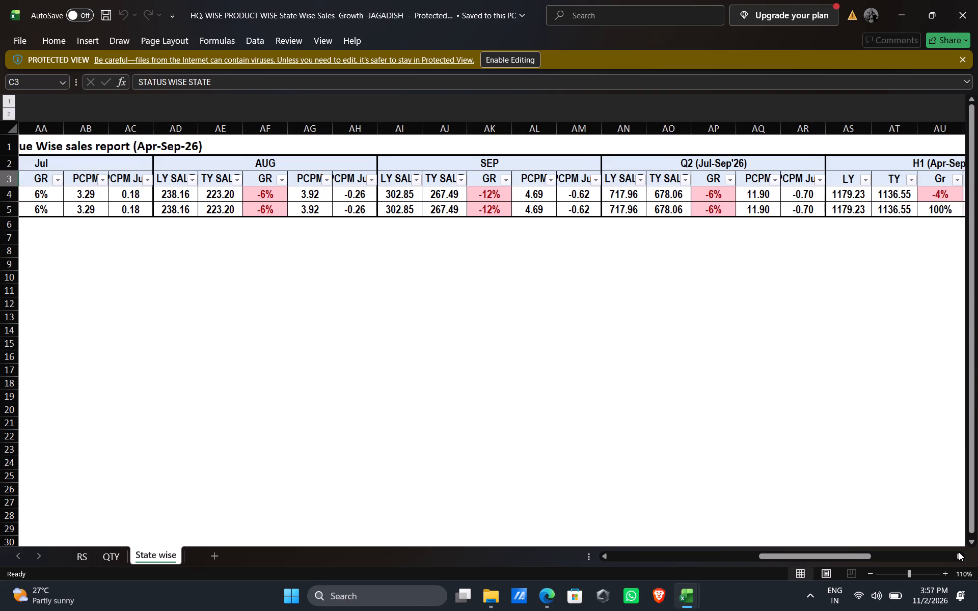
triple_click(959, 552)
double_click(959, 552)
triple_click(959, 552)
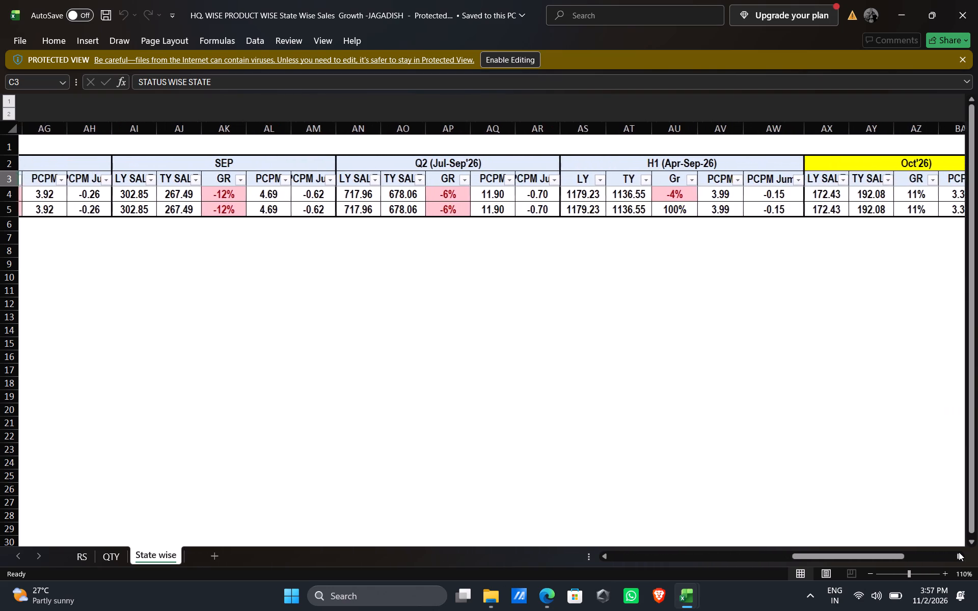
click(959, 552)
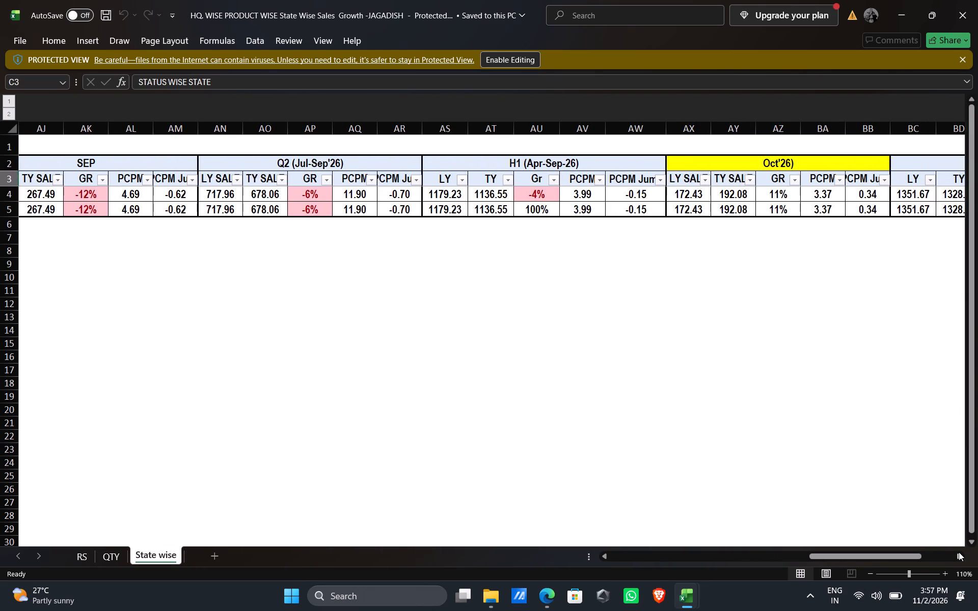
triple_click(959, 552)
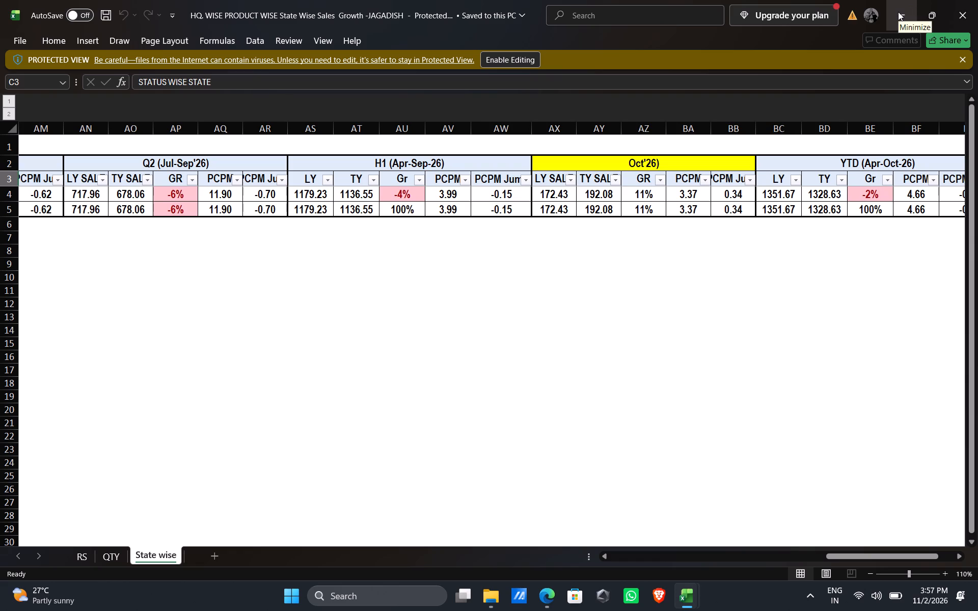
Switch to the Geography Sales Trend report in Edge and filter its Month Name to October only, replacing Current Month.
click(546, 601)
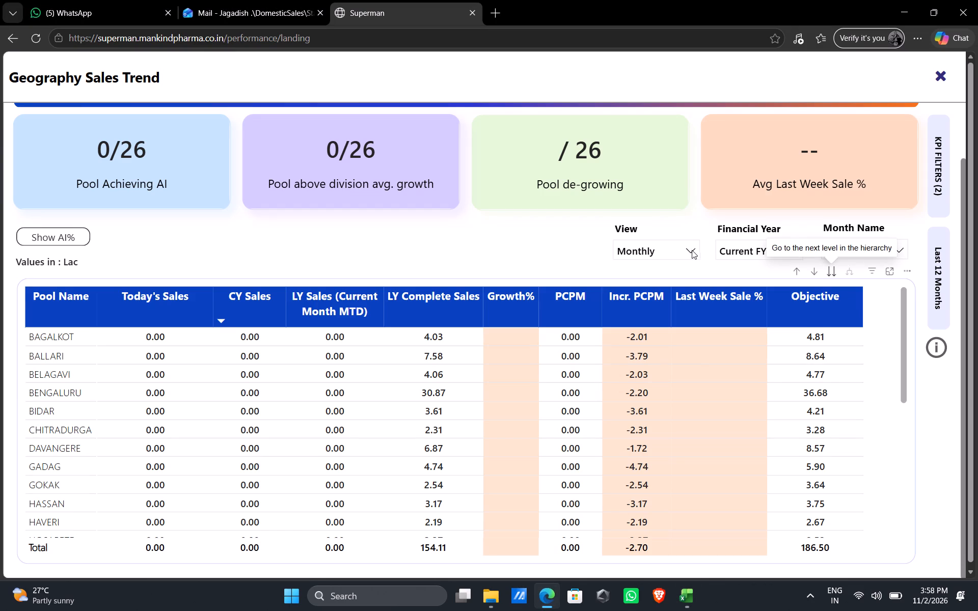
click(753, 254)
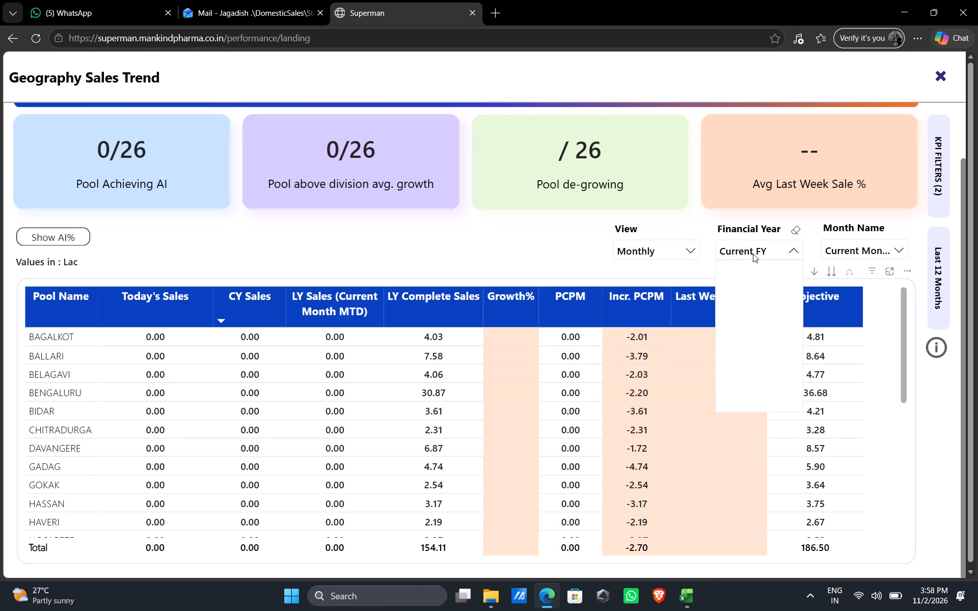
click(899, 252)
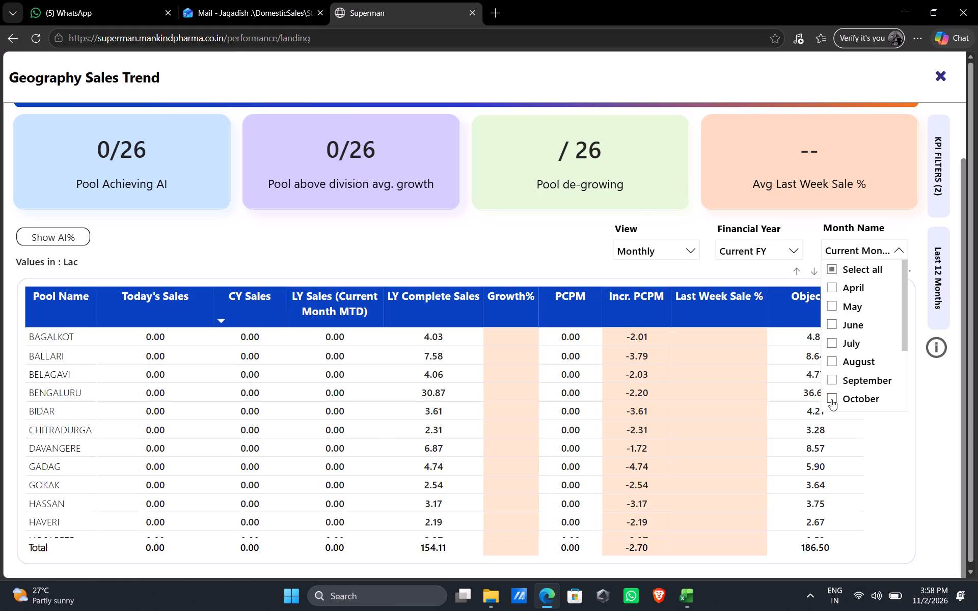
click(831, 399)
drag(904, 317, 911, 367)
click(834, 337)
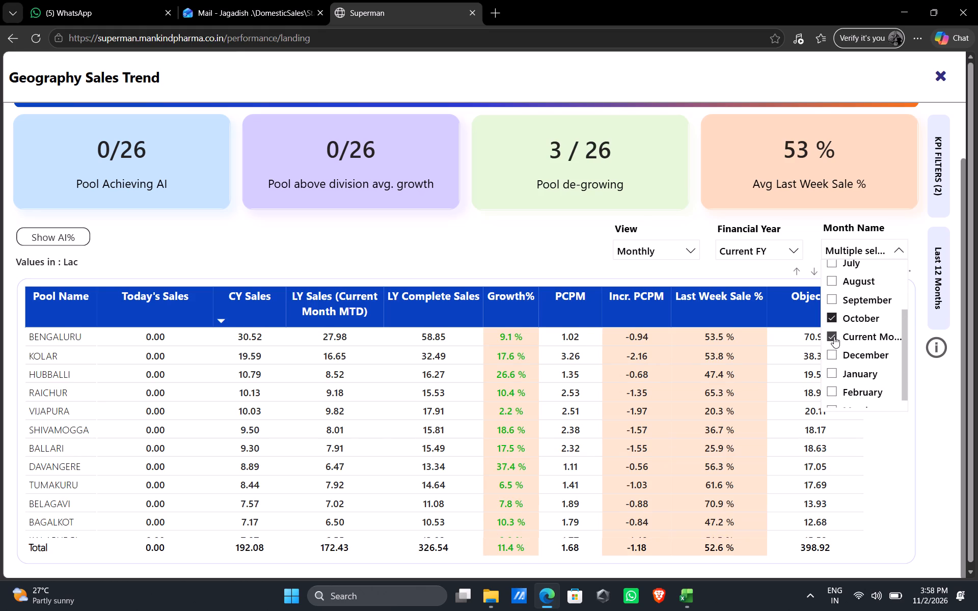
click(480, 273)
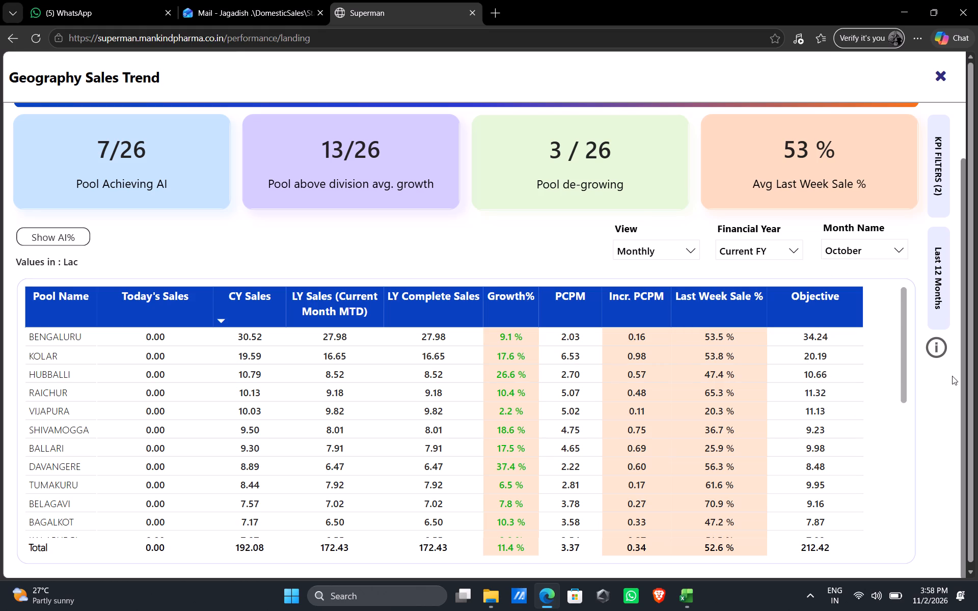
Look through the October pool-wise sales table and export its data with the current layout as an .xlsx file.
drag(906, 355, 903, 500)
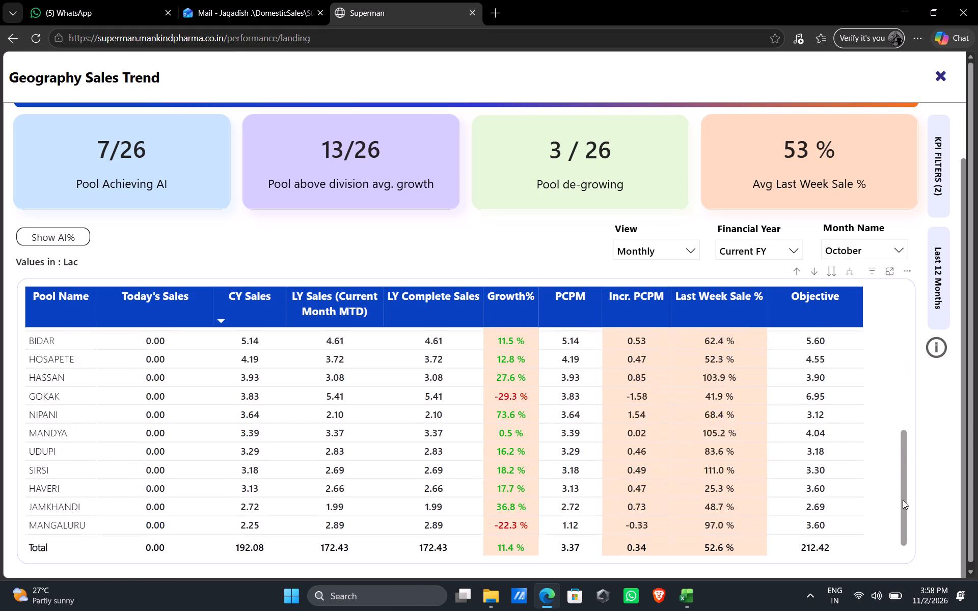
drag(903, 500, 899, 538)
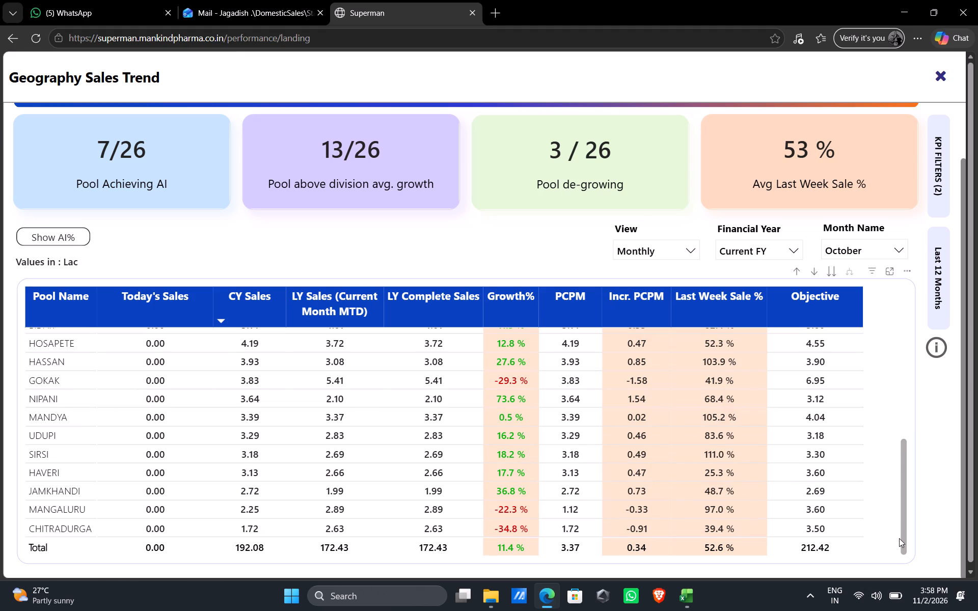
drag(899, 538, 900, 437)
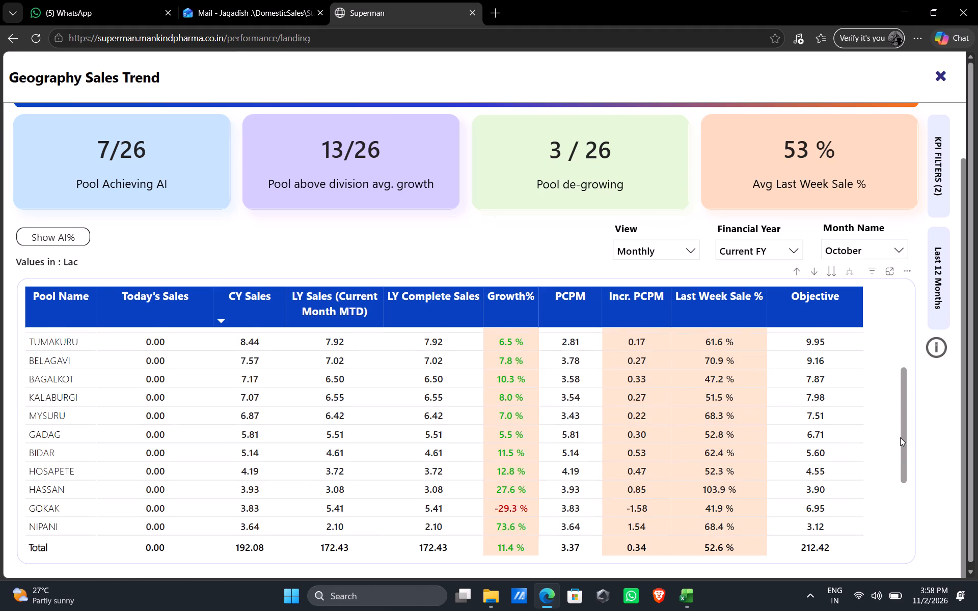
drag(900, 437, 901, 314)
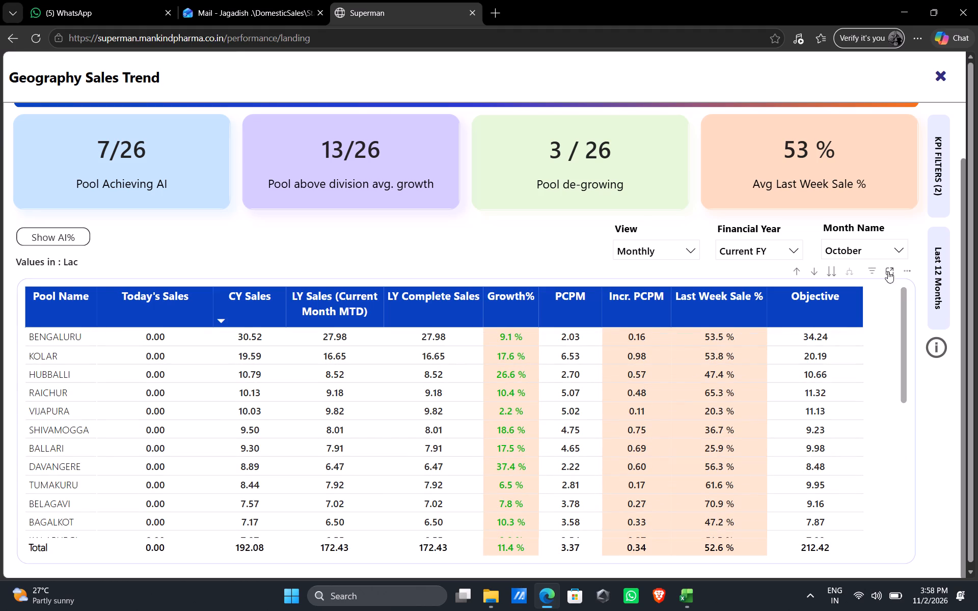
click(904, 269)
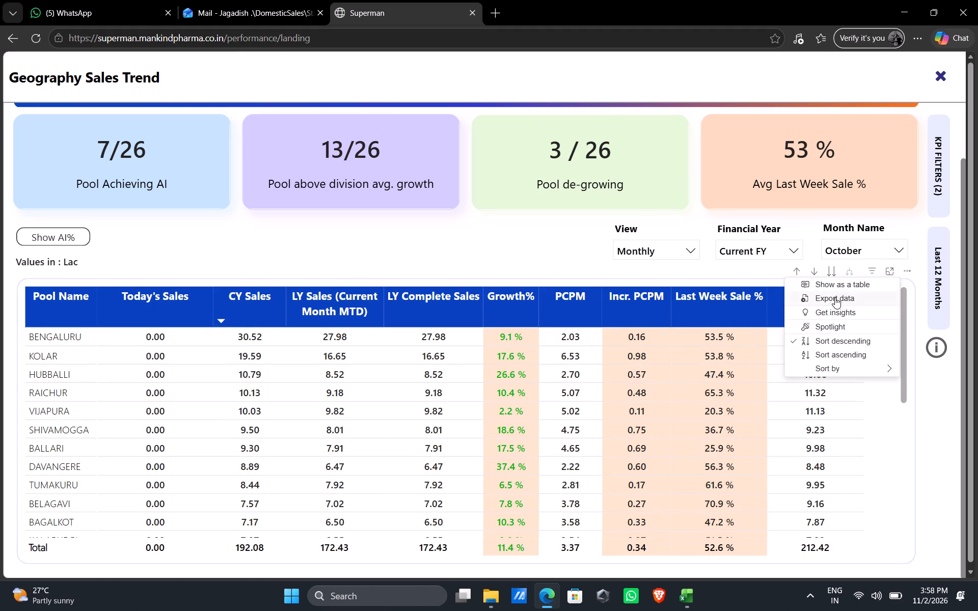
click(833, 298)
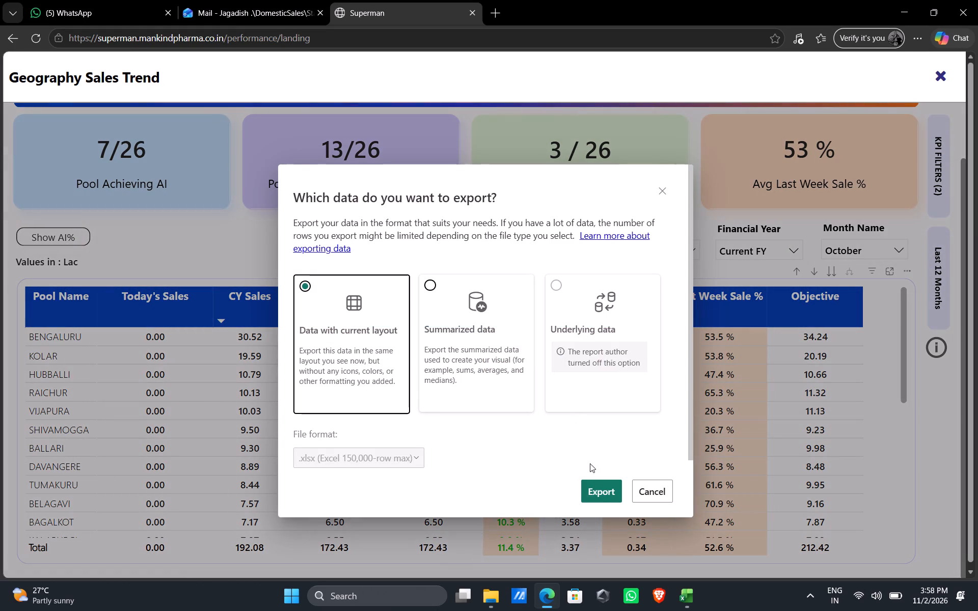
click(597, 489)
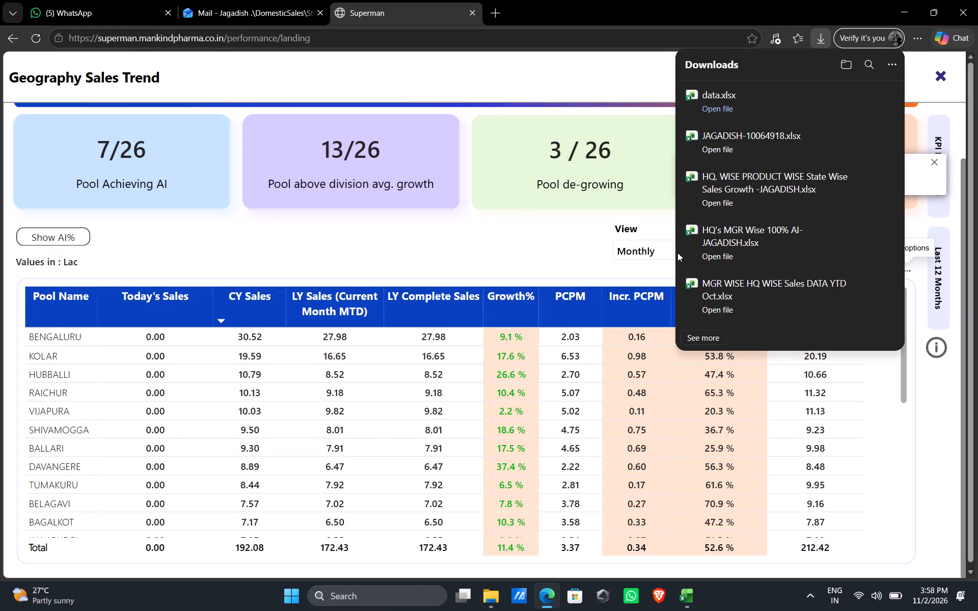
click(627, 266)
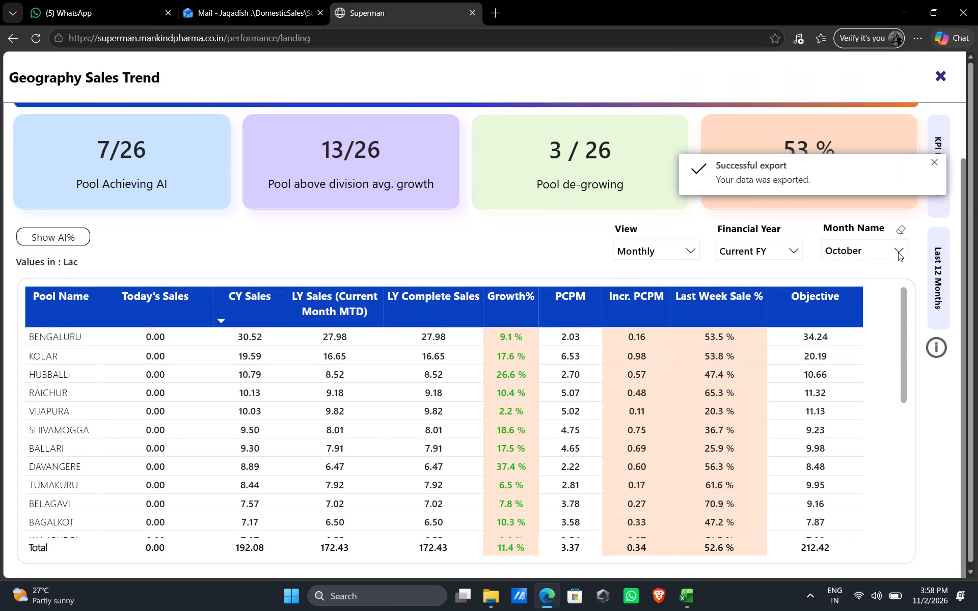
Set the report's Month Name filter back to Current Month only, clearing October.
click(898, 252)
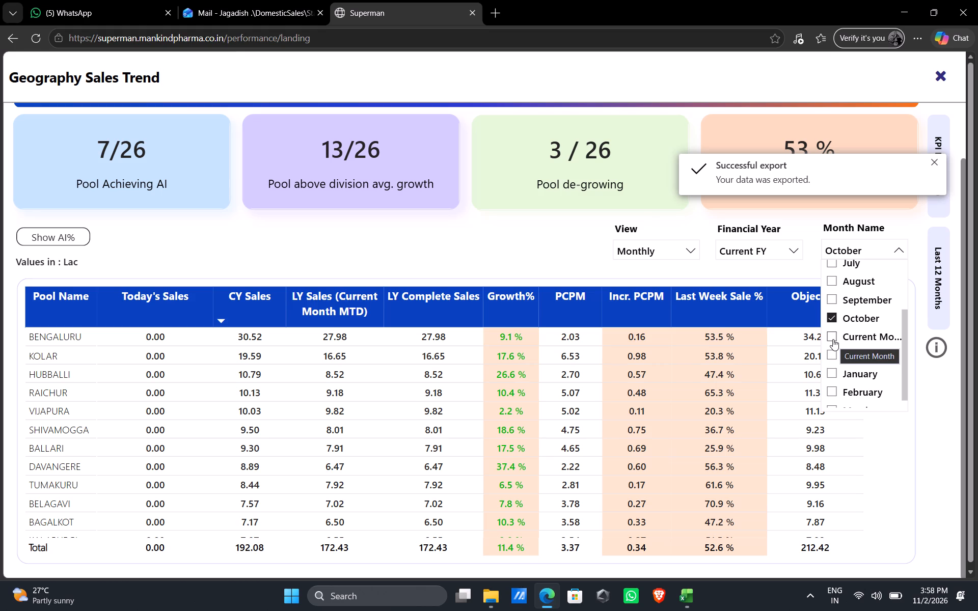
click(833, 339)
click(833, 321)
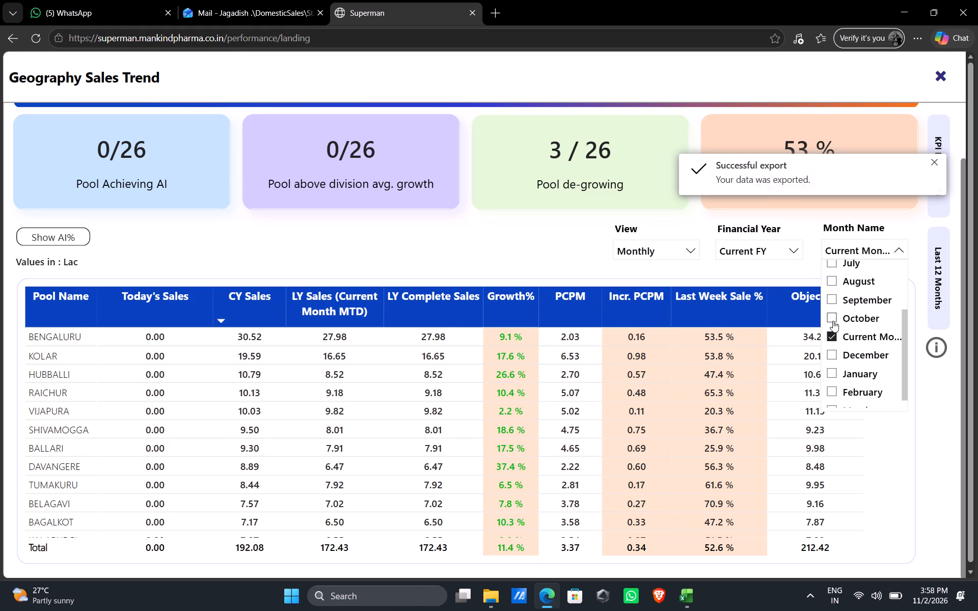
click(605, 273)
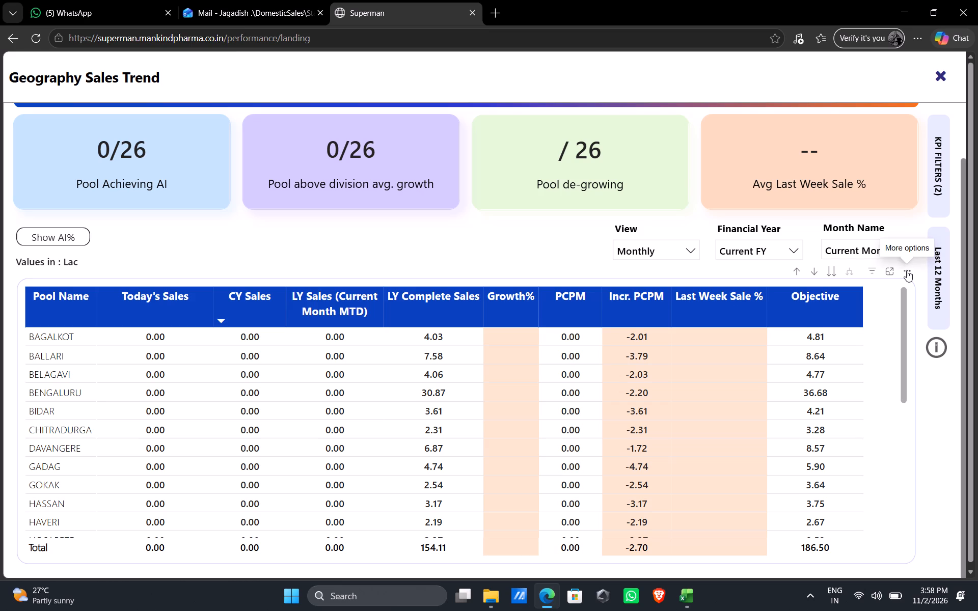
Export the current-month pool-wise sales table with its current layout as an .xlsx file.
click(907, 270)
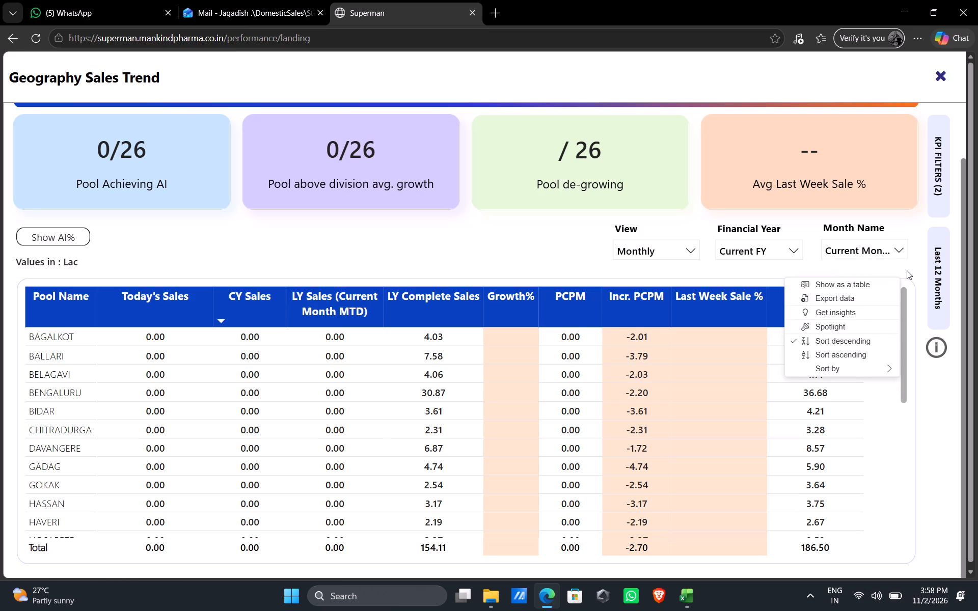
click(823, 298)
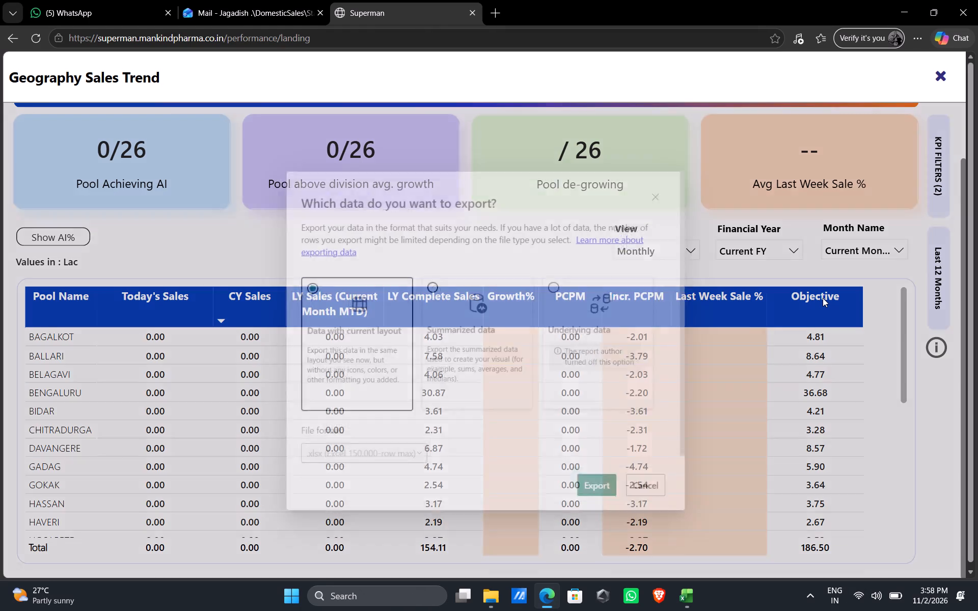
click(595, 489)
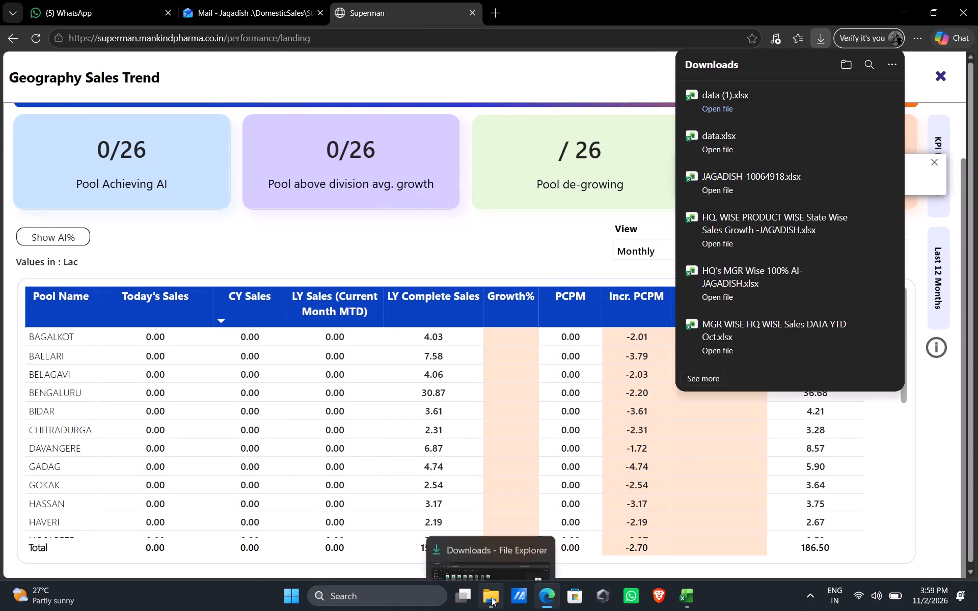
Switch to File Explorer, open the exported "data" workbook from Downloads in Excel and enable editing.
click(492, 597)
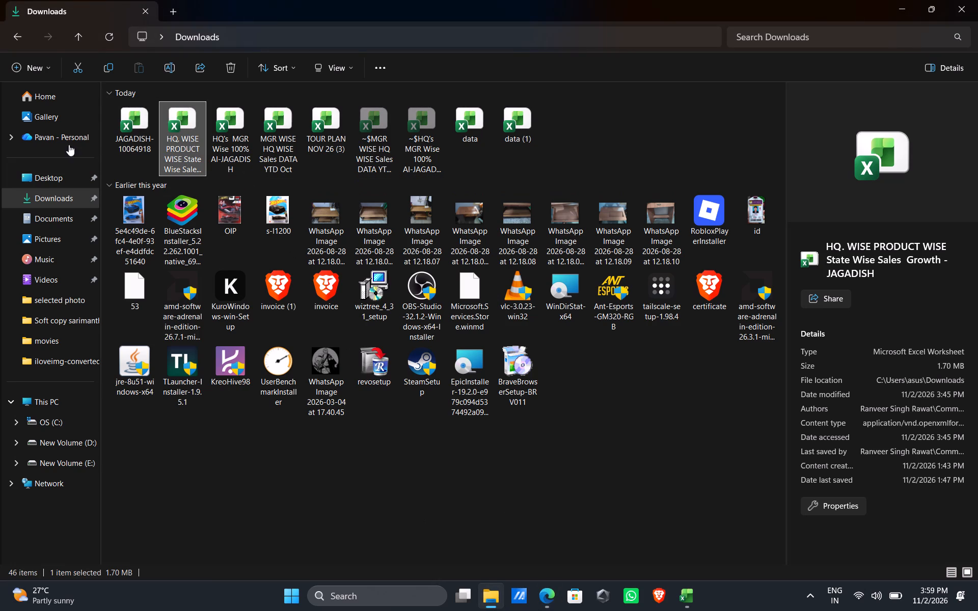
click(50, 200)
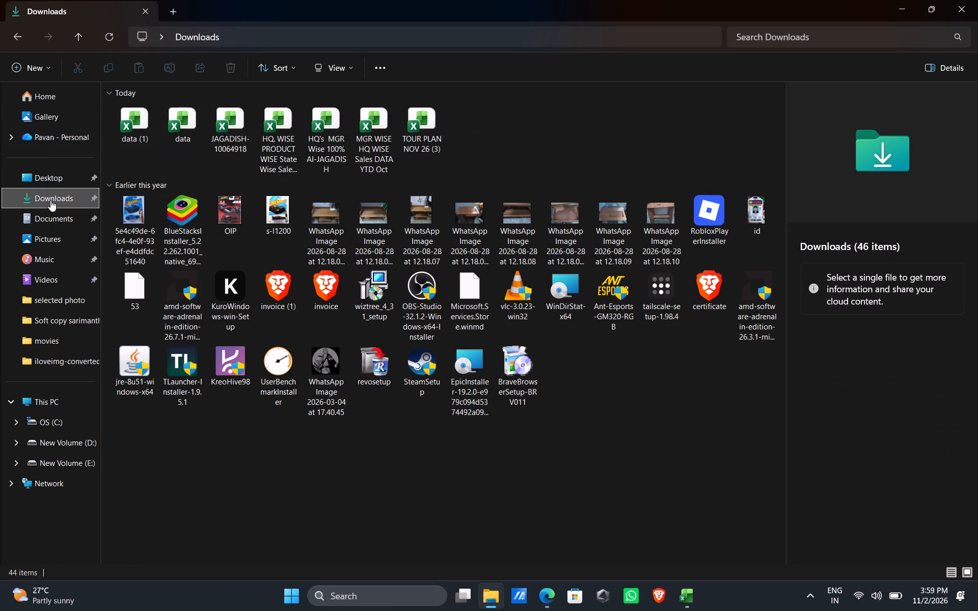
double_click(183, 118)
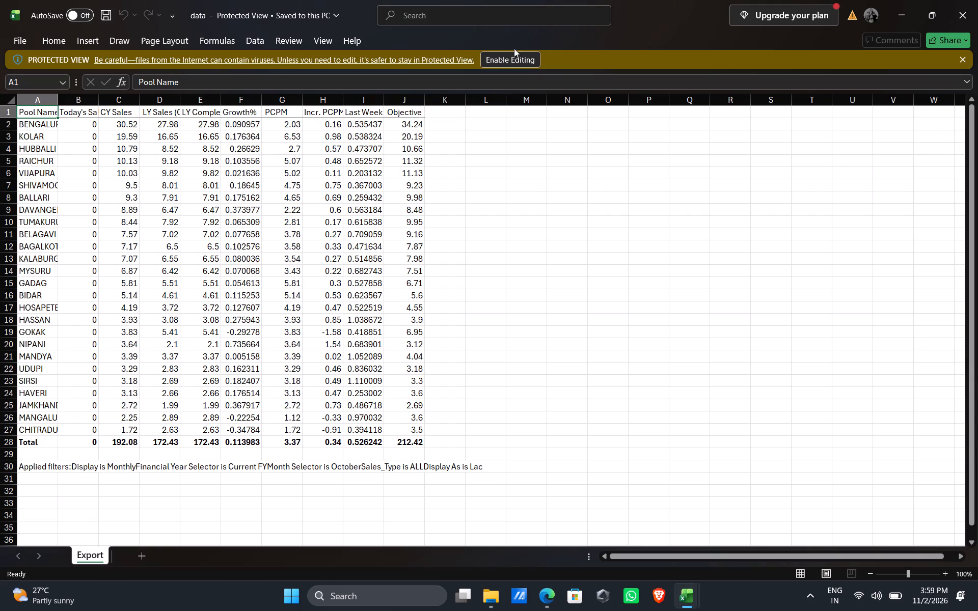
click(505, 59)
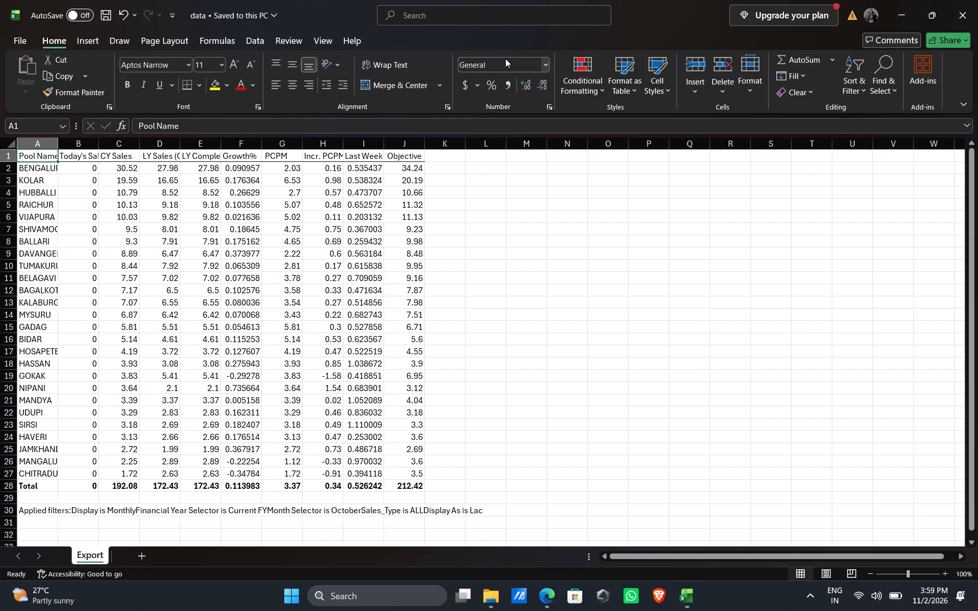
Widen column A so the full pool names fit.
drag(58, 145, 102, 146)
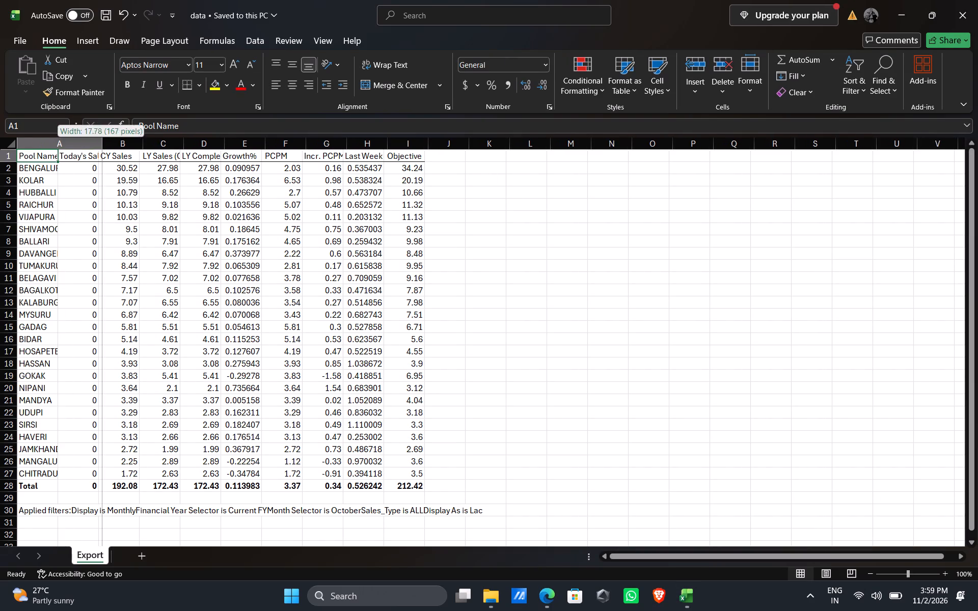
drag(102, 146, 103, 145)
drag(103, 145, 96, 145)
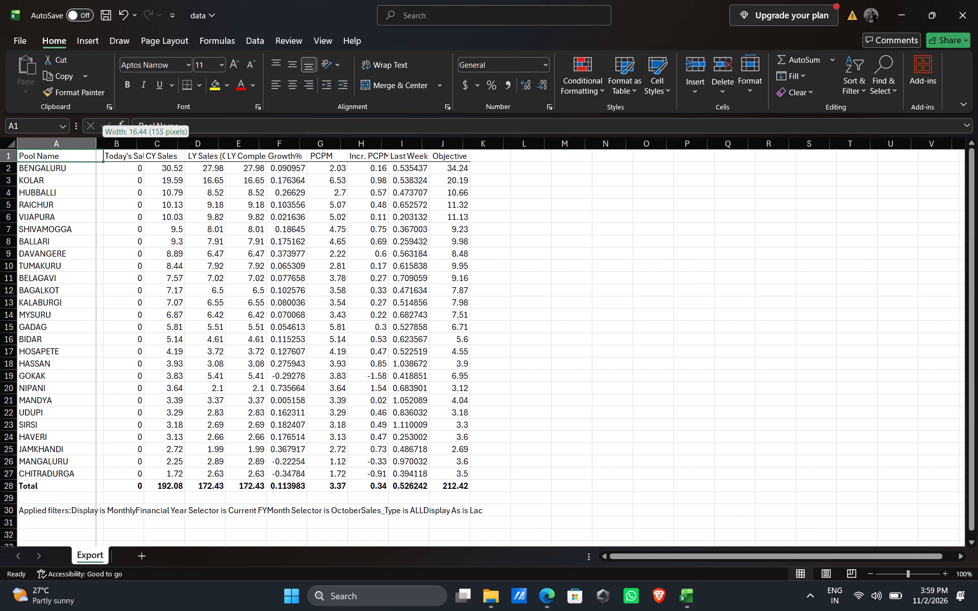
drag(96, 145, 92, 142)
Delete the Today's Sales column from the Export sheet.
click(114, 144)
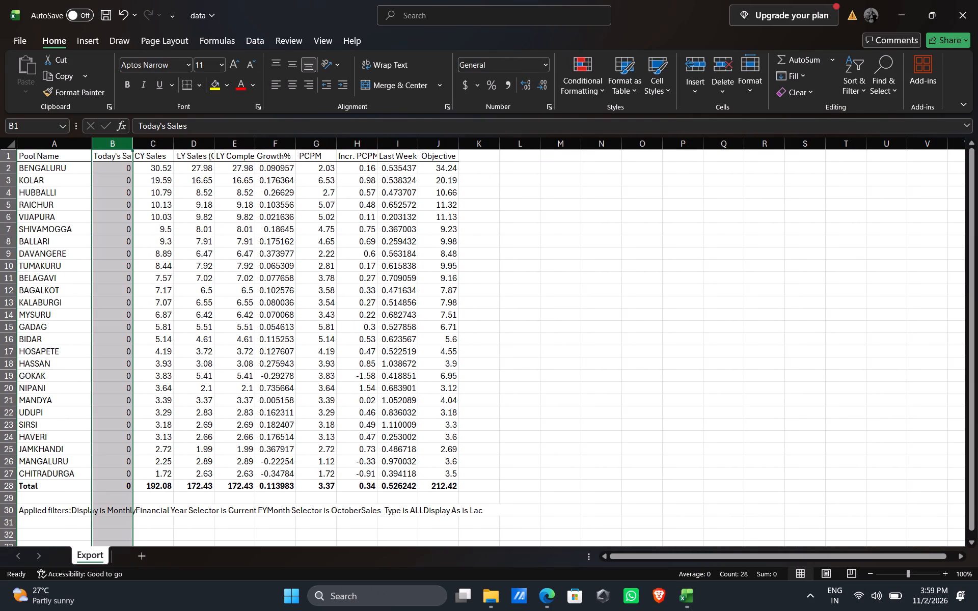
right_click(114, 144)
click(150, 293)
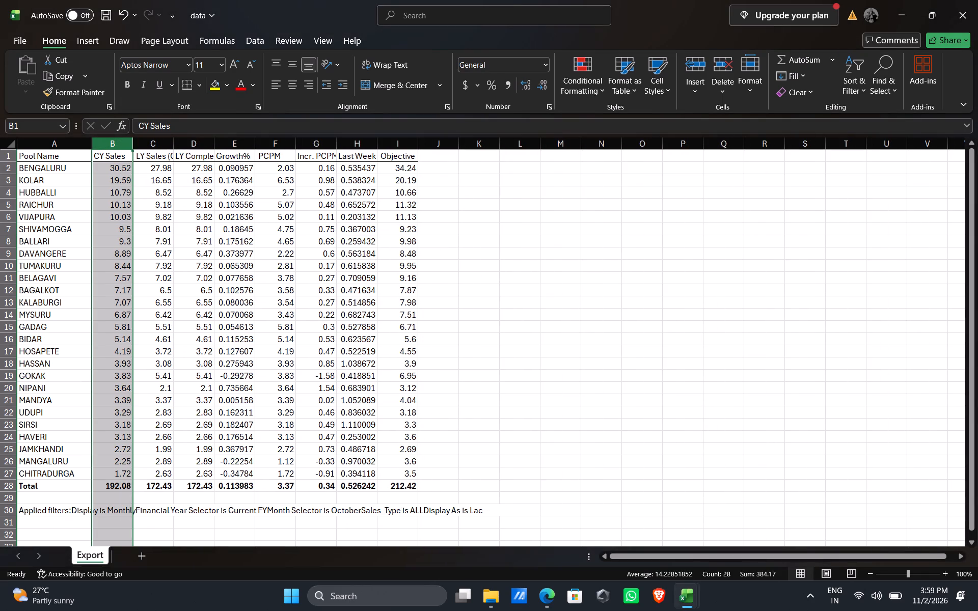
Copy the CY Sales column into the empty column J, directly after Objective.
click(117, 143)
key(ctrl+c)
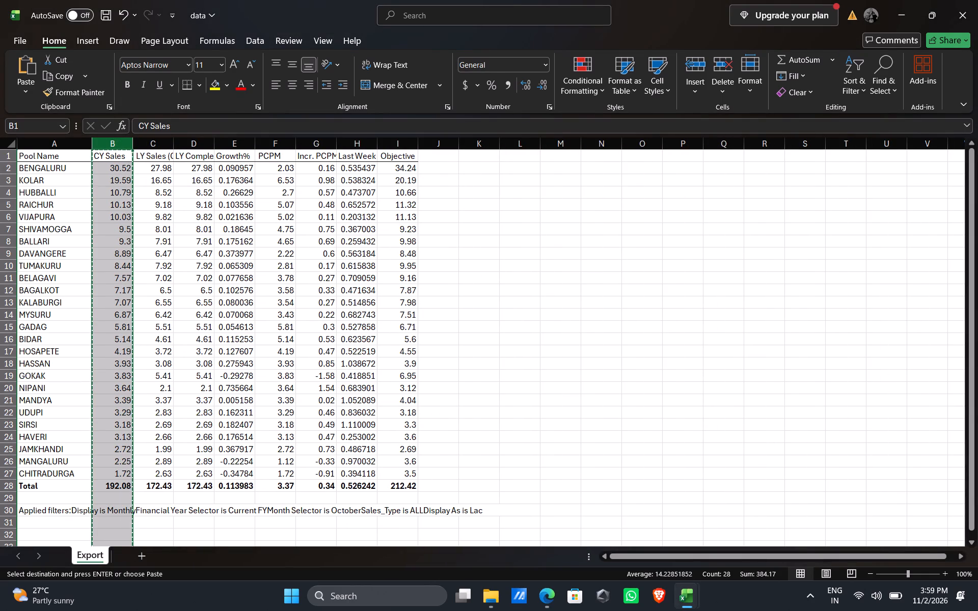
click(444, 142)
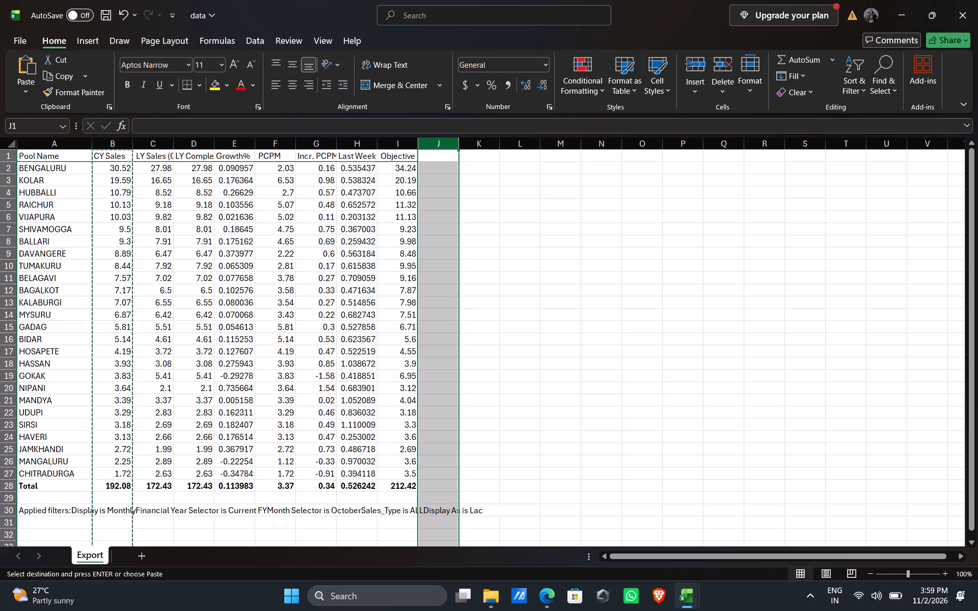
key(ctrl+v)
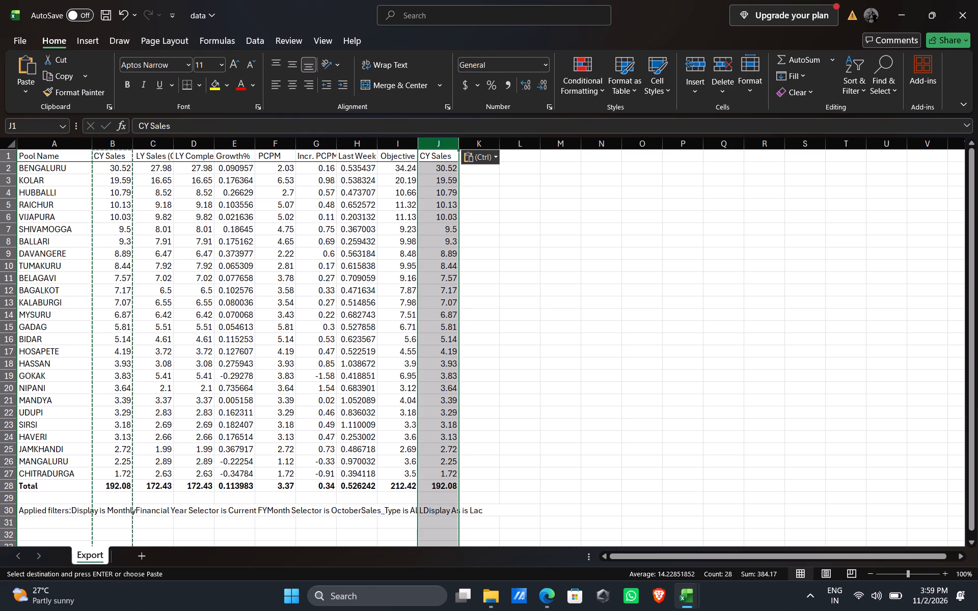
Delete the Last Week Sale % column.
click(365, 140)
right_click(365, 140)
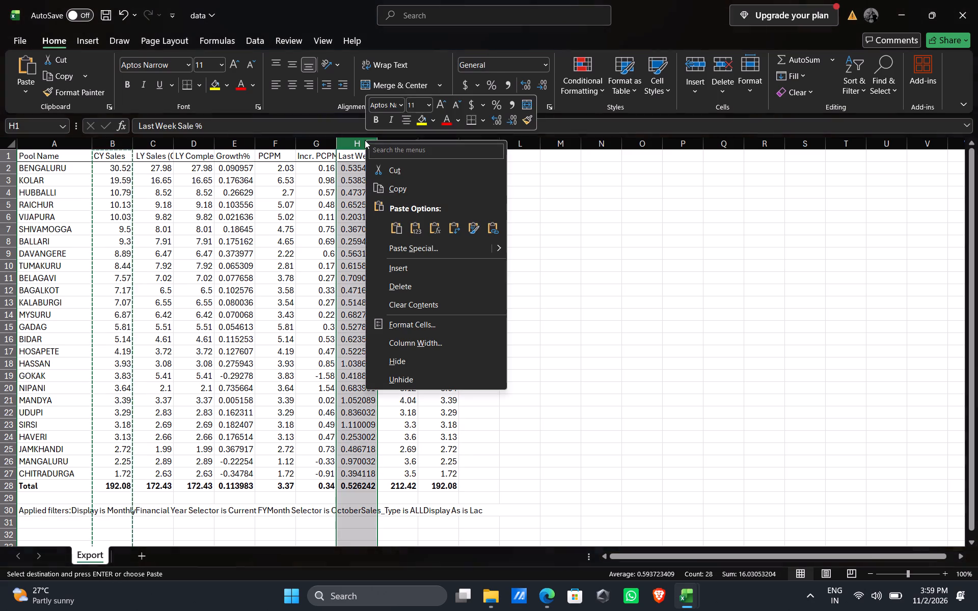
click(388, 286)
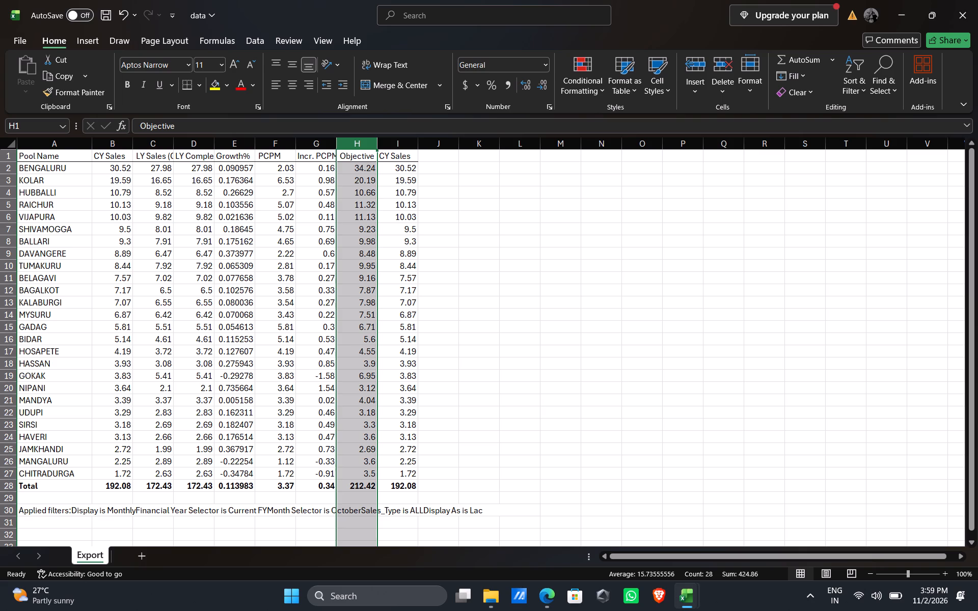
Copy the LY Complete Sales, Growth% and PCPM columns into columns K to M, leaving column J empty.
drag(231, 143, 305, 141)
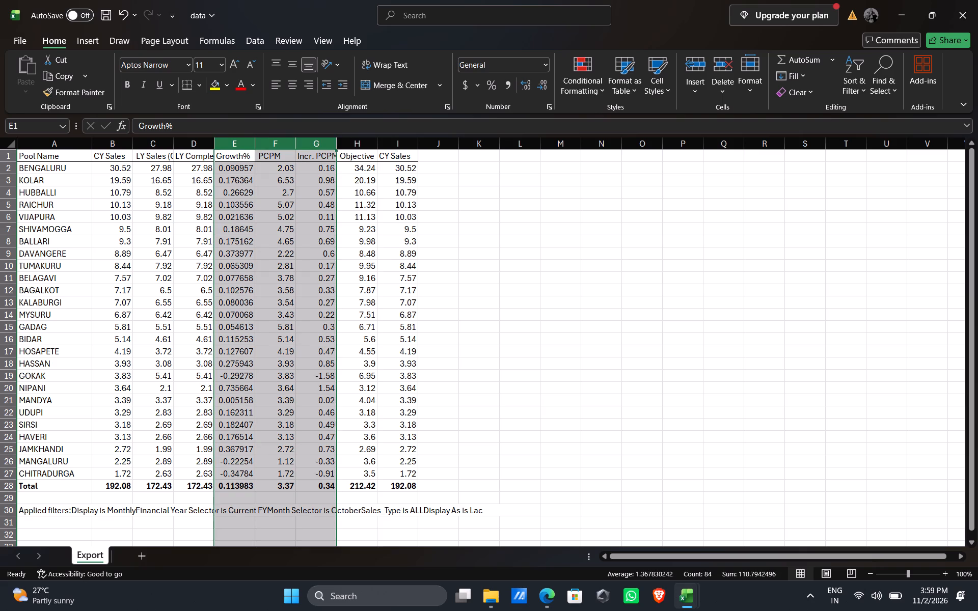
drag(193, 144, 276, 144)
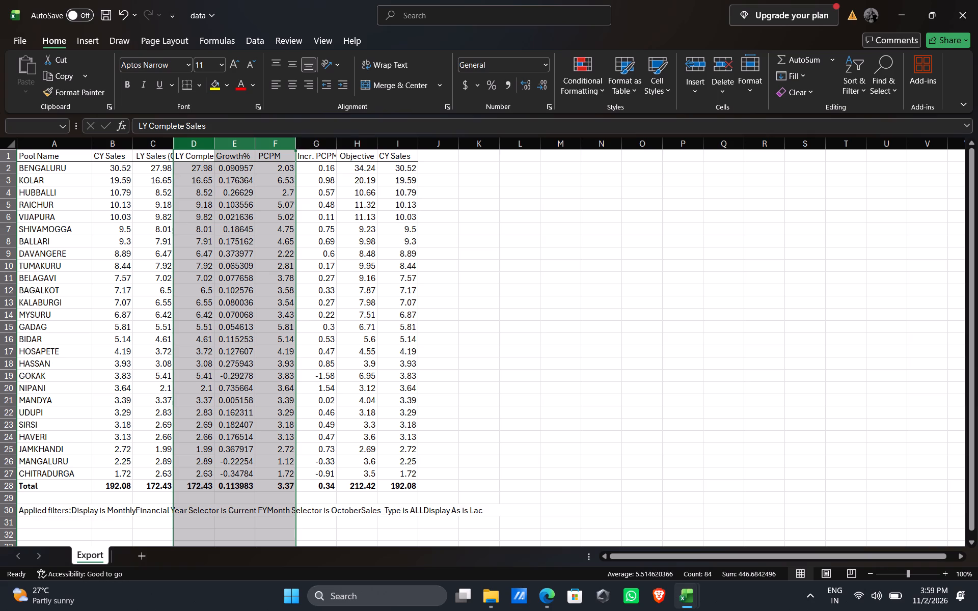
key(ctrl+c)
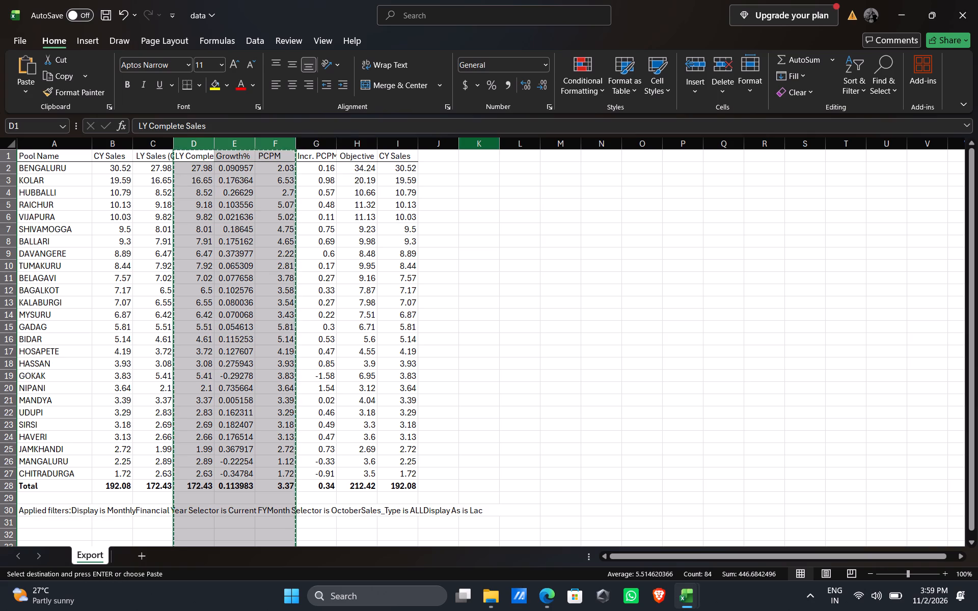
click(473, 143)
key(ctrl+v)
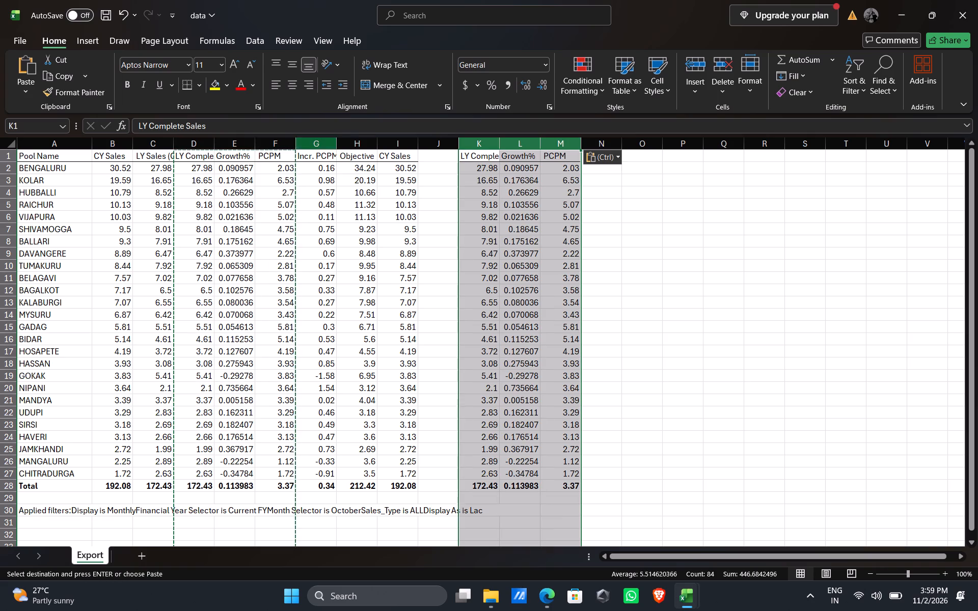
Copy the Incr. PCPM column into column N, directly after the copied PCPM column.
click(274, 146)
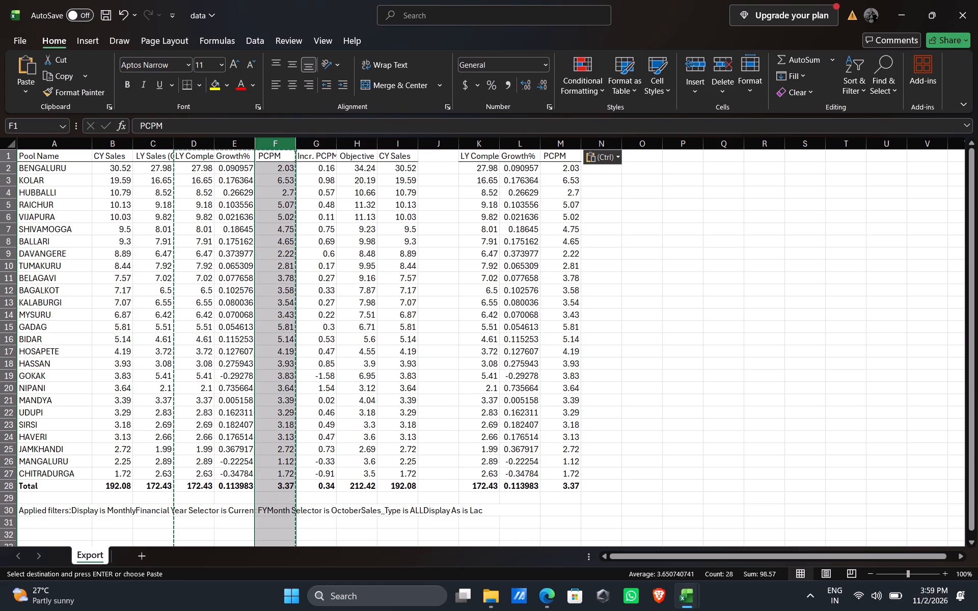
click(314, 145)
key(ctrl+c)
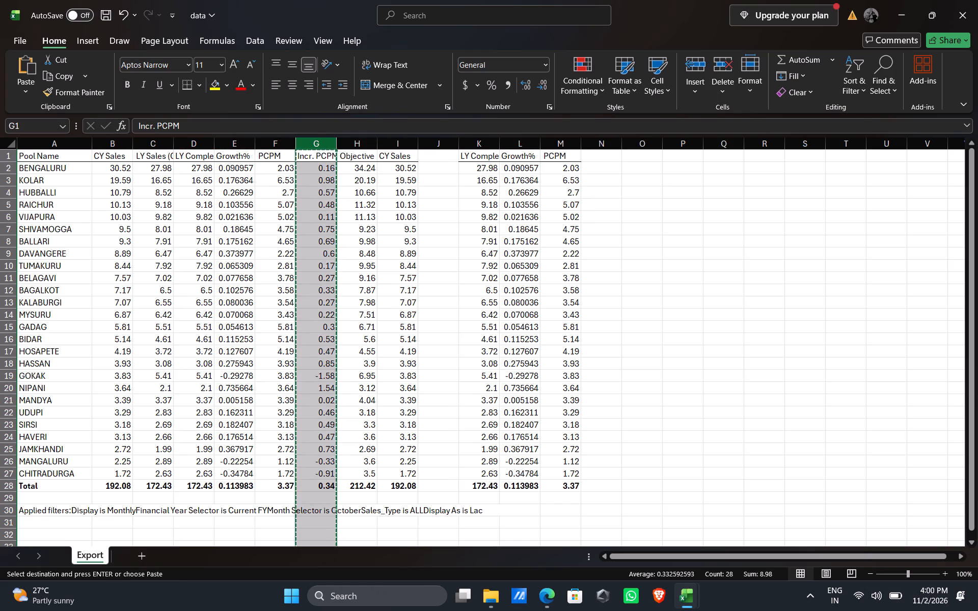
click(599, 144)
key(ctrl+v)
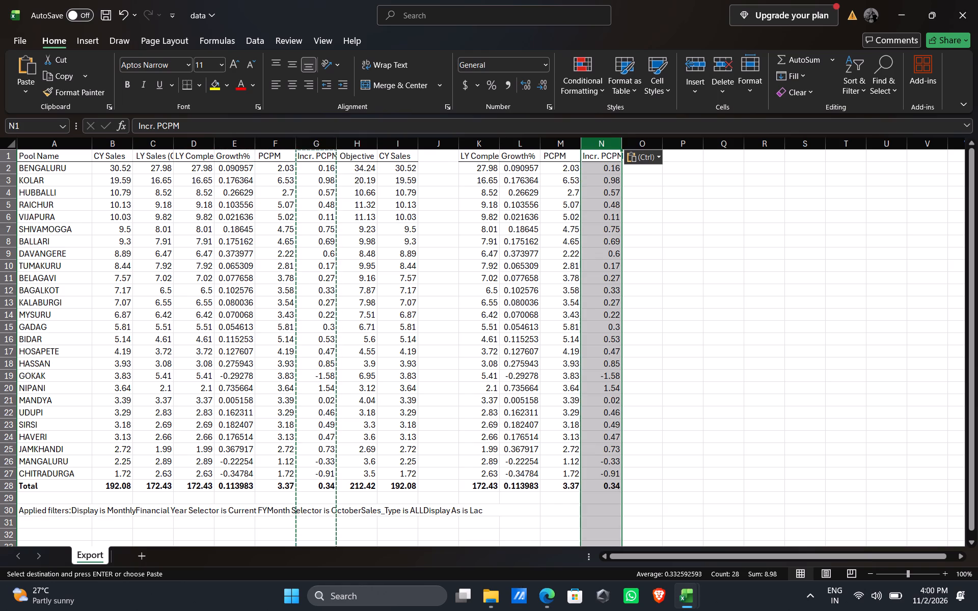
Delete the original columns B to G, from CY Sales through Incr. PCPM, keeping Objective and the copied columns.
drag(321, 142, 156, 130)
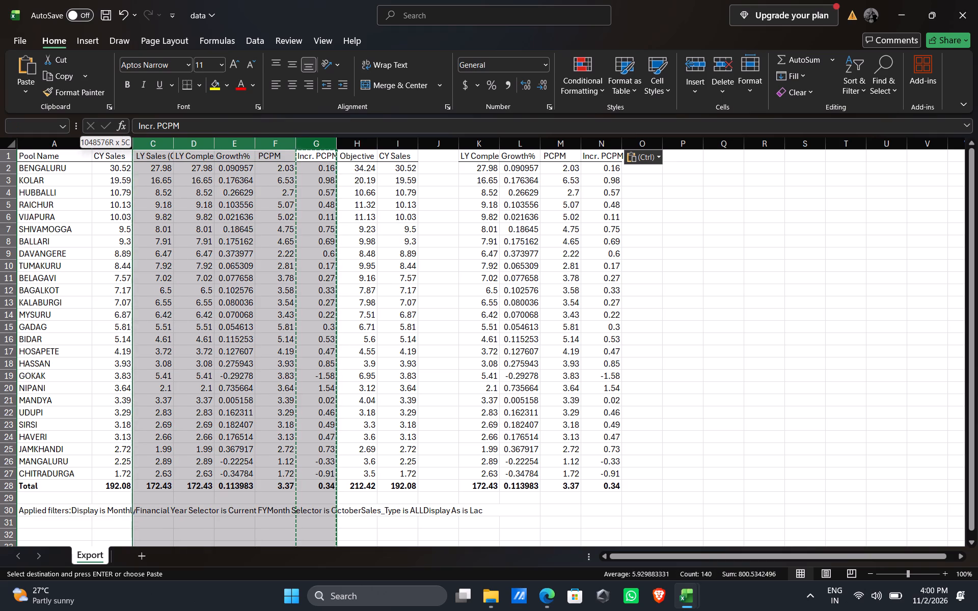
drag(156, 130, 118, 138)
click(118, 138)
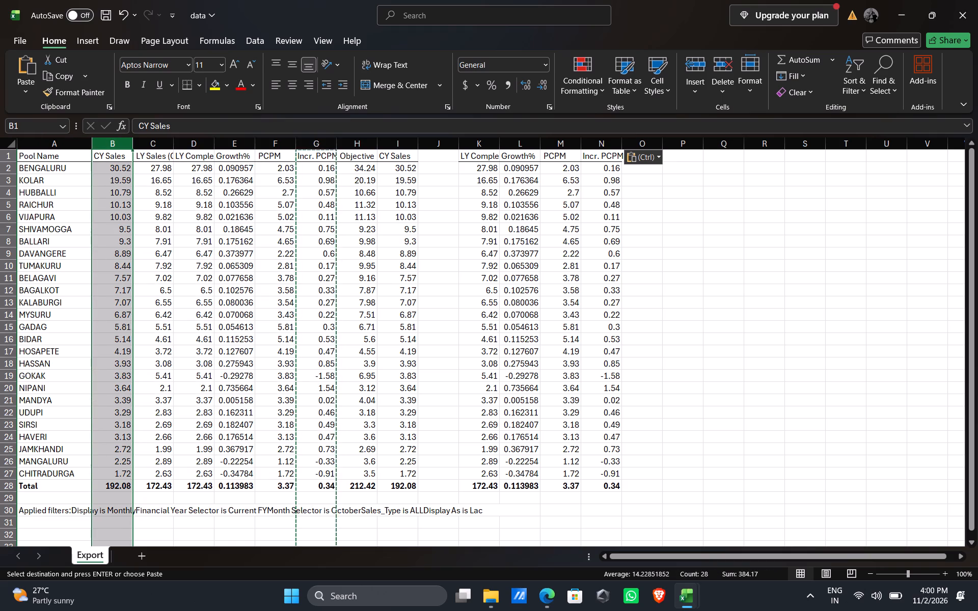
drag(107, 144, 317, 144)
right_click(317, 144)
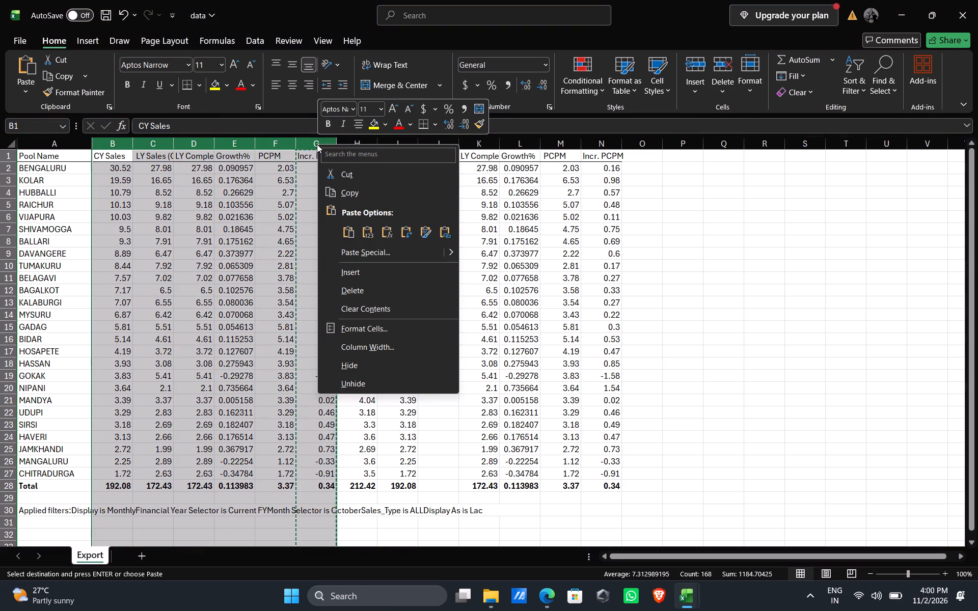
click(348, 292)
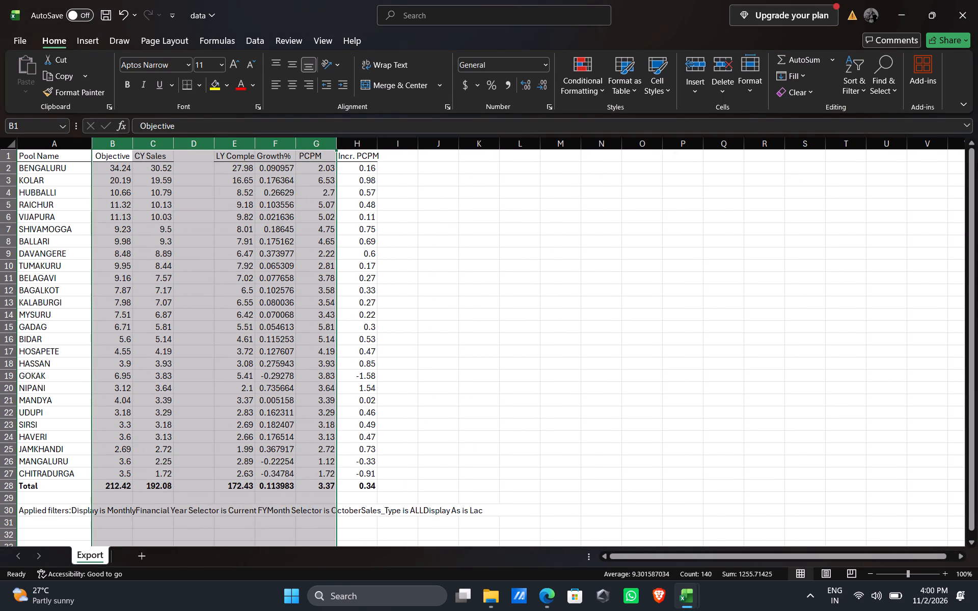
Enter the header "ACH%" in cell D1 of the empty column between CY Sales and LY Complete Sales.
click(190, 158)
text(ACH)
key(Down)
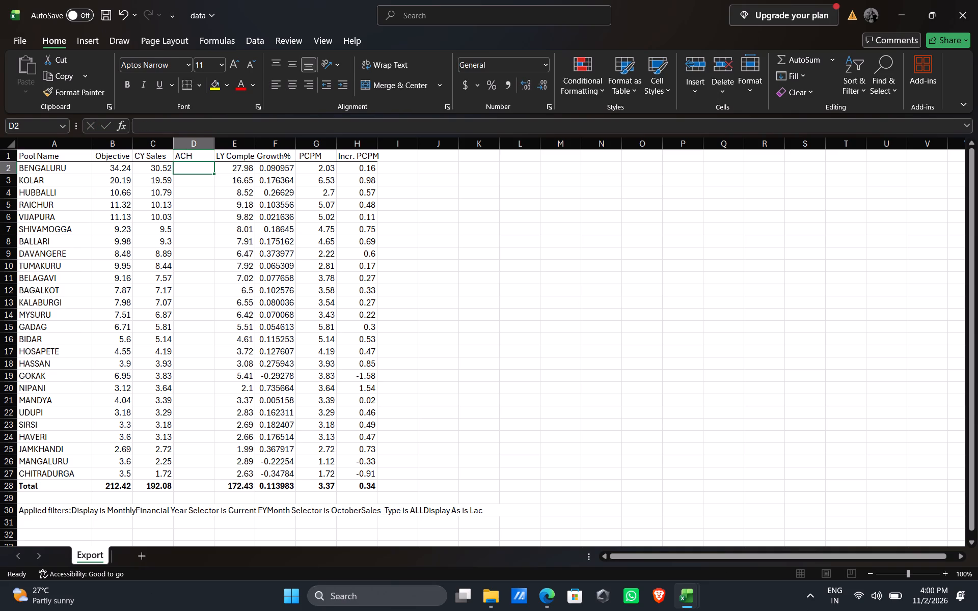
key(shift+percent)
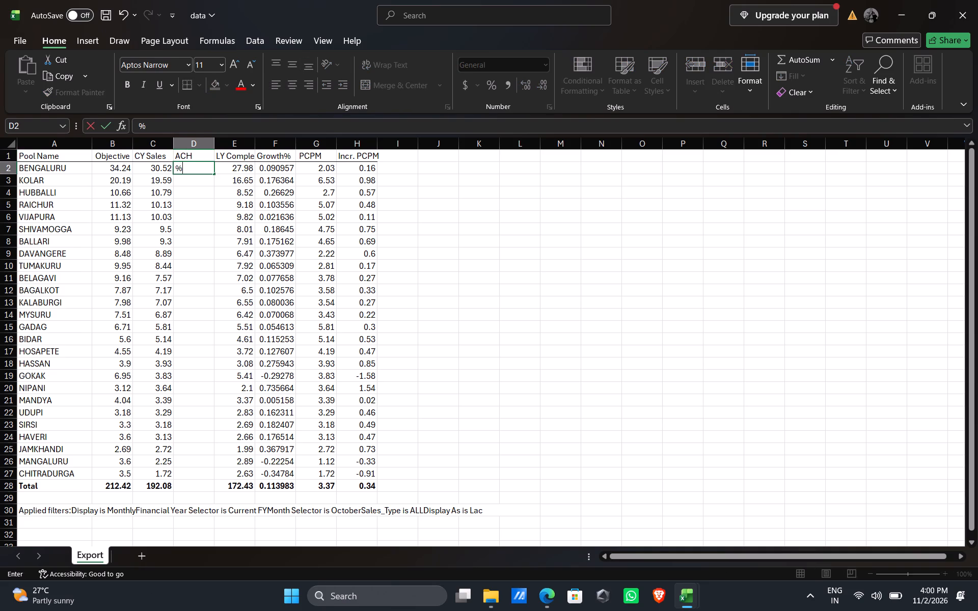
key(BackSpace)
key(Up)
text(ACH)
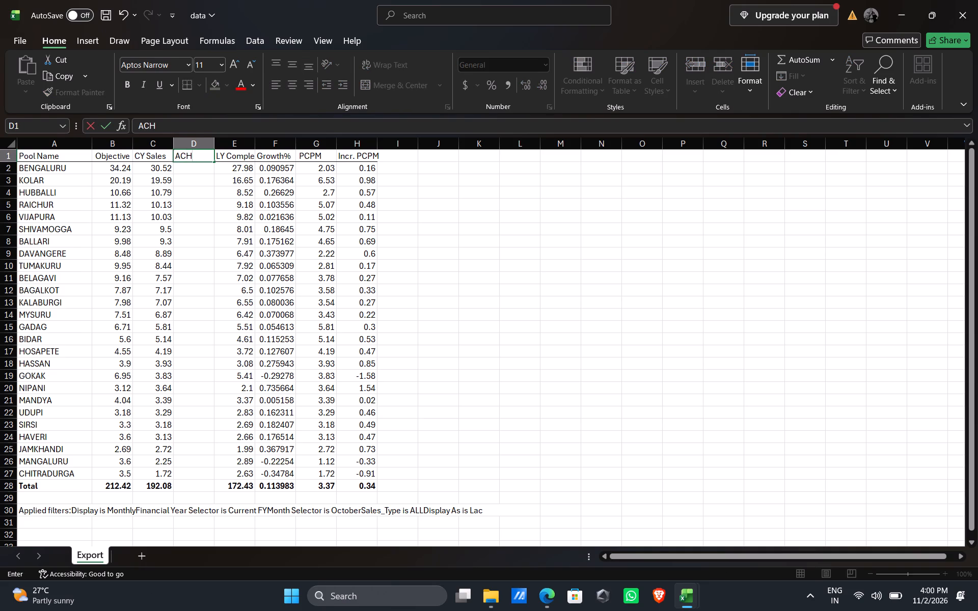
key(shift+percent)
key(Return)
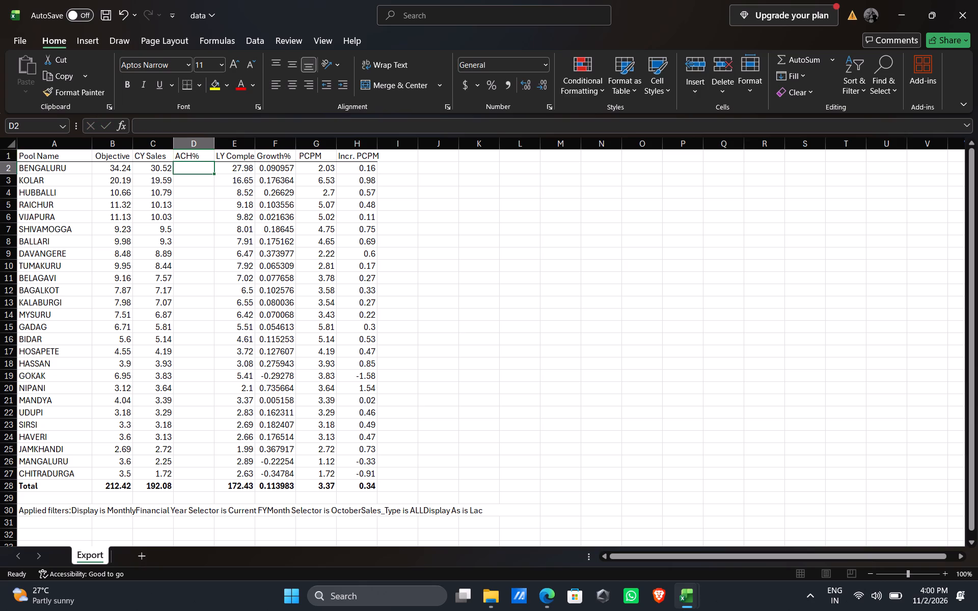
Enter the formula =C2/B2% in cell D2 to calculate BENGALURU's achievement percentage.
key(equal)
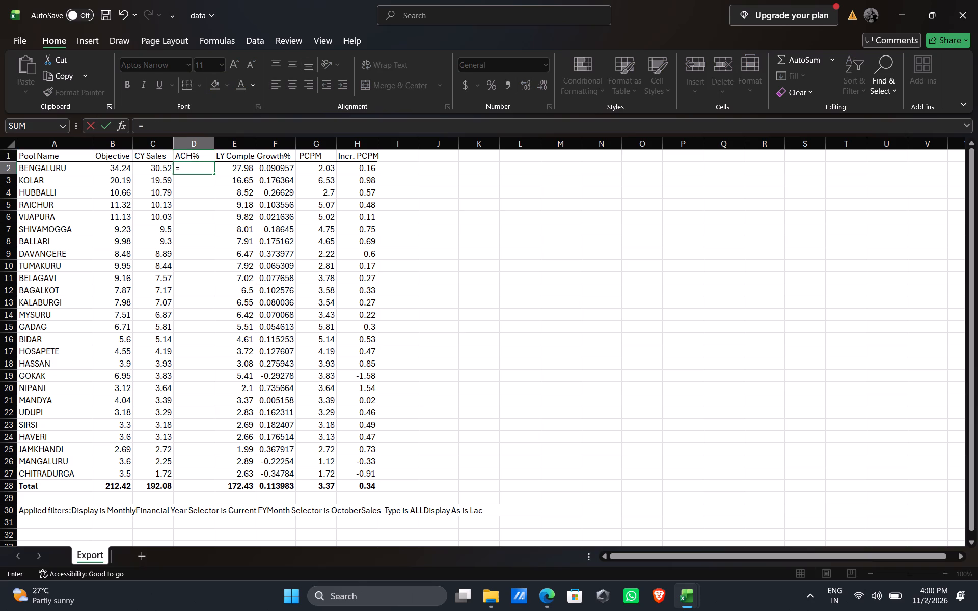
text(C2)
key(slash)
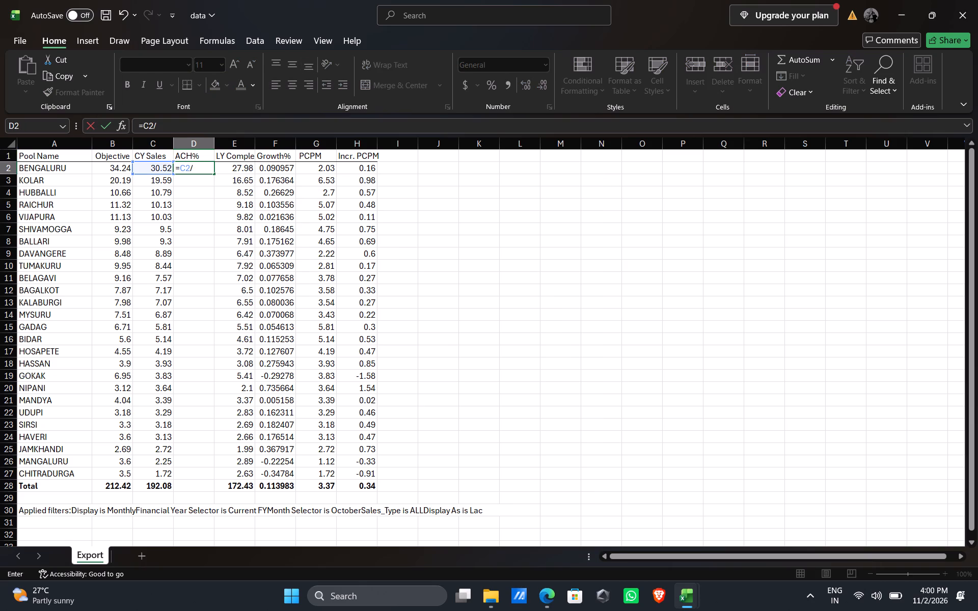
text(B2%)
key(Return)
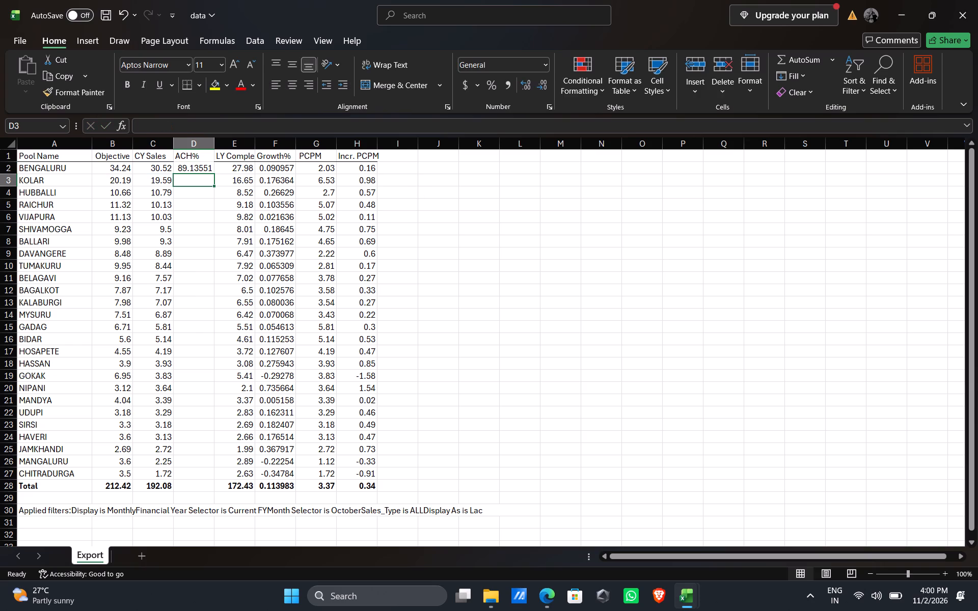
Format the ACH% result in cell D2 with the Number format.
key(Up)
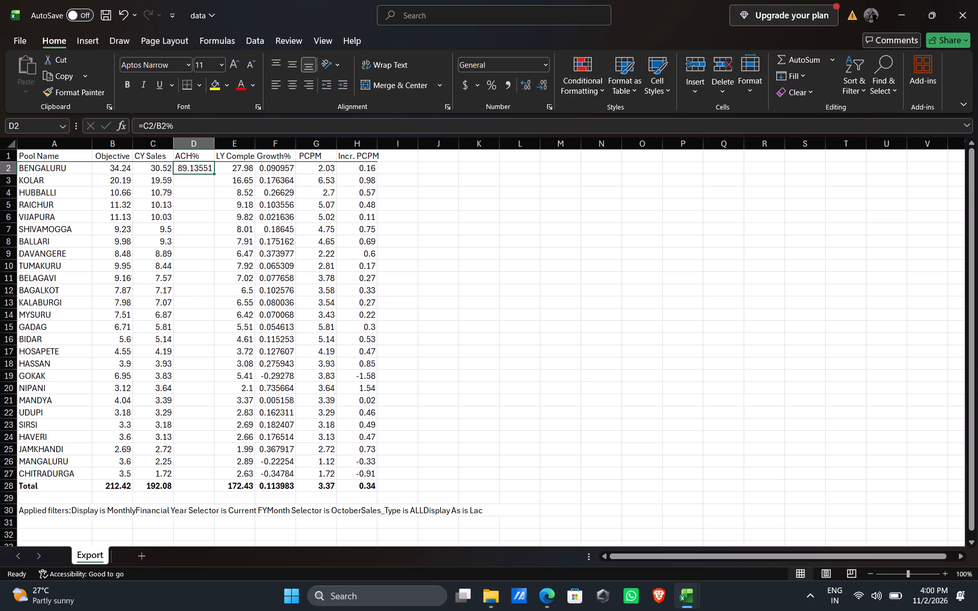
click(493, 86)
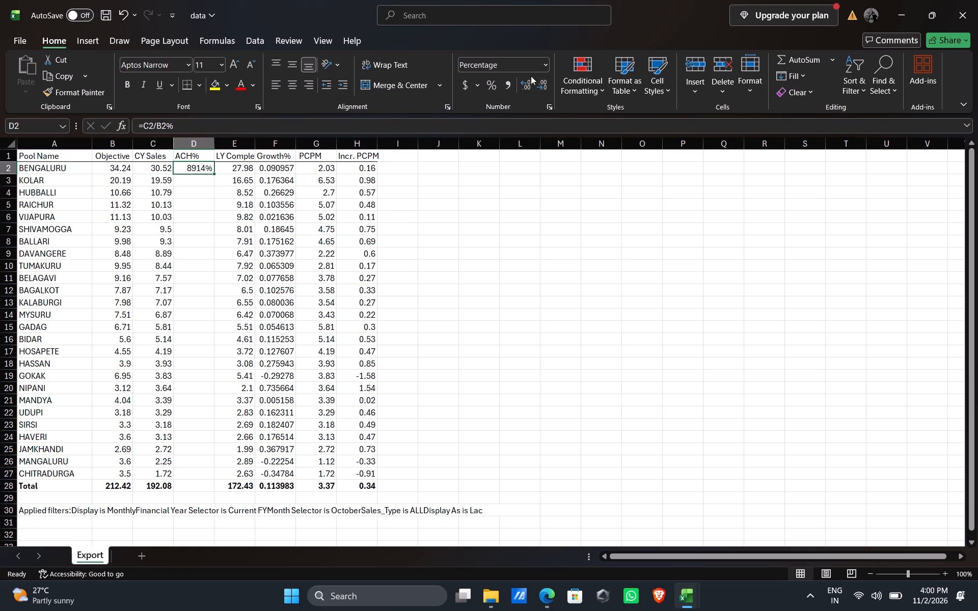
click(545, 67)
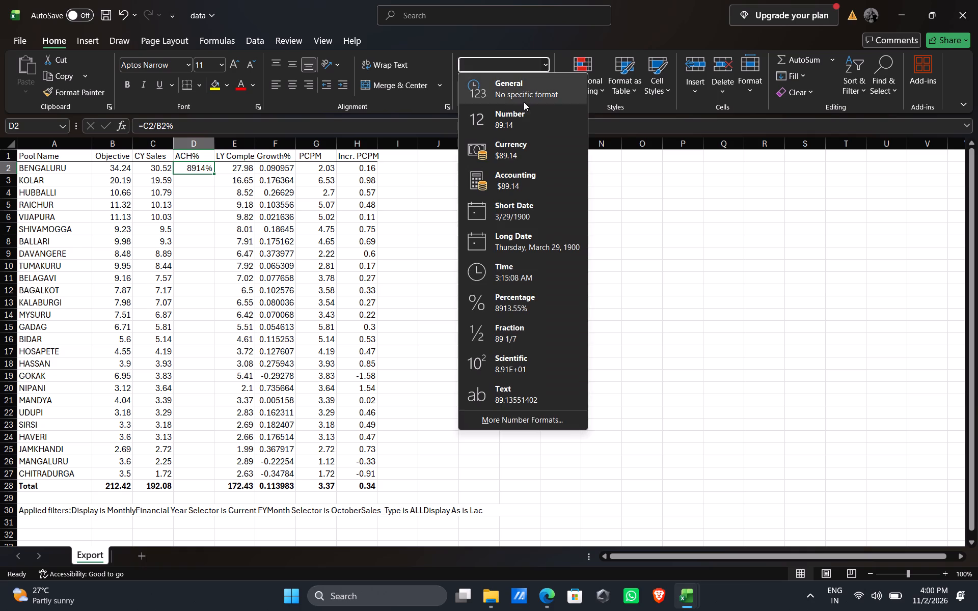
click(507, 119)
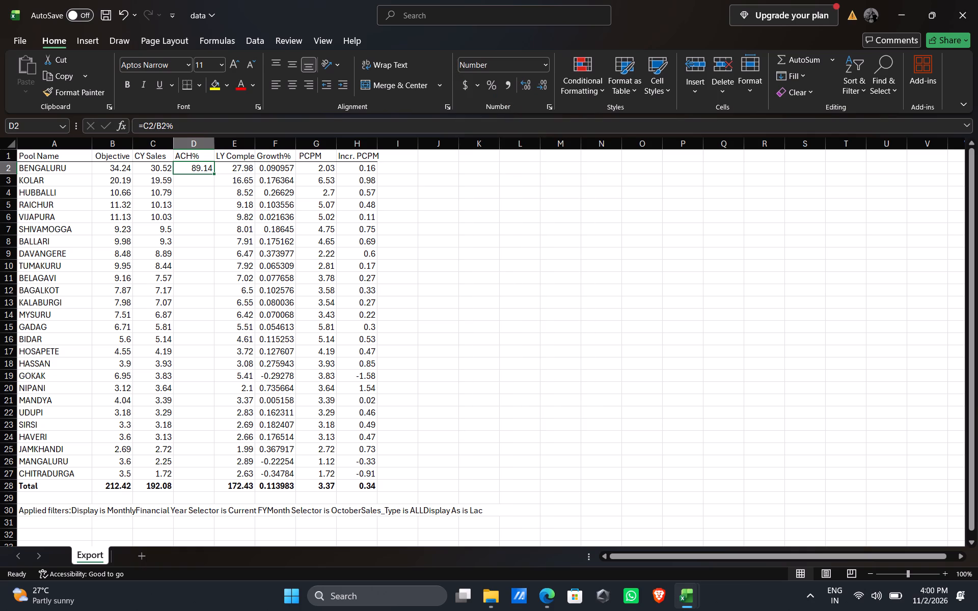
Fill the ACH% formula from D2 down through the Total row, D28.
drag(212, 174, 216, 485)
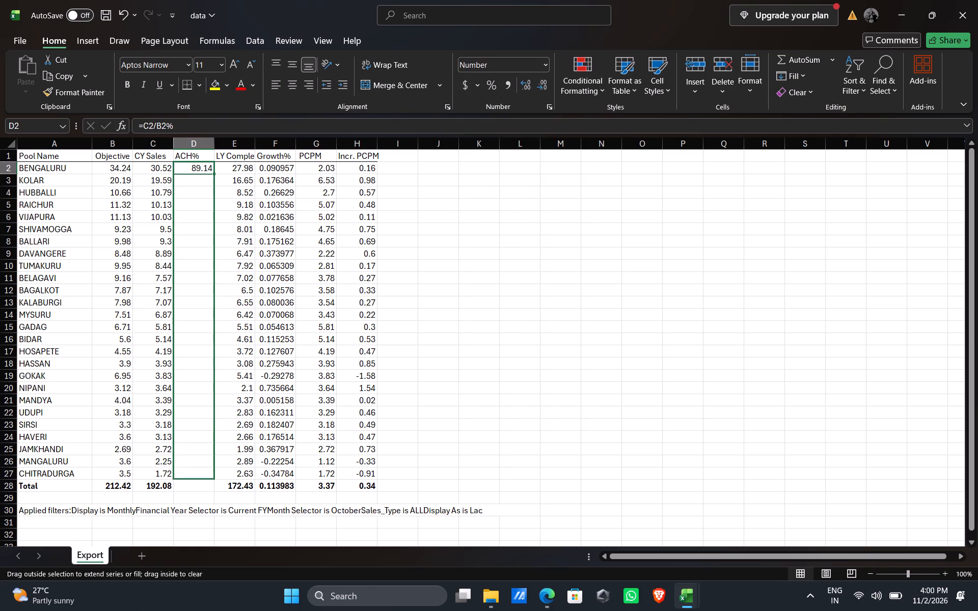
drag(216, 485, 215, 493)
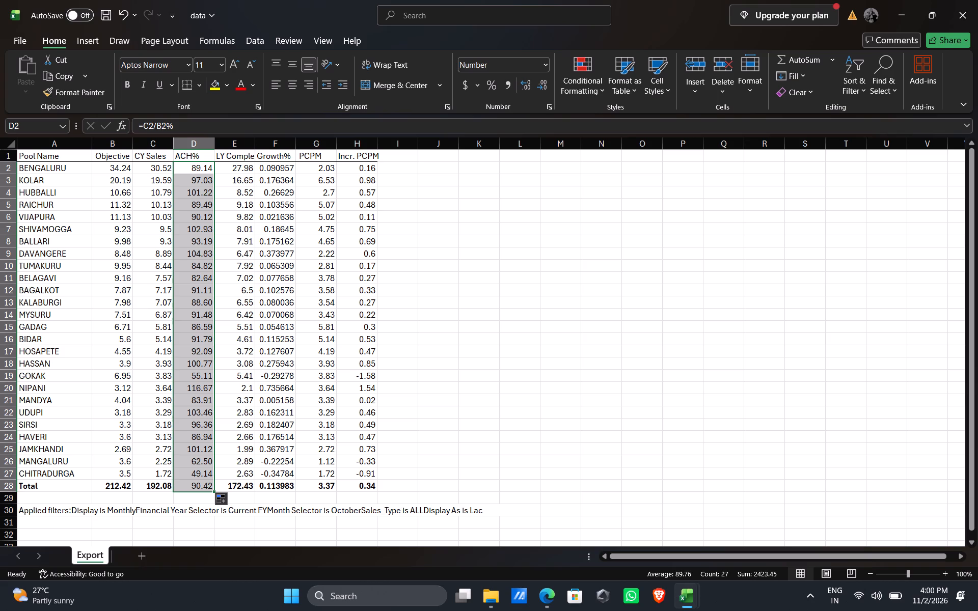
Enter the header "AI - ACHIEVED" in cell I1, directly after Incr. PCPM.
click(398, 155)
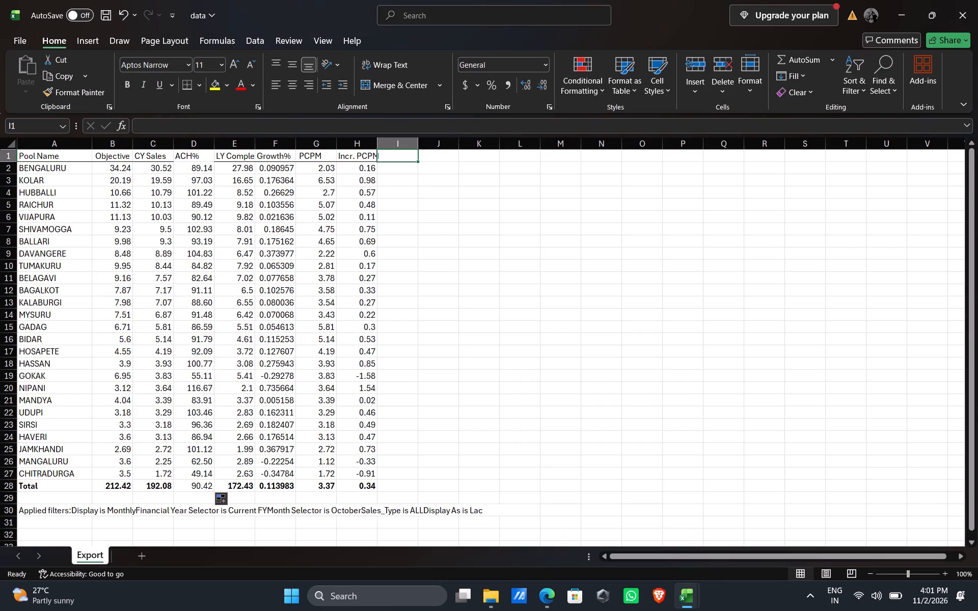
text(AI)
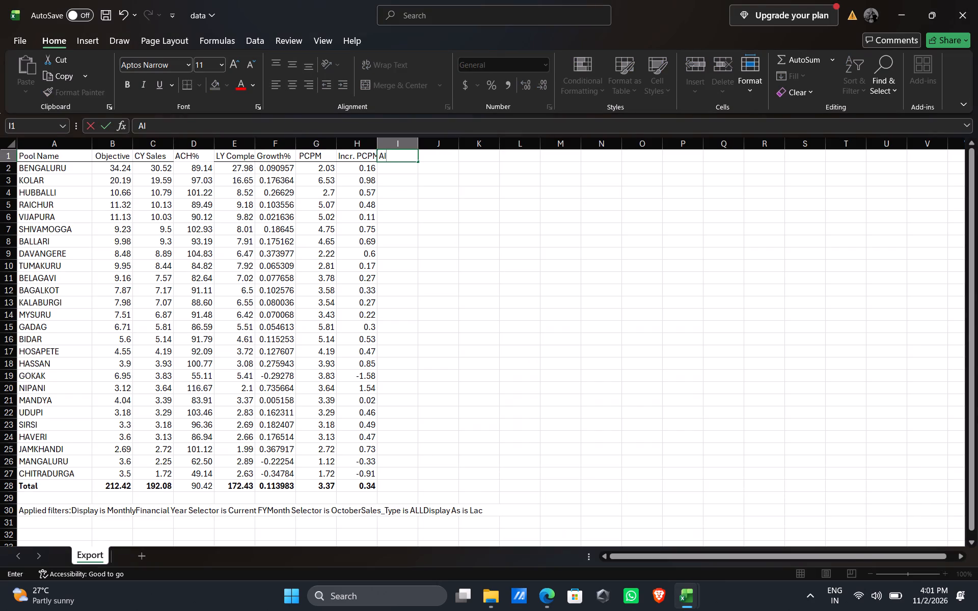
key(space)
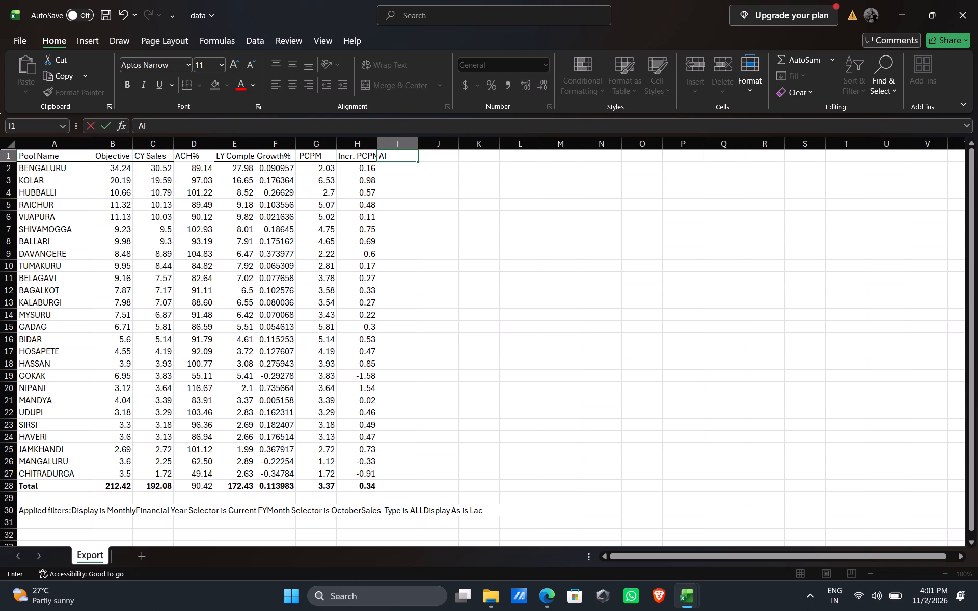
text(- ACHIE)
text(VED)
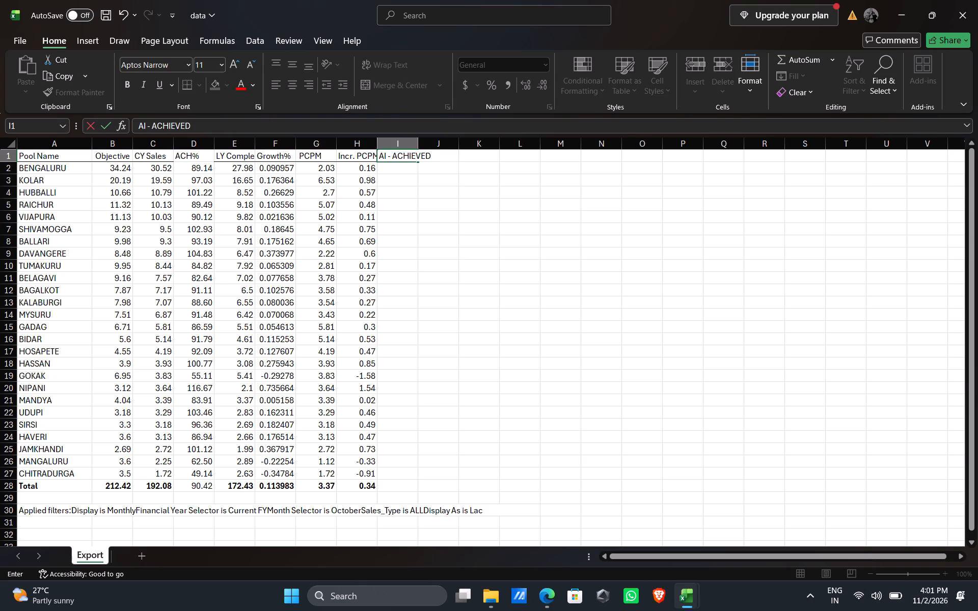
key(Down)
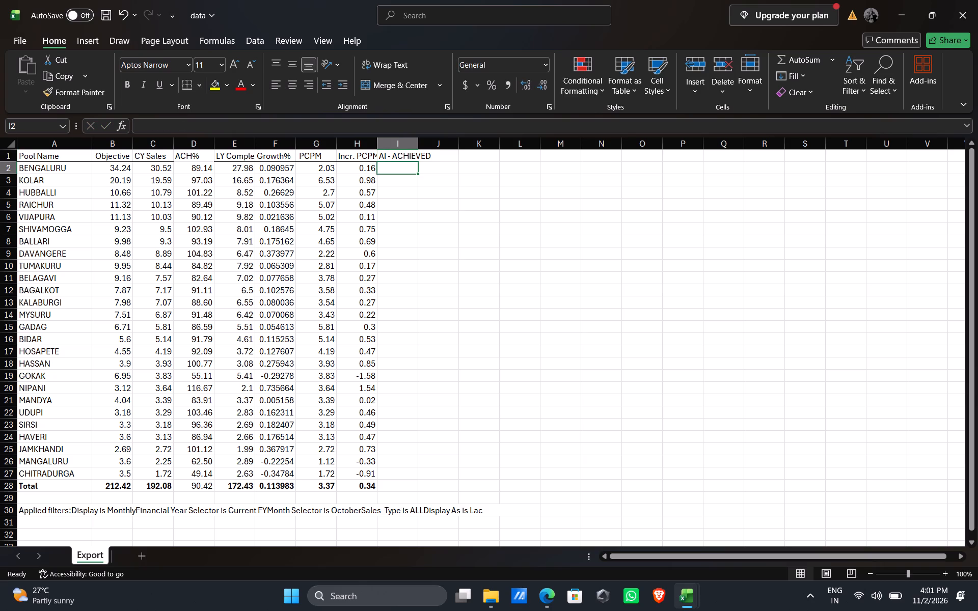
Enter "NOT ACHIVED" in cell I2, below the new header in column I.
text(NOT ACHIENVED)
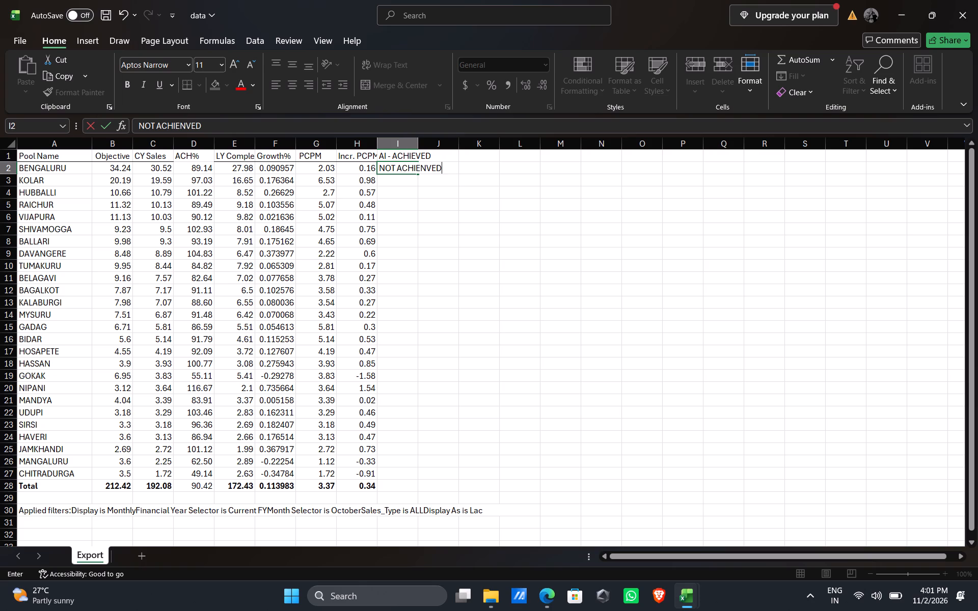
key(BackSpace)
key(BackSpace)
key(BackSpace)
key(BackSpace)
text(VED)
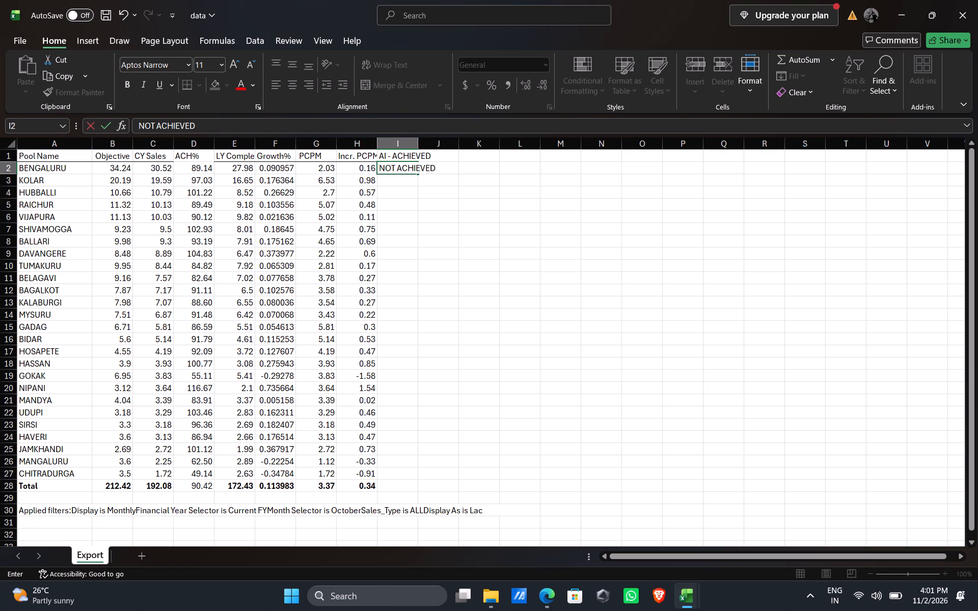
key(BackSpace)
key(BackSpace)
key(BackSpace)
key(BackSpace)
text(VED)
key(Up)
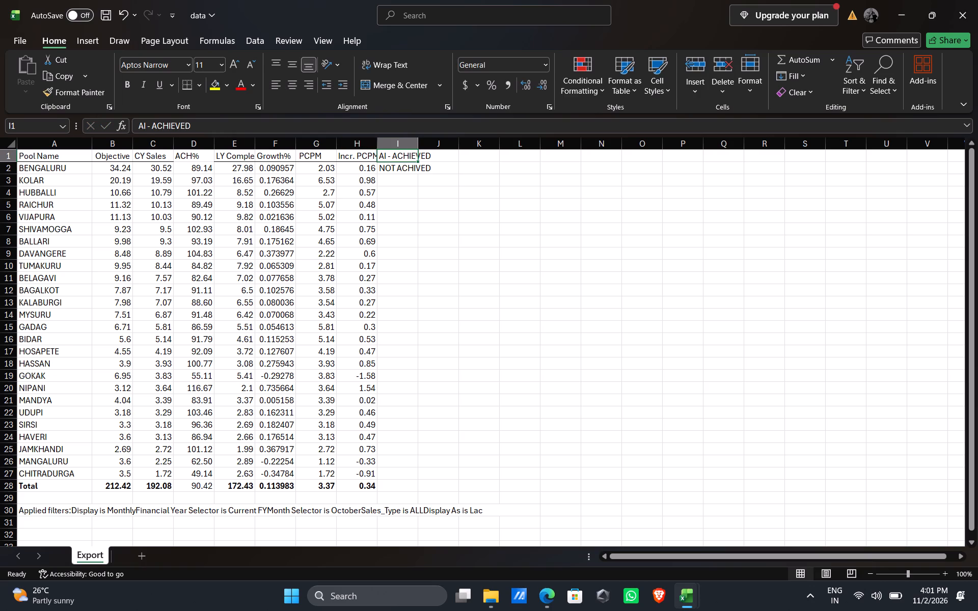
Change the spelling of the header in cell I1 to "AI - ACHIVED".
click(175, 123)
key(BackSpace)
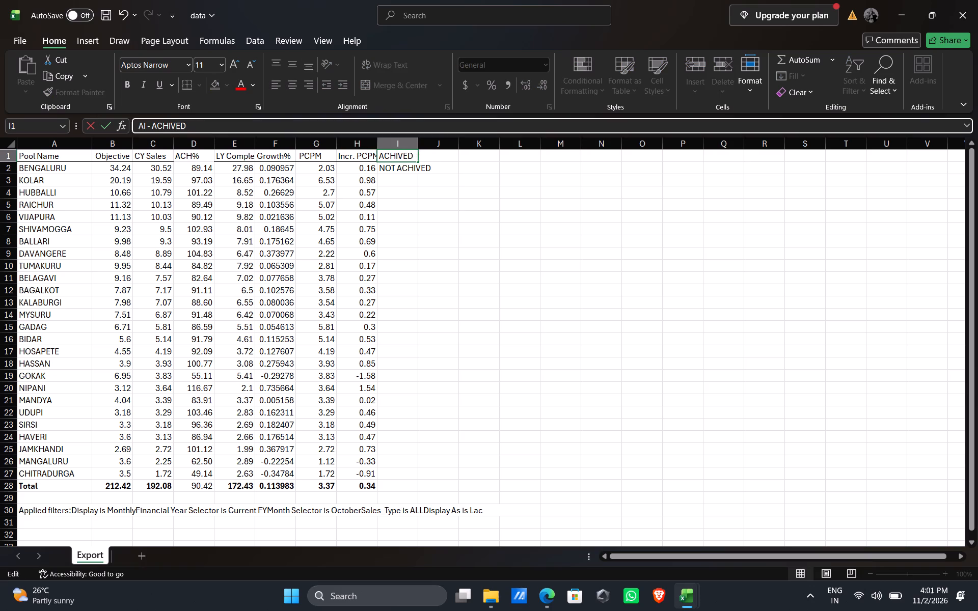
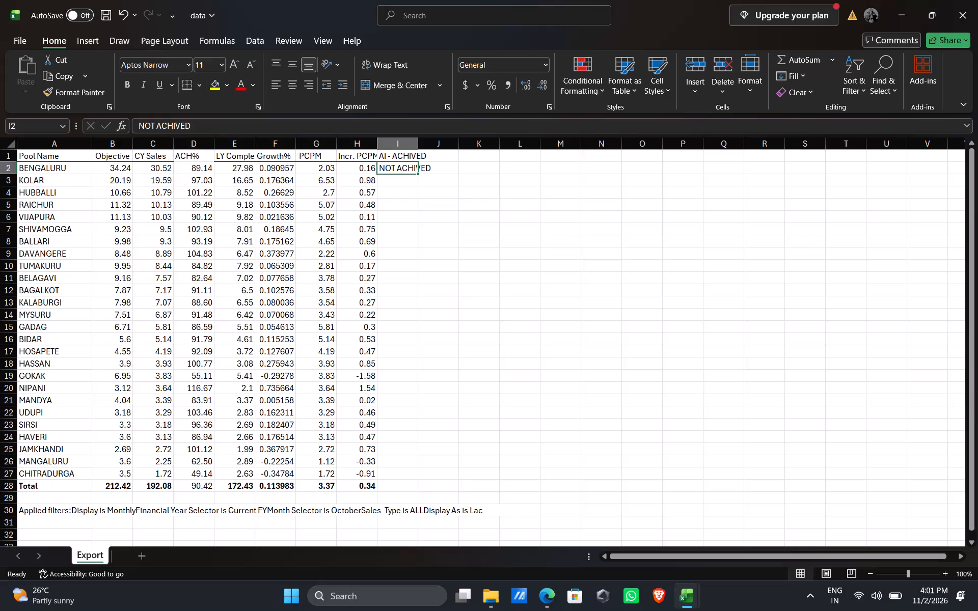
Copy the "NOT ACHIVED" label from I2 into I3, I5, I6 and I8 for Kolar, Raichur, Vijapura and Ballari.
key(ctrl+c)
click(382, 180)
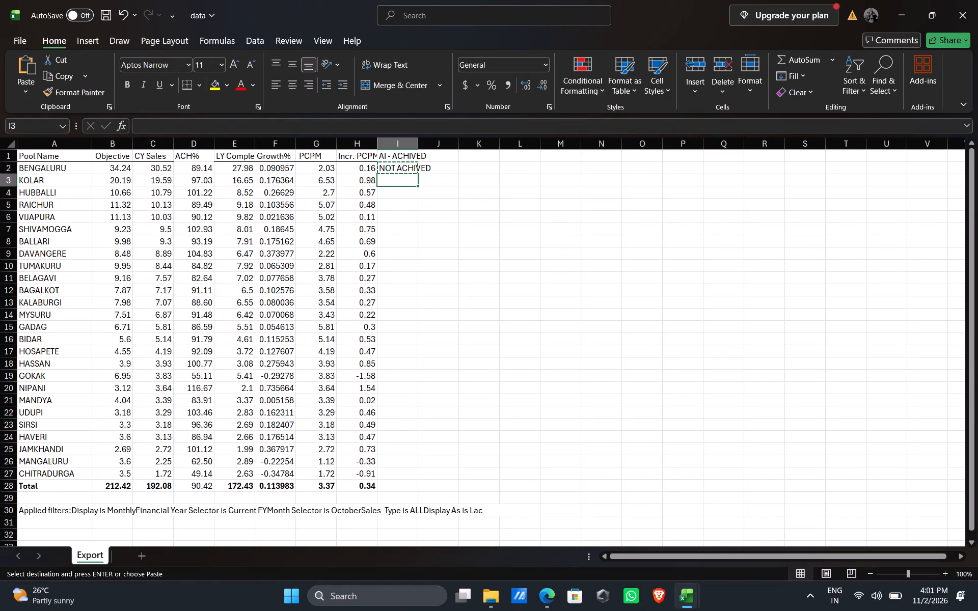
key(ctrl+v)
click(384, 206)
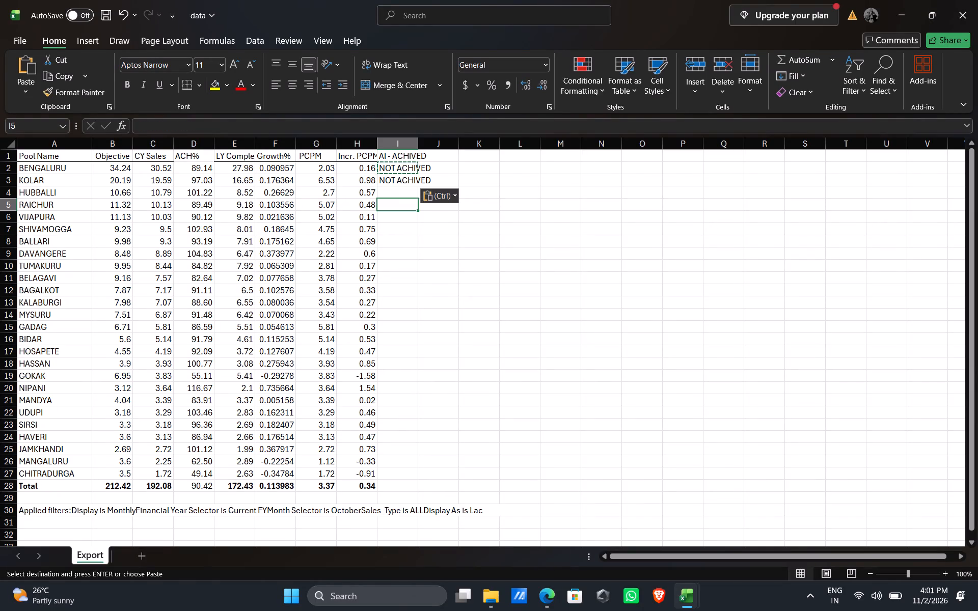
key(ctrl+v)
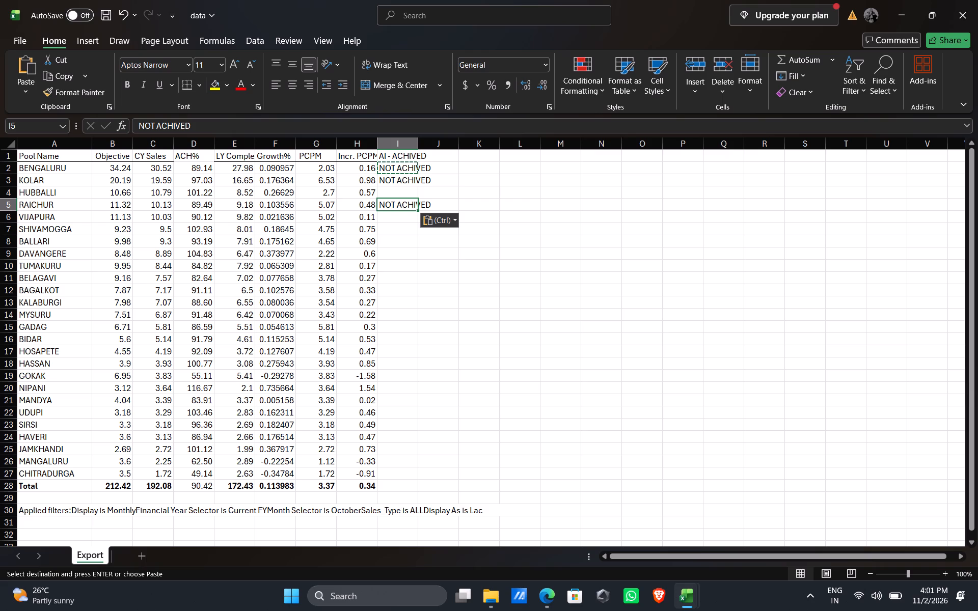
click(388, 219)
key(ctrl+v)
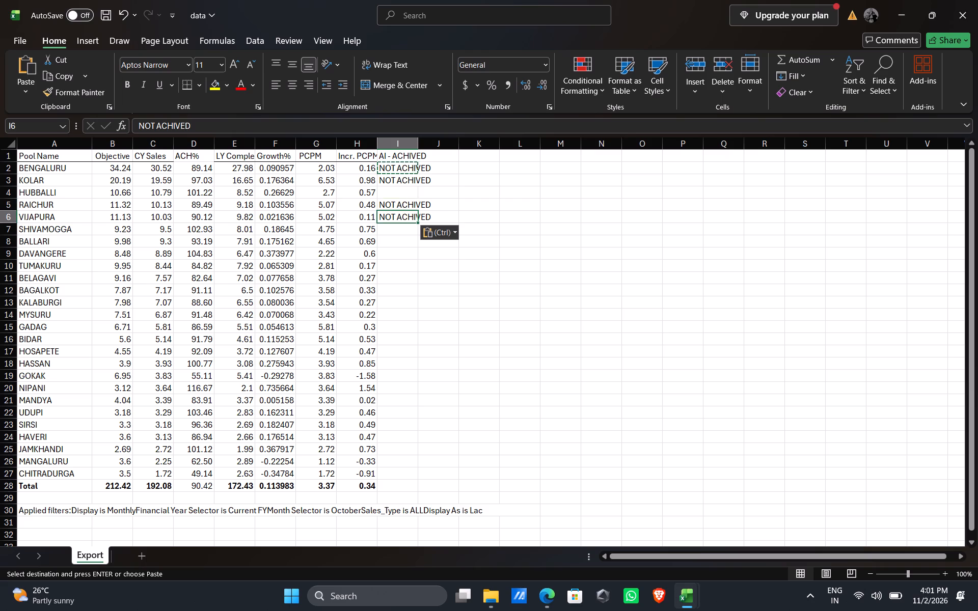
click(393, 244)
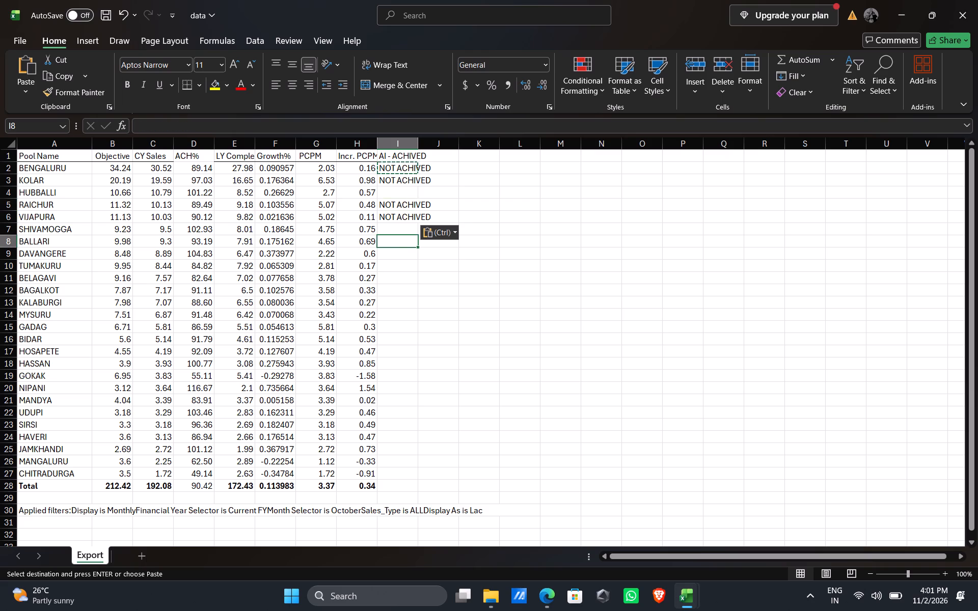
key(ctrl+v)
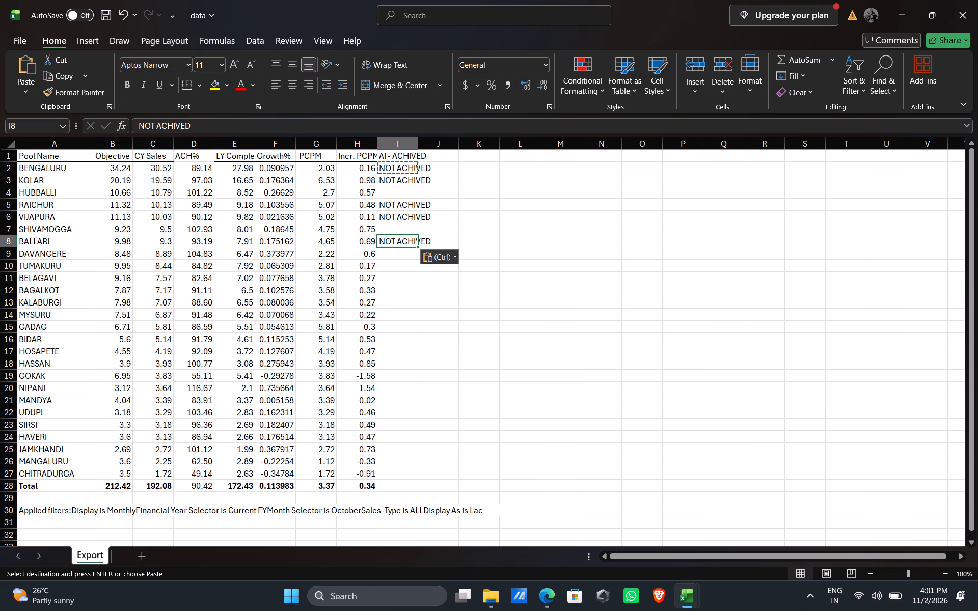
Copy the "NOT ACHIVED" label from I8 into the range I10:I17, from Tumakuru down to Hosapete.
click(393, 267)
drag(391, 261, 391, 280)
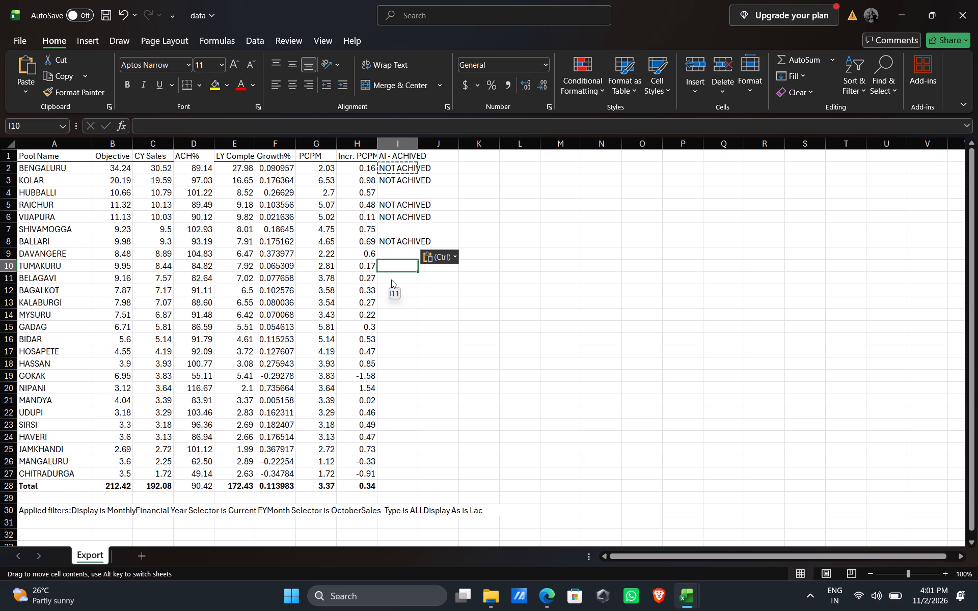
drag(391, 280, 386, 266)
drag(386, 266, 386, 267)
drag(390, 267, 392, 331)
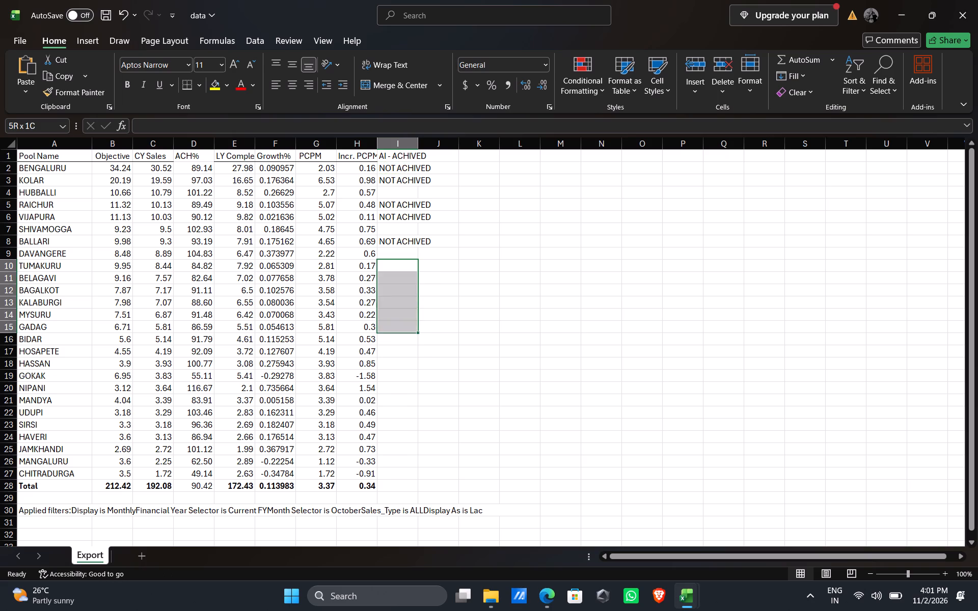
drag(392, 331, 394, 347)
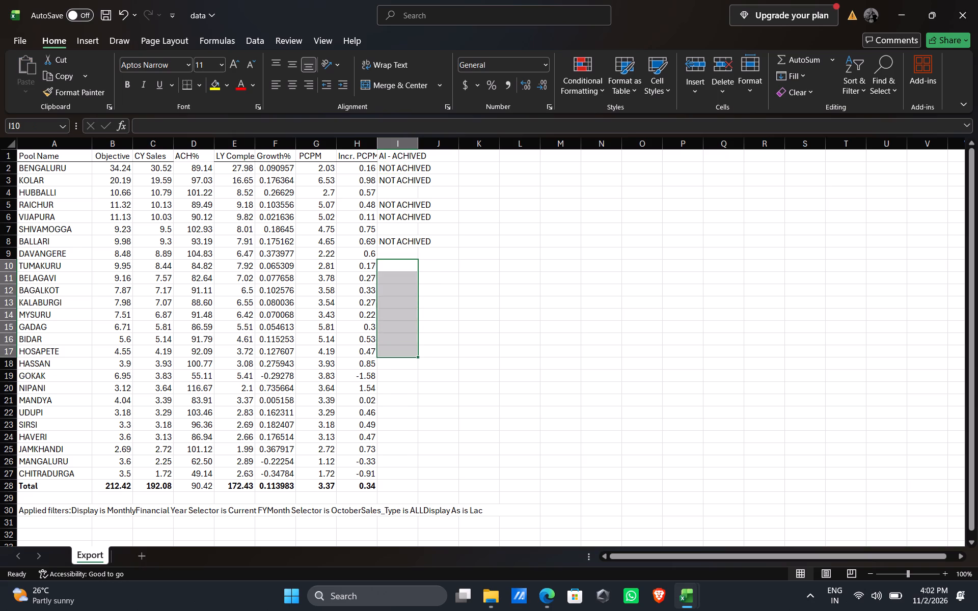
click(396, 245)
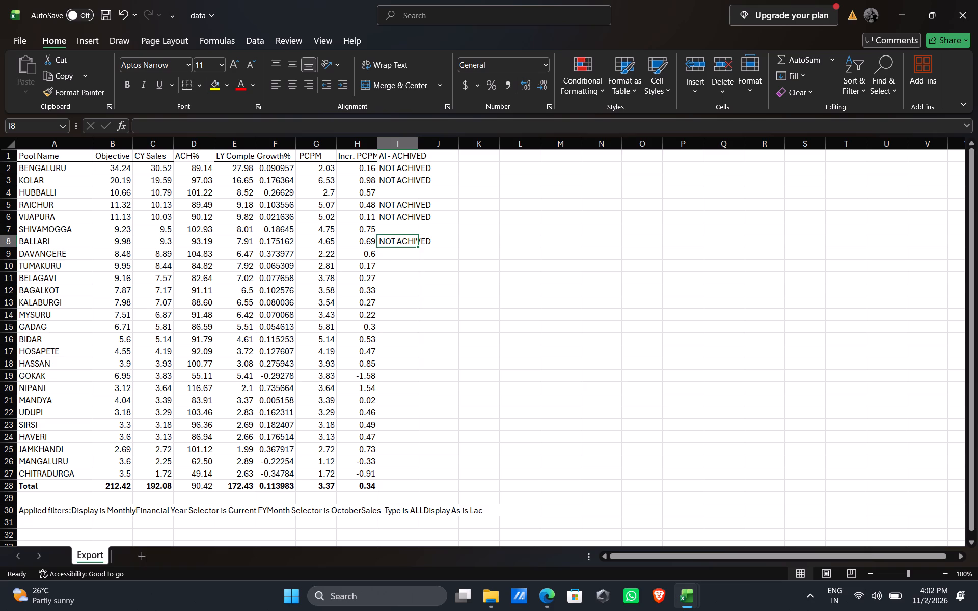
key(ctrl+c)
drag(391, 267, 396, 350)
key(ctrl+v)
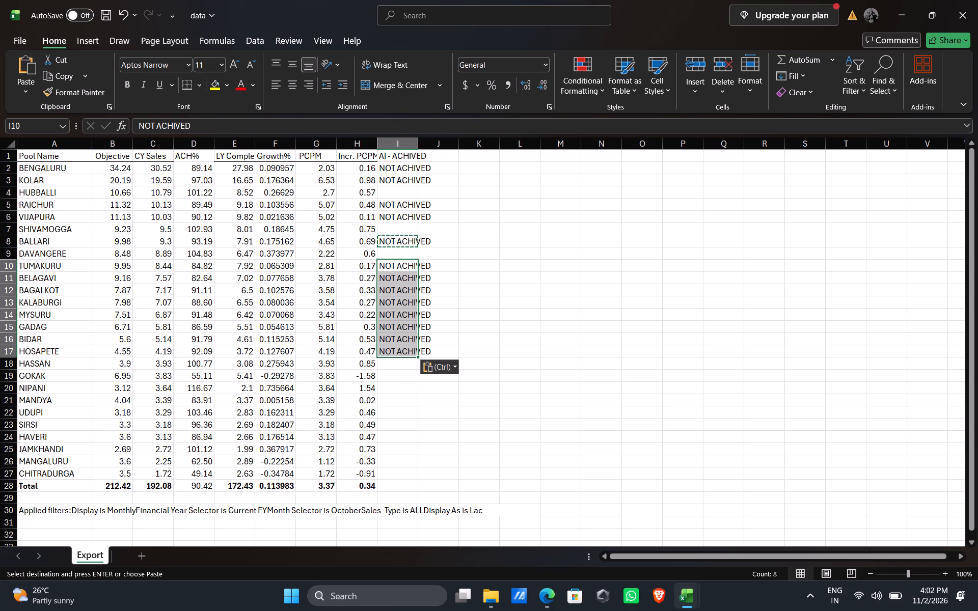
Paste "NOT ACHIVED" into I19, I21, I23, I24, I26, I27 and the Total row's I28.
click(388, 376)
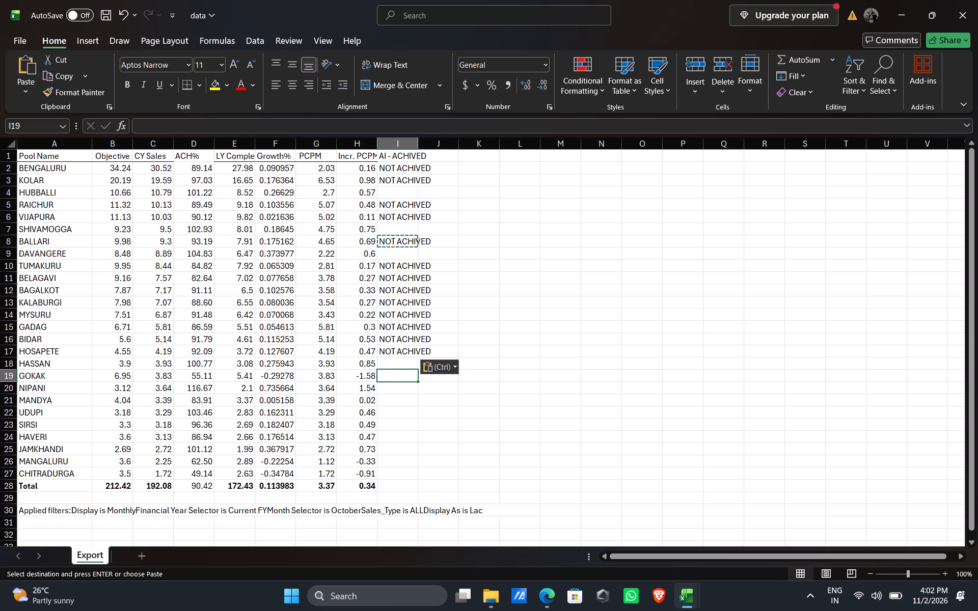
key(ctrl+v)
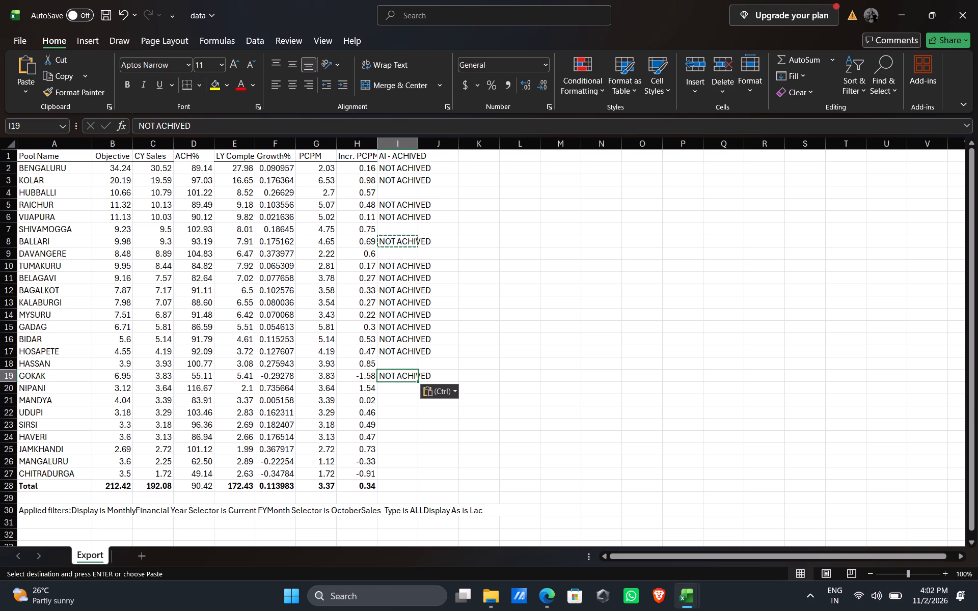
click(387, 399)
key(ctrl+v)
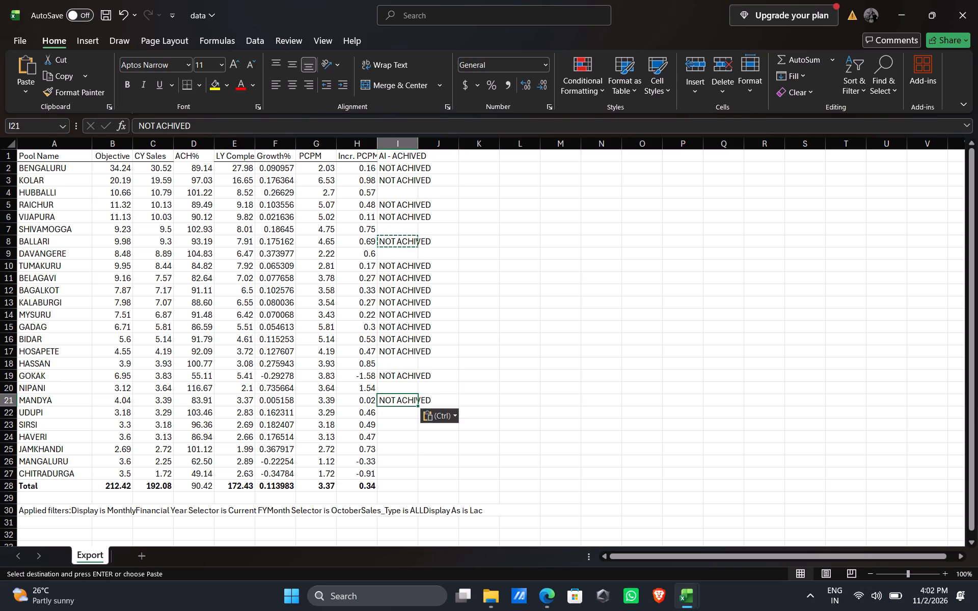
click(392, 430)
key(ctrl+v)
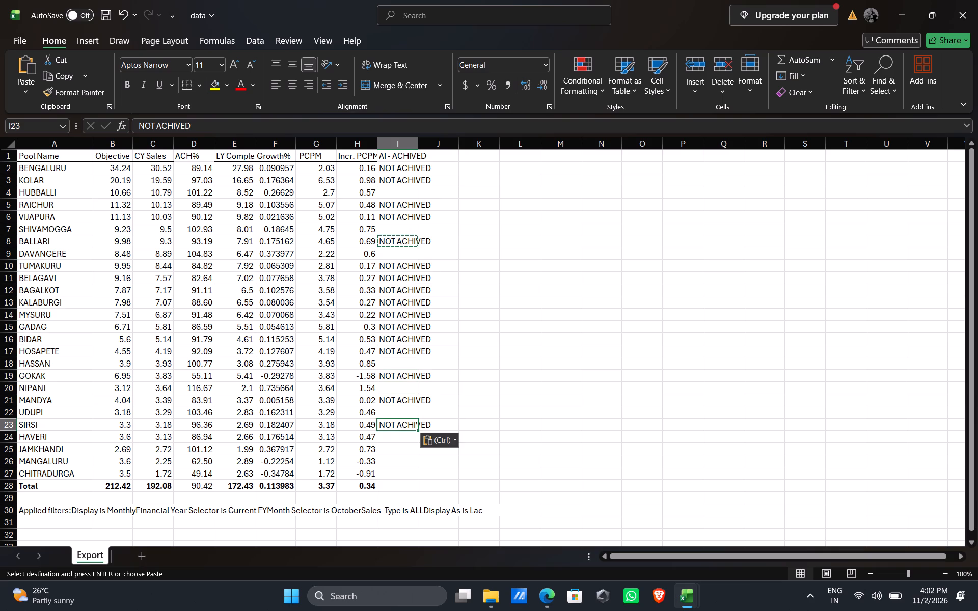
click(391, 438)
key(ctrl+v)
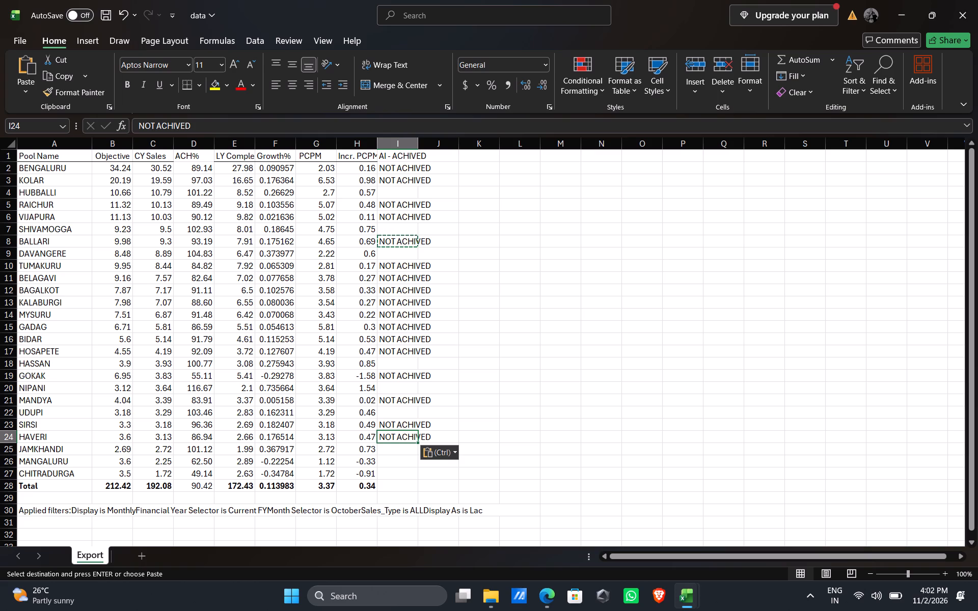
click(391, 462)
key(ctrl+v)
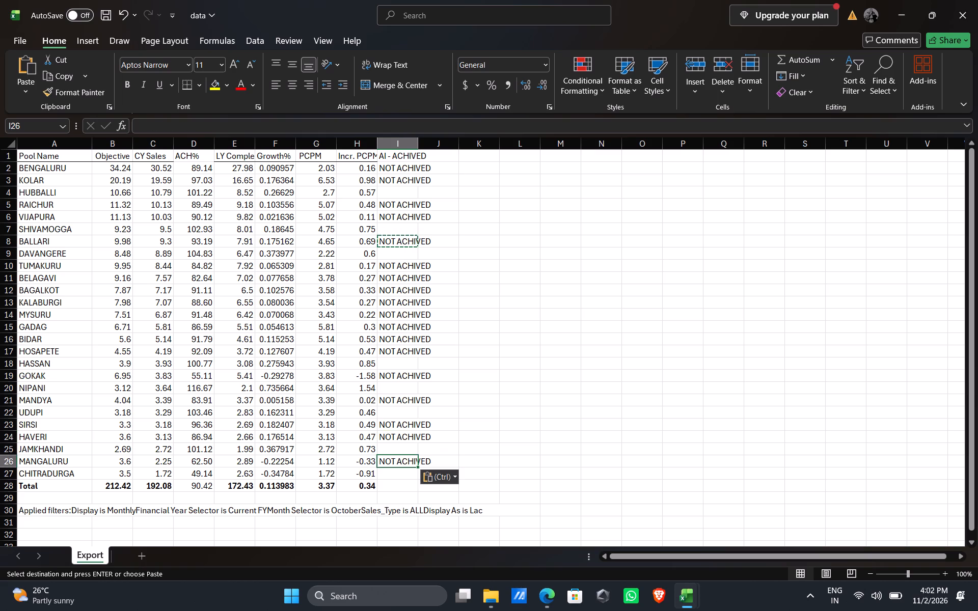
click(391, 473)
key(ctrl+v)
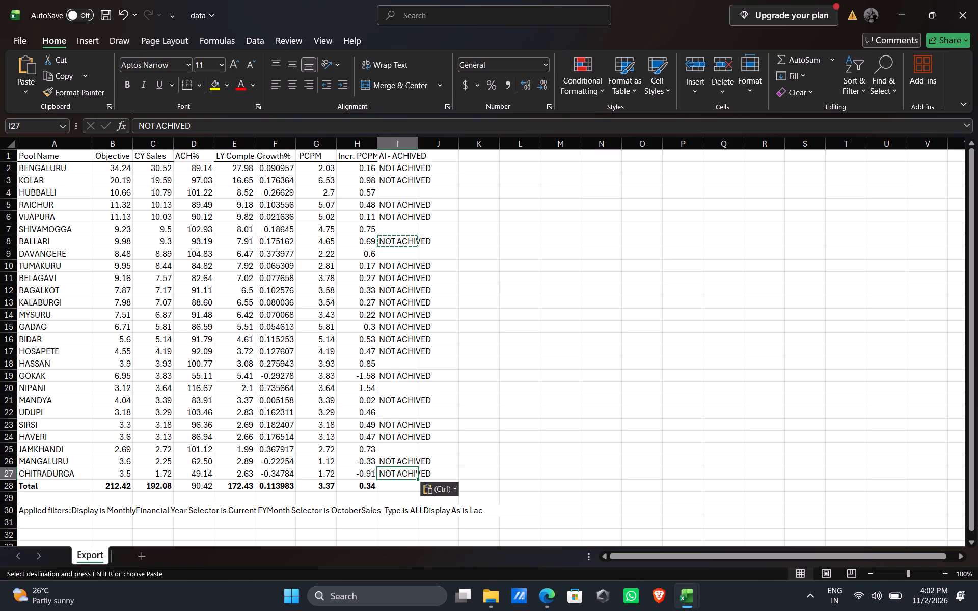
click(395, 484)
key(ctrl+v)
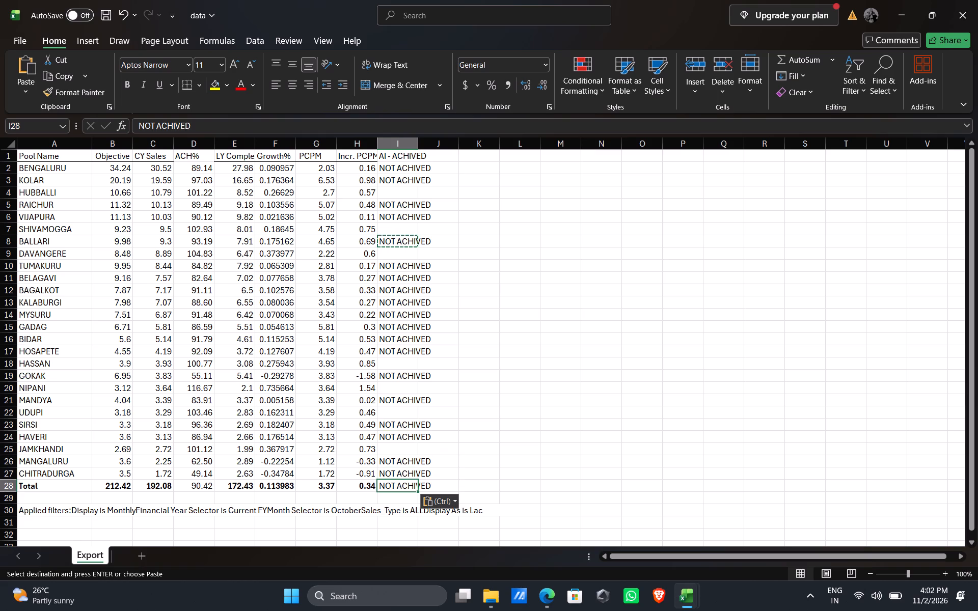
Enter "ACHIVED" in cell I25 for the Jamkhandi pool.
click(390, 448)
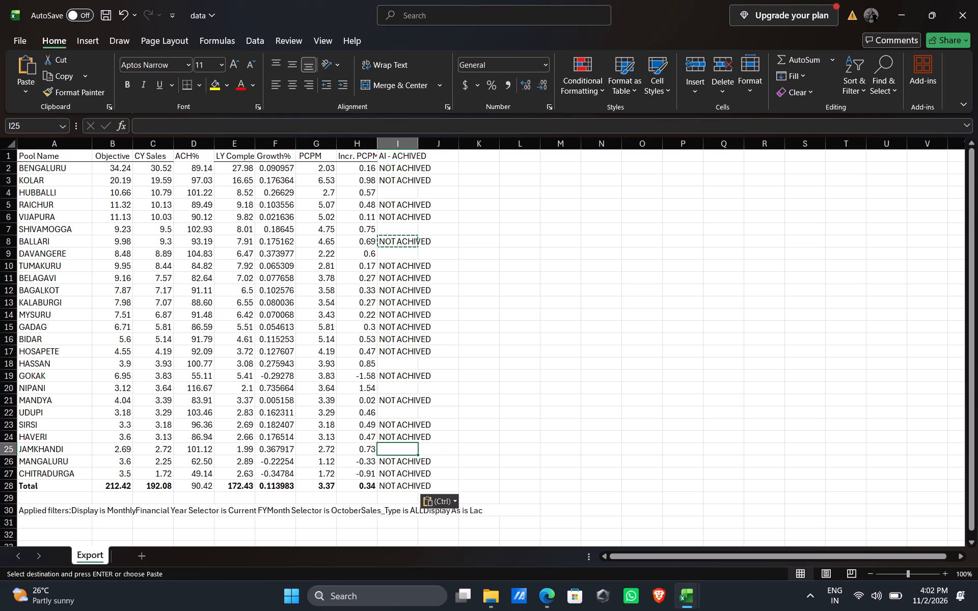
text(ACHI)
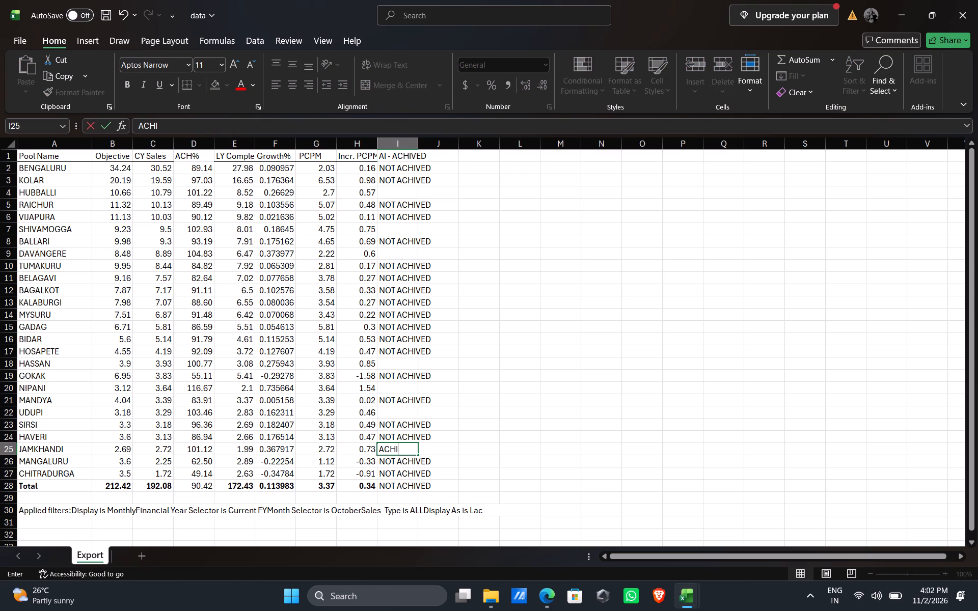
text(VED)
key(Up)
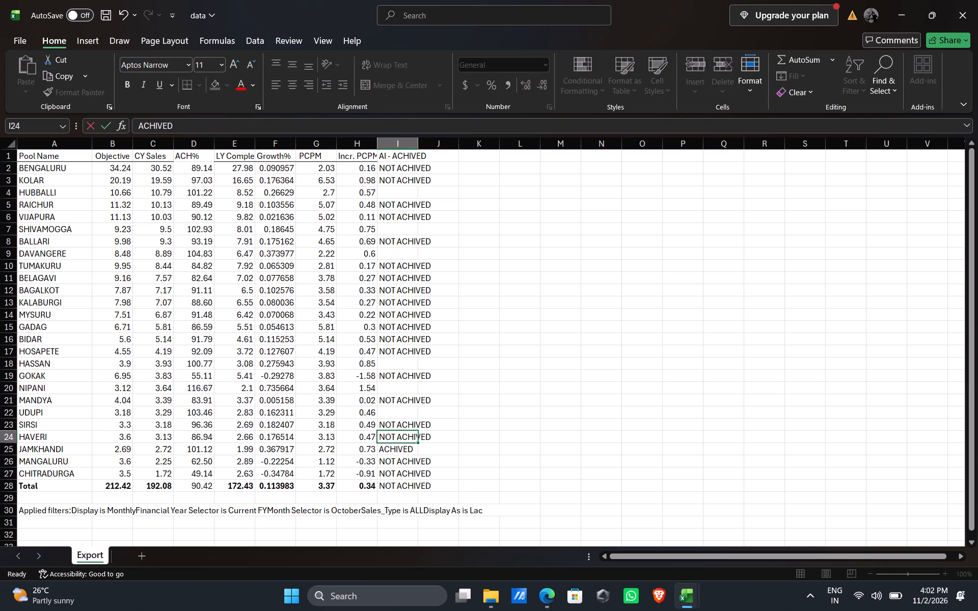
Copy the "ACHIVED" label from I25 into the remaining blank label cells I22, I20, I18, I9, I7 and I4.
key(Down)
key(ctrl+c)
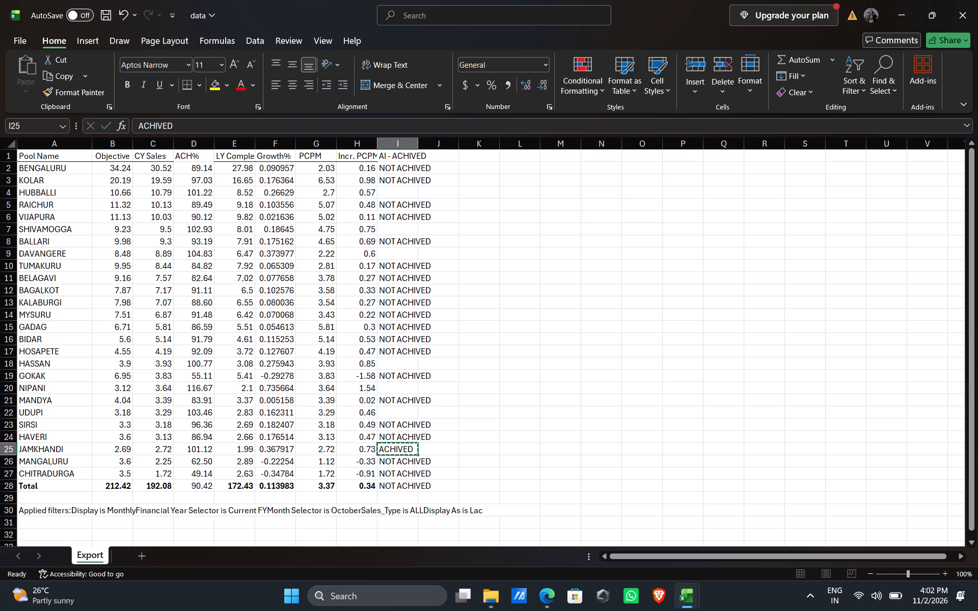
click(387, 414)
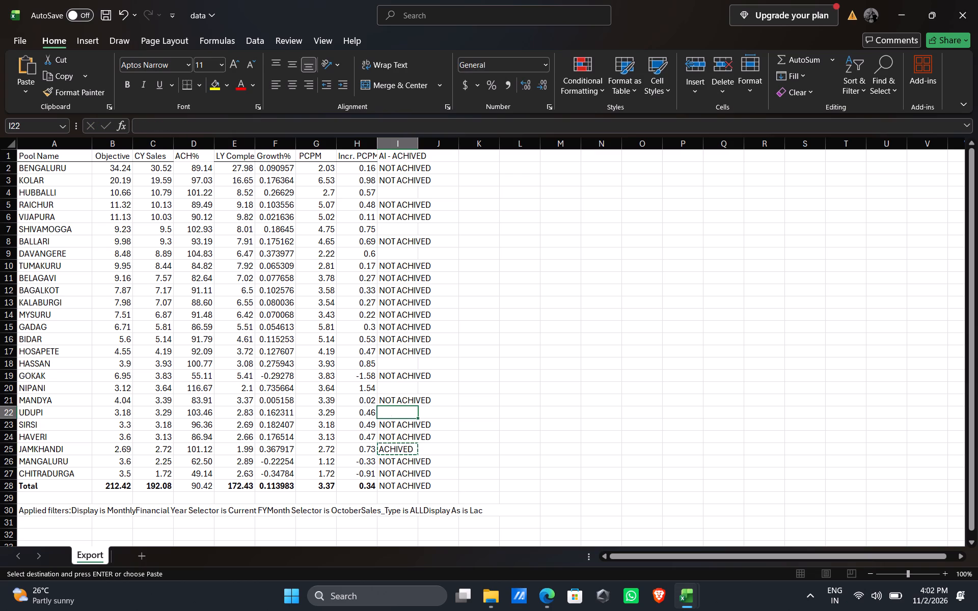
key(ctrl+v)
click(387, 387)
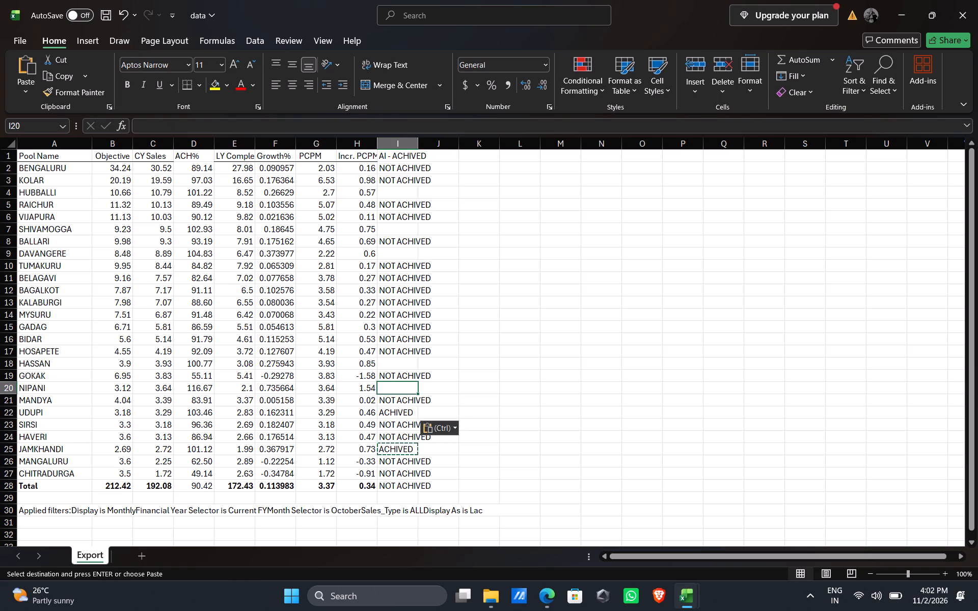
key(ctrl+v)
click(383, 362)
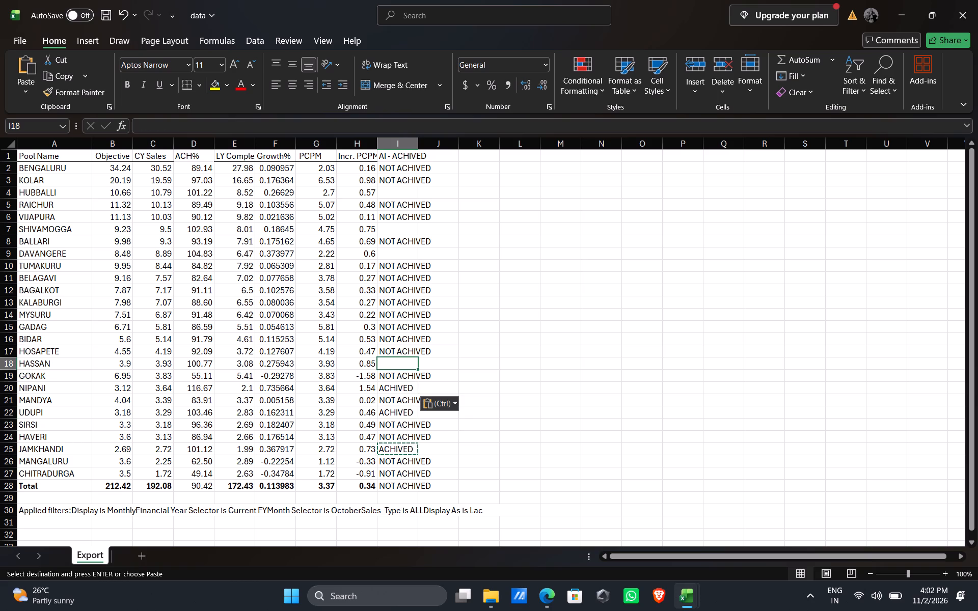
key(ctrl+v)
click(385, 251)
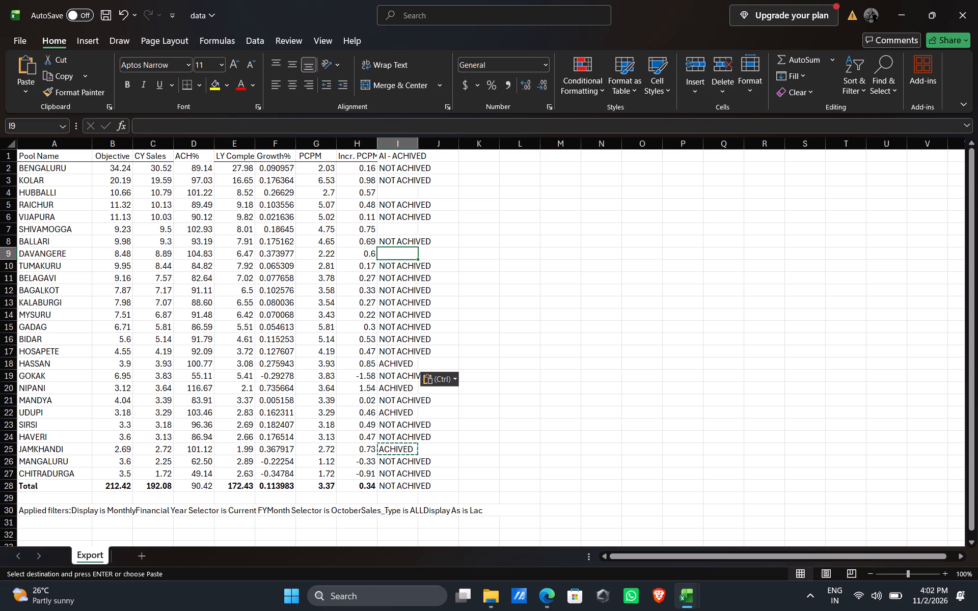
key(ctrl+v)
click(385, 227)
key(ctrl+v)
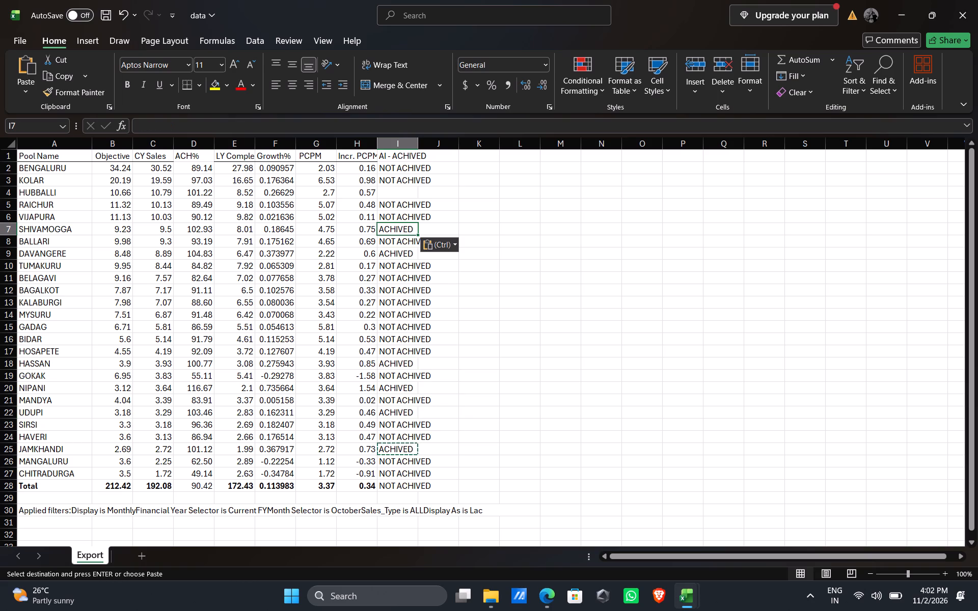
click(384, 187)
key(ctrl+v)
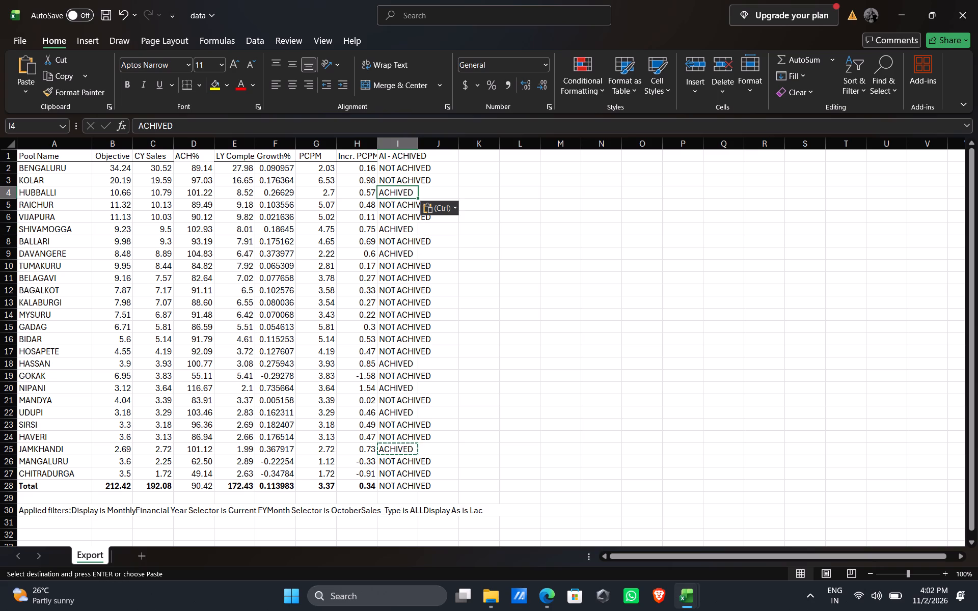
Widen the AI - ACHIVED column I and the Incr. PCPM column H so their contents fit.
drag(418, 143, 450, 143)
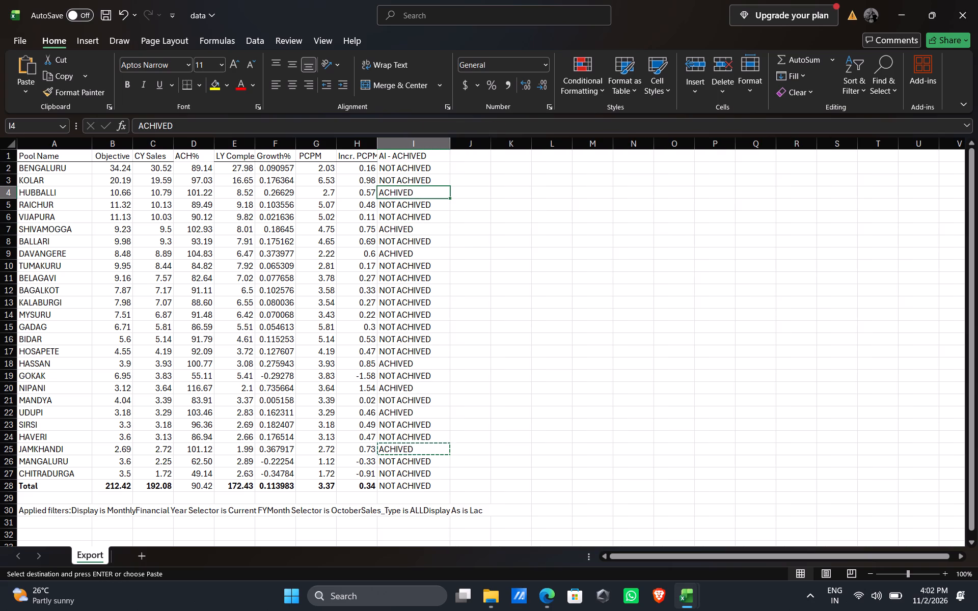
drag(377, 144, 384, 144)
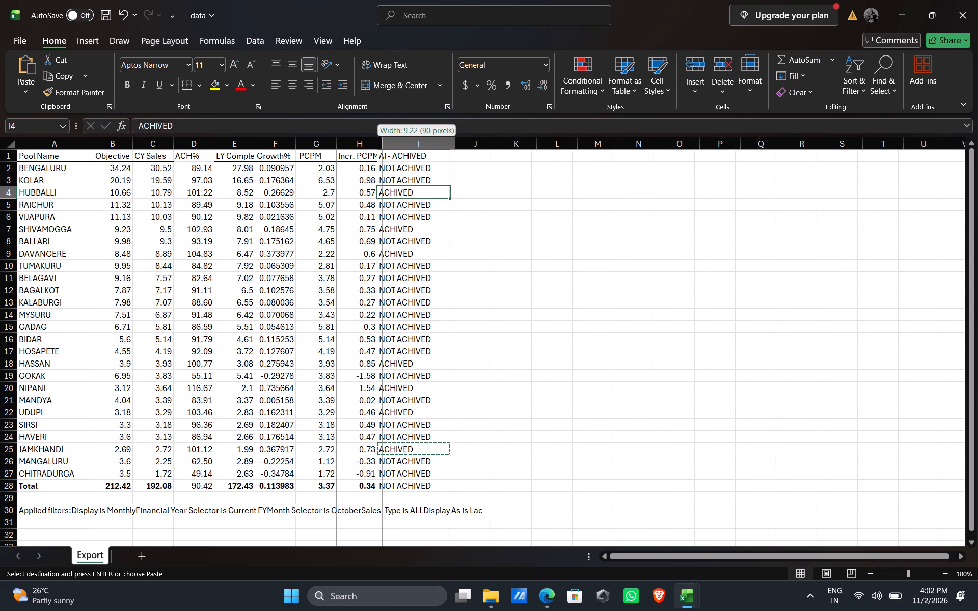
drag(384, 144, 383, 144)
Centre the contents of the PCPM and Incr. PCPM columns, G and H, horizontally.
drag(371, 144, 329, 144)
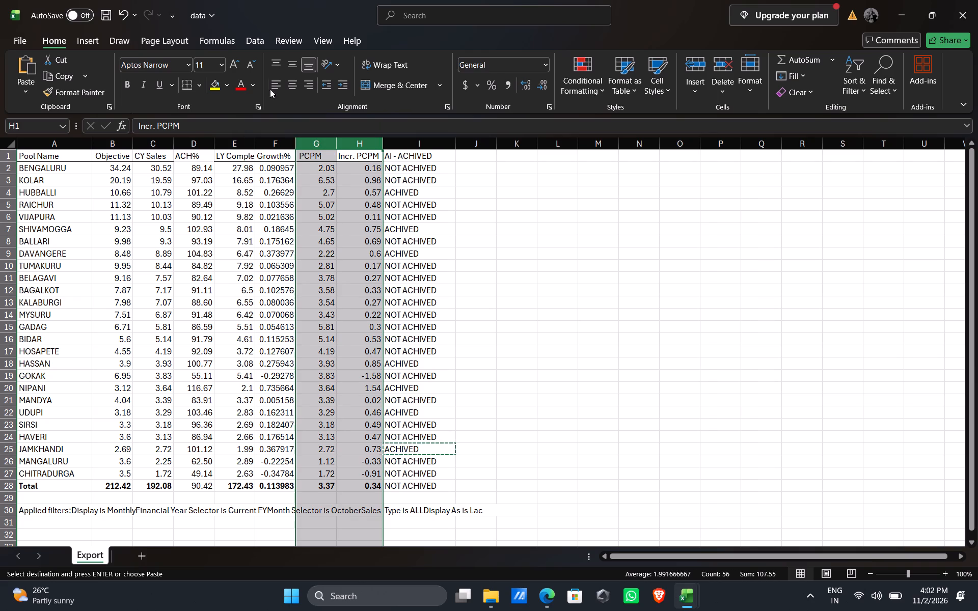
click(293, 89)
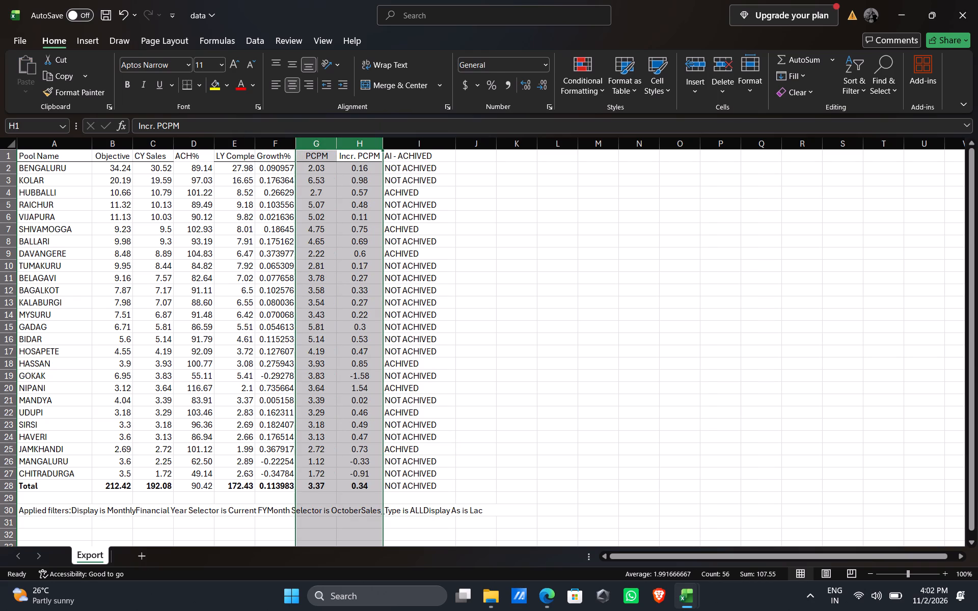
Format the Growth% values in F2:F28 as percentages with two decimal places.
drag(275, 166, 280, 442)
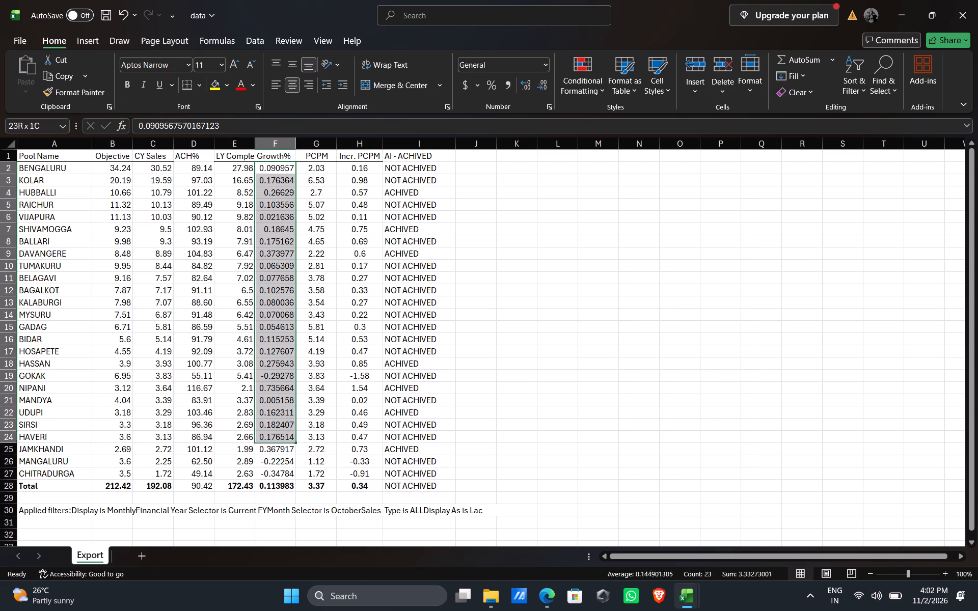
drag(280, 442, 274, 487)
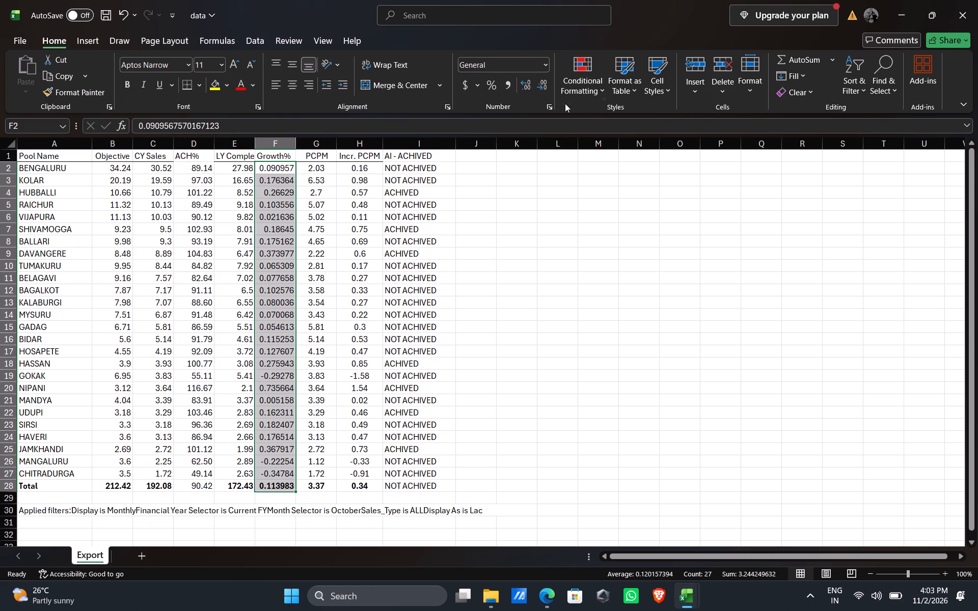
click(544, 85)
click(544, 85)
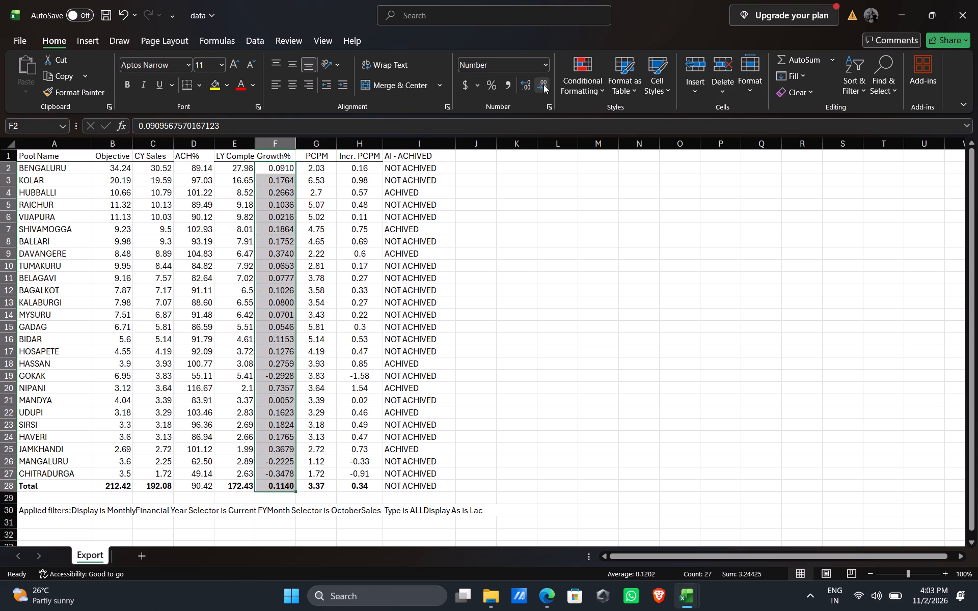
click(544, 85)
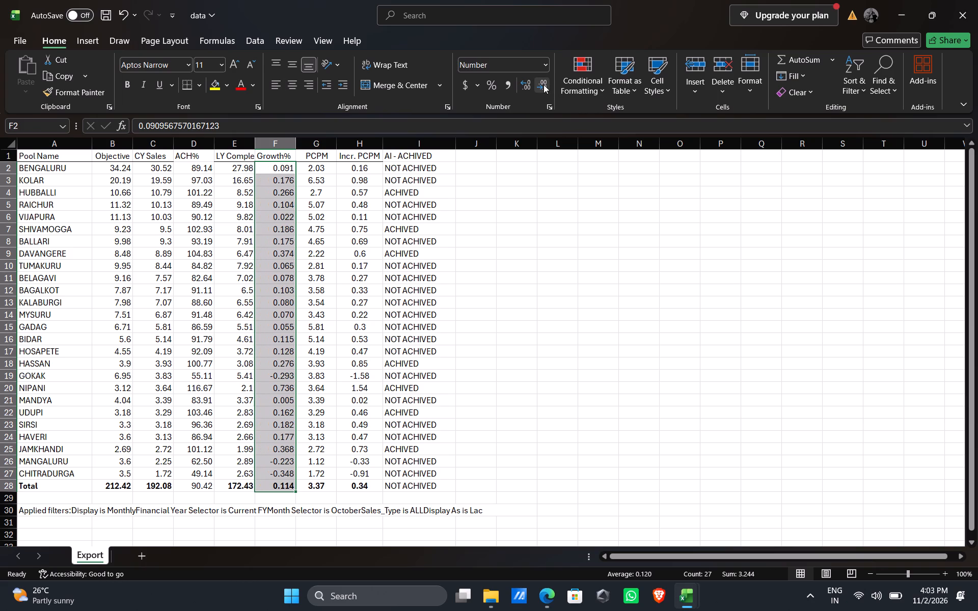
click(492, 83)
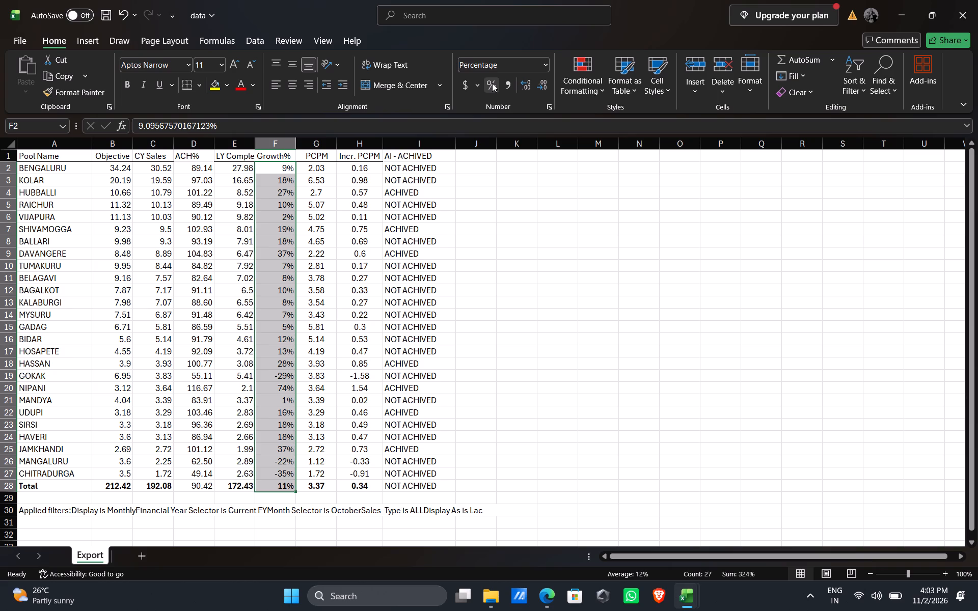
click(524, 85)
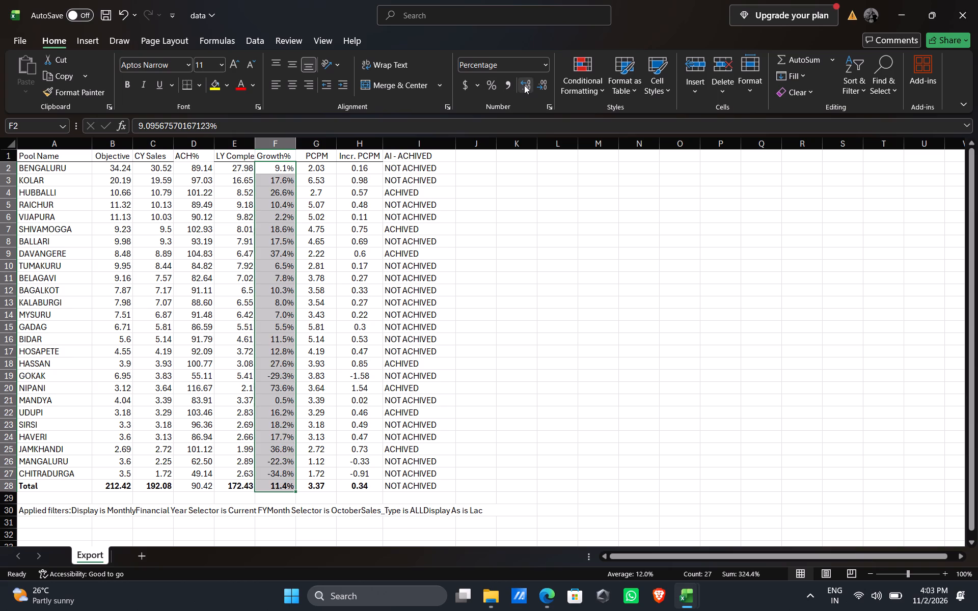
click(524, 85)
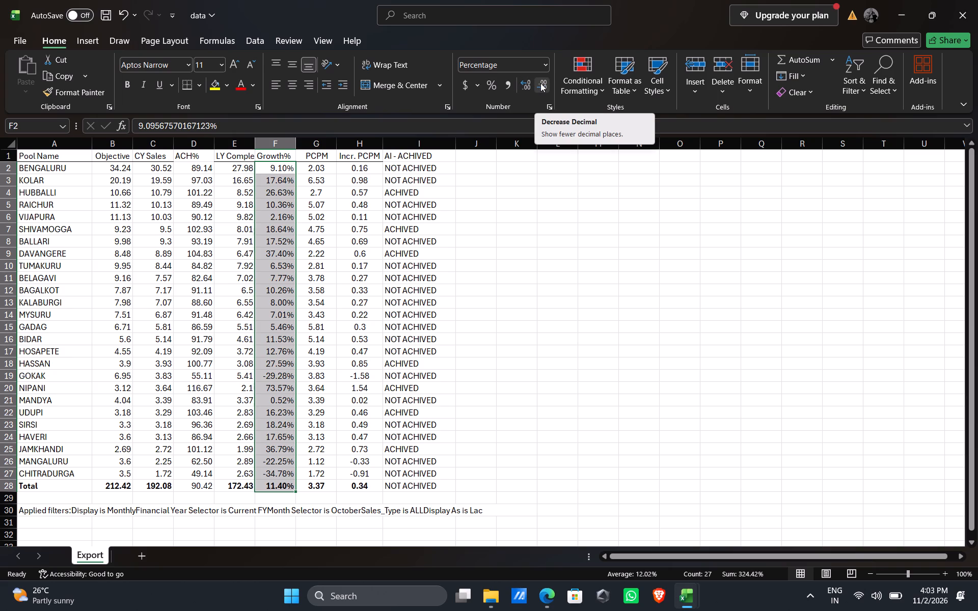
Rename the last-year sales header in cell E1 as "LY.ACH".
click(228, 157)
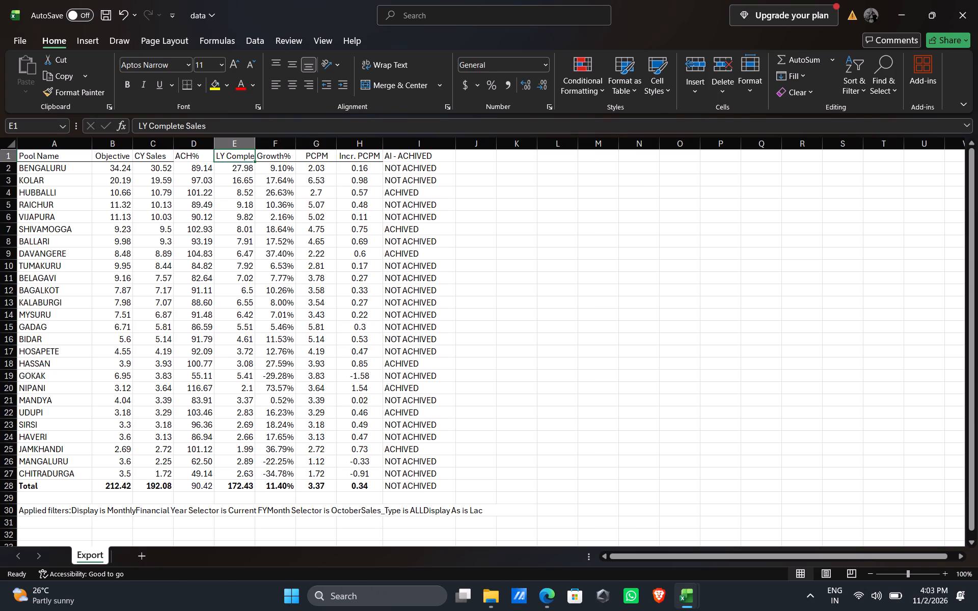
text(LY)
text(.ACH)
key(Down)
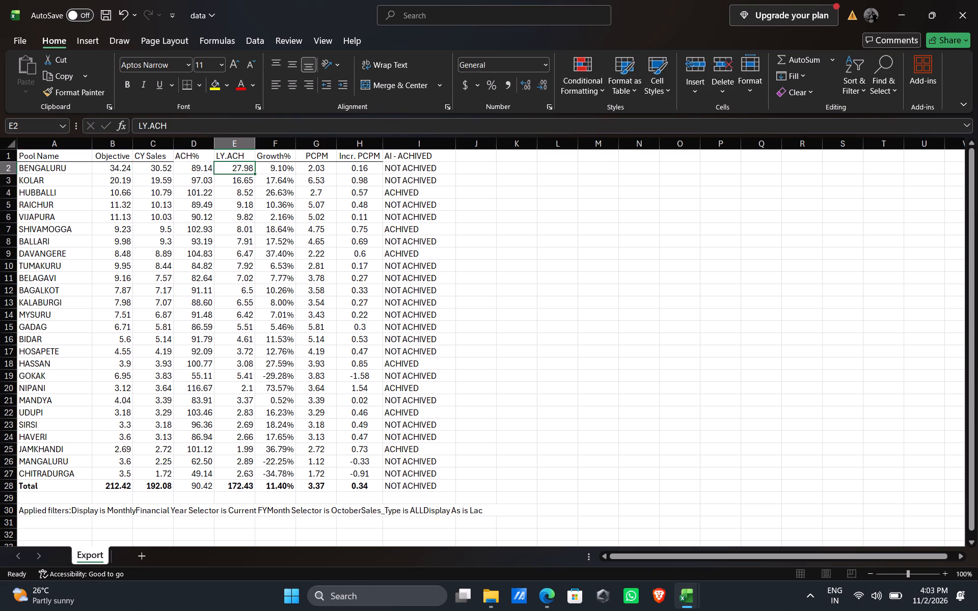
Centre the contents of columns B through I, from Objective to AI - ACHIVED, horizontally.
drag(110, 145, 404, 150)
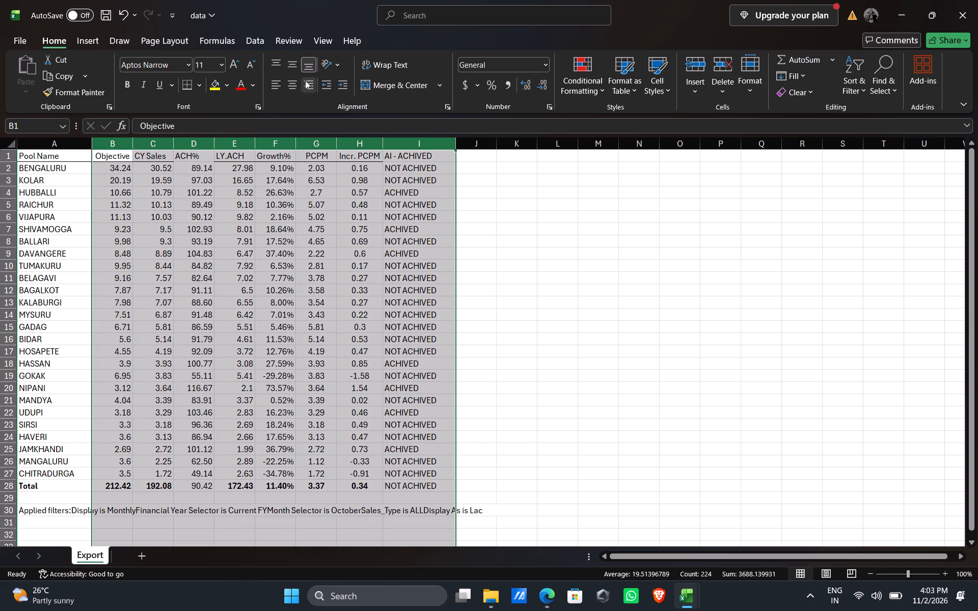
click(290, 82)
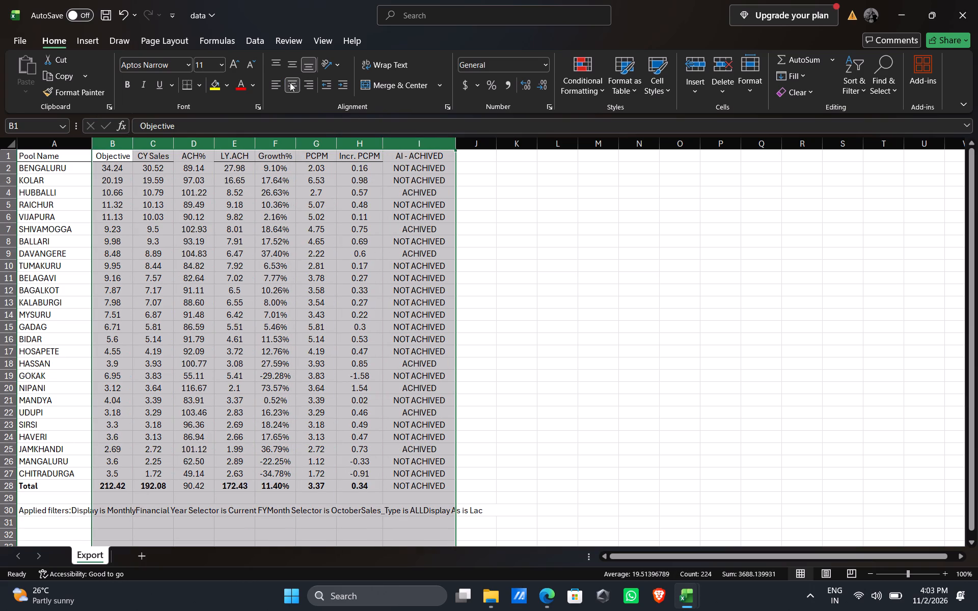
Apply all borders to the whole table, A1:I28.
click(46, 156)
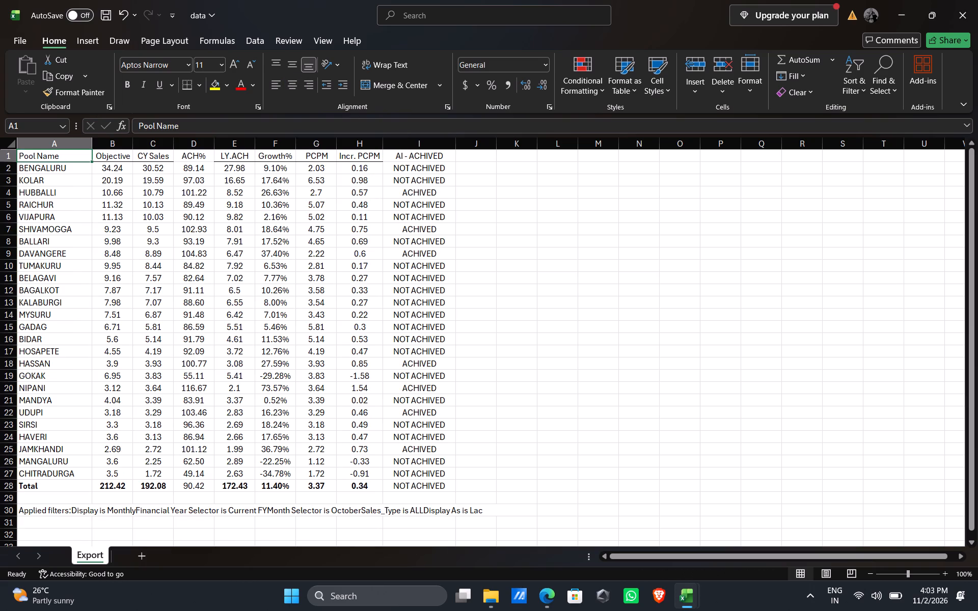
drag(38, 156, 418, 484)
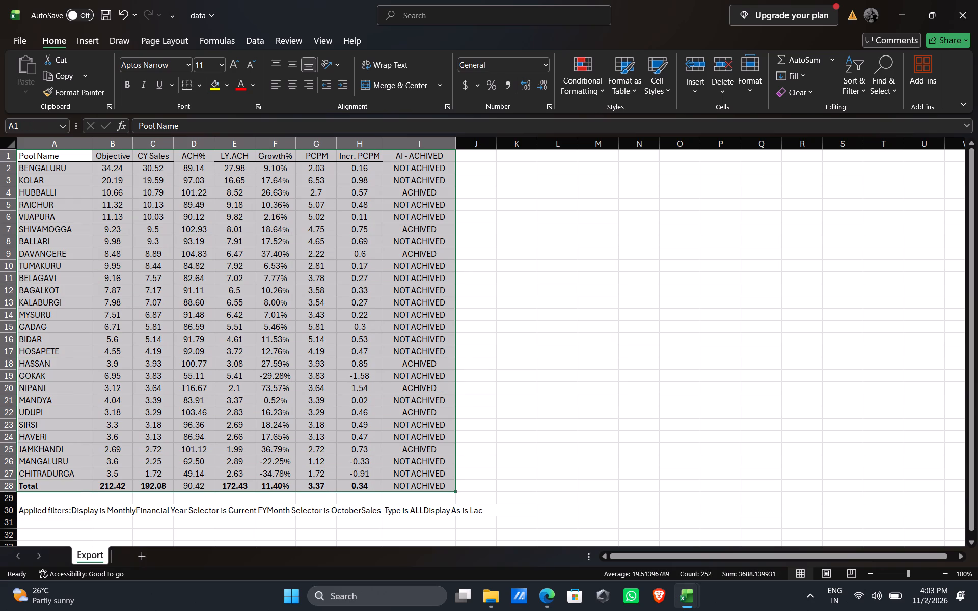
click(199, 85)
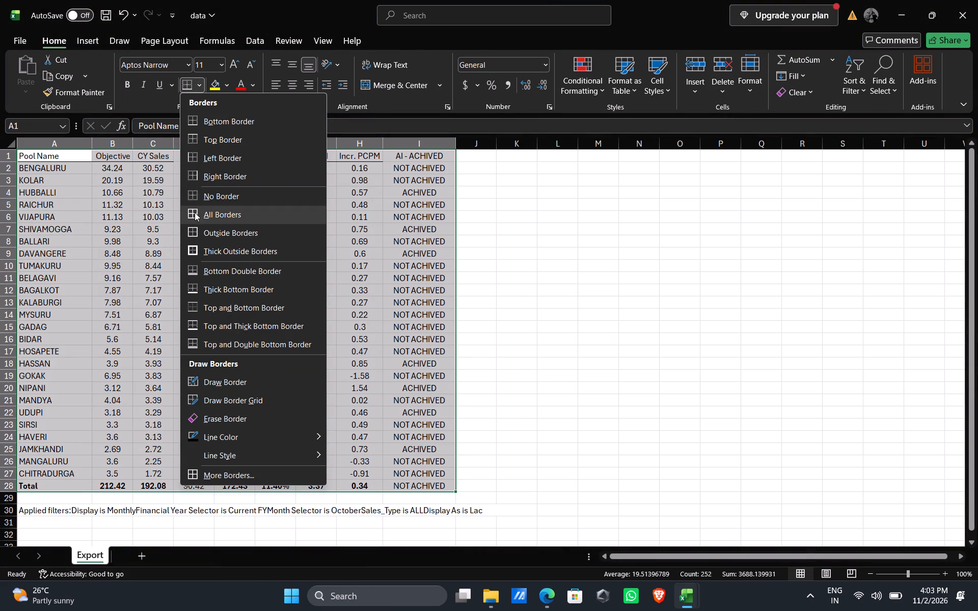
click(190, 212)
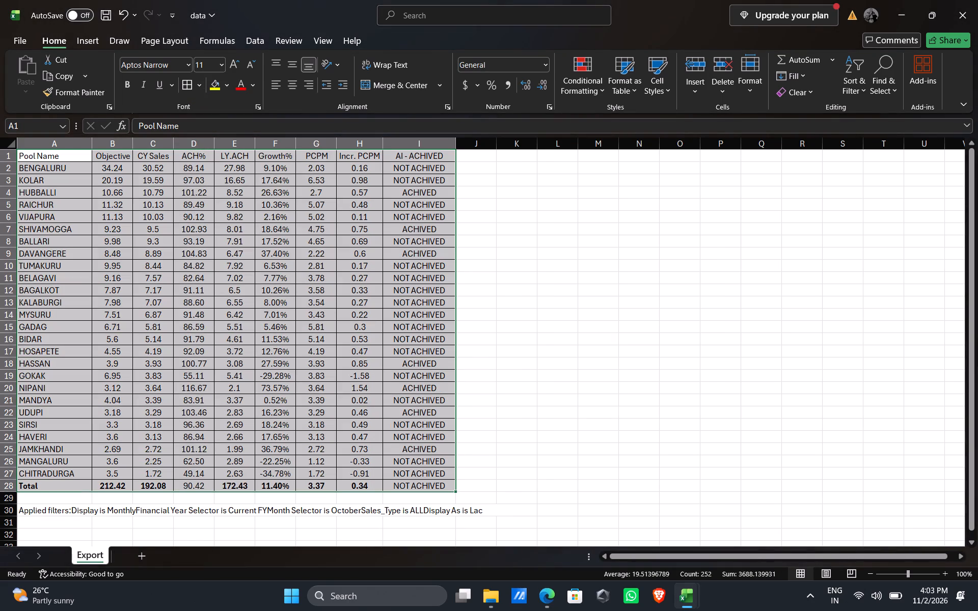
Delete row 30 containing the "Applied filters" note below the table.
click(12, 512)
right_click(12, 512)
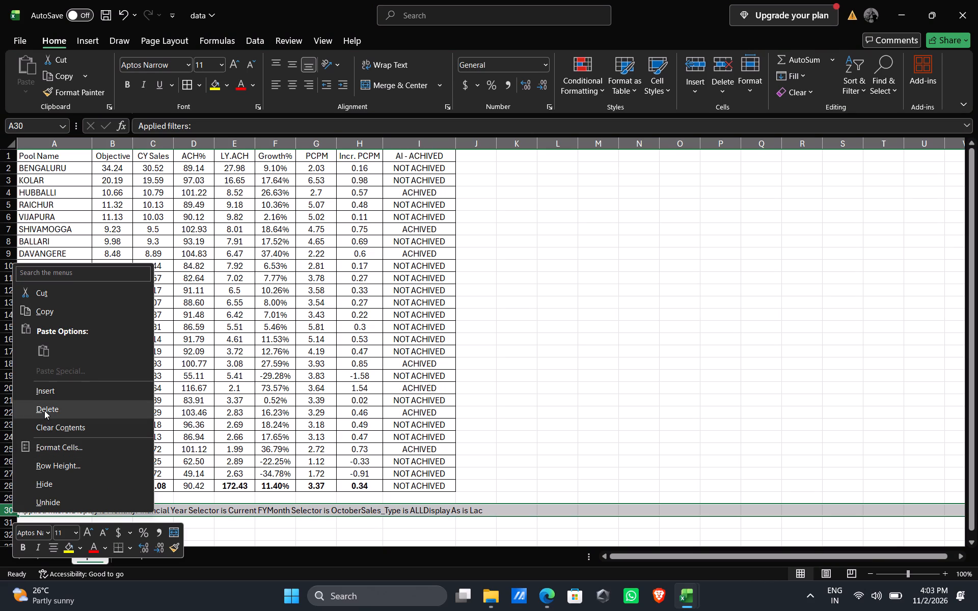
click(44, 410)
click(546, 340)
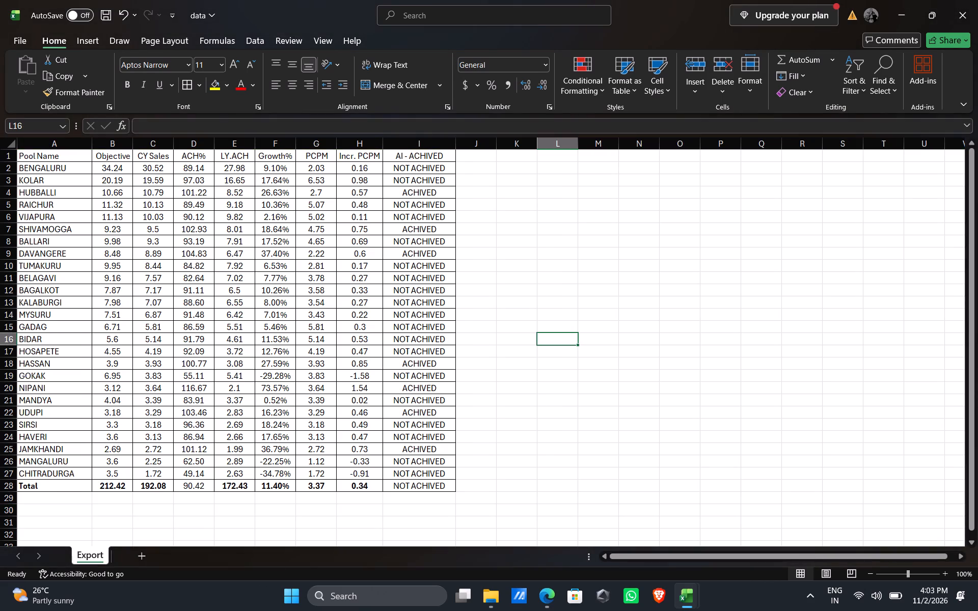
Fill the header cells A1:I1 with yellow and make their text bold.
drag(44, 155, 393, 157)
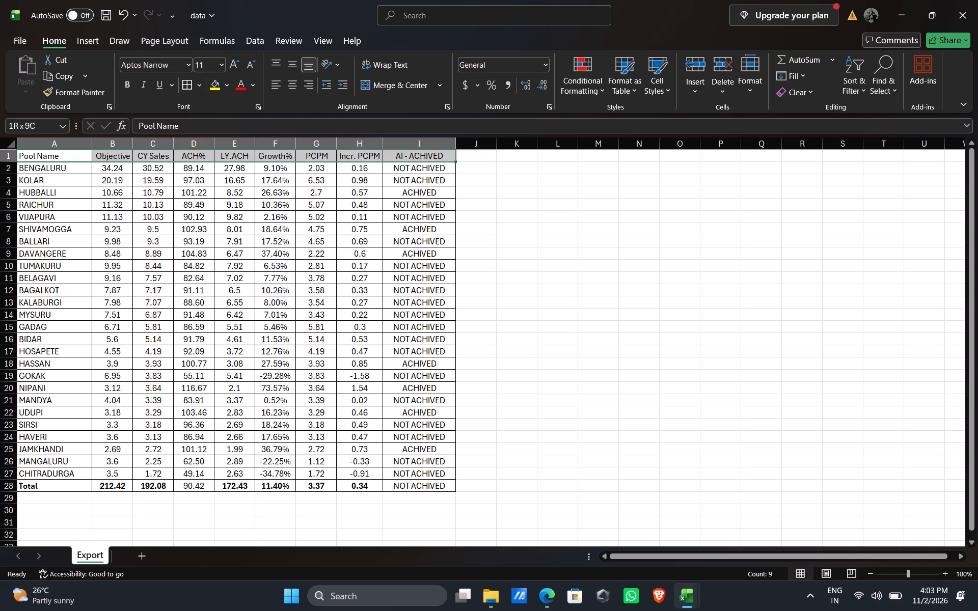
drag(393, 157, 419, 155)
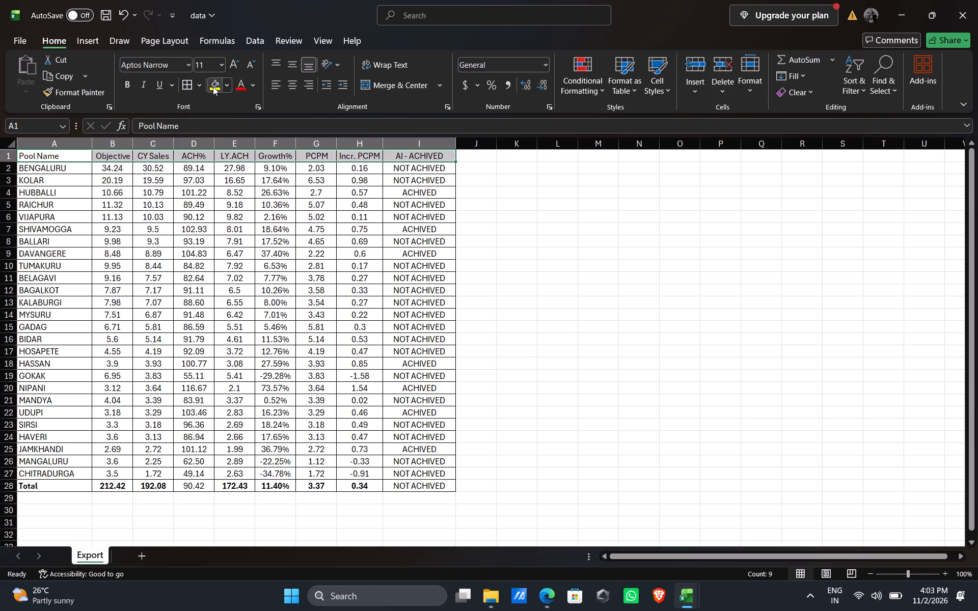
click(214, 87)
click(128, 85)
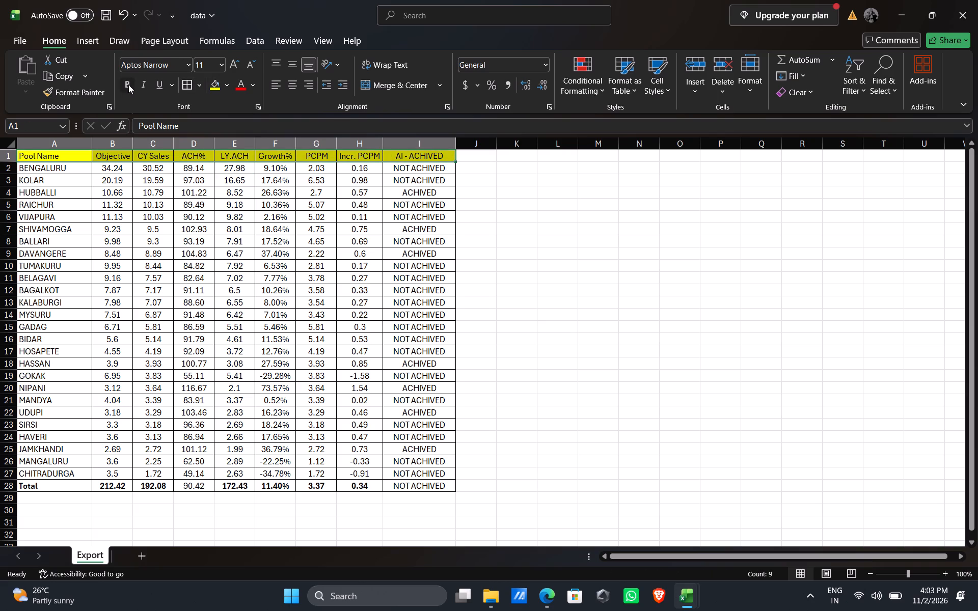
Change the font of the whole table, A1:I28, to Calibri.
click(35, 155)
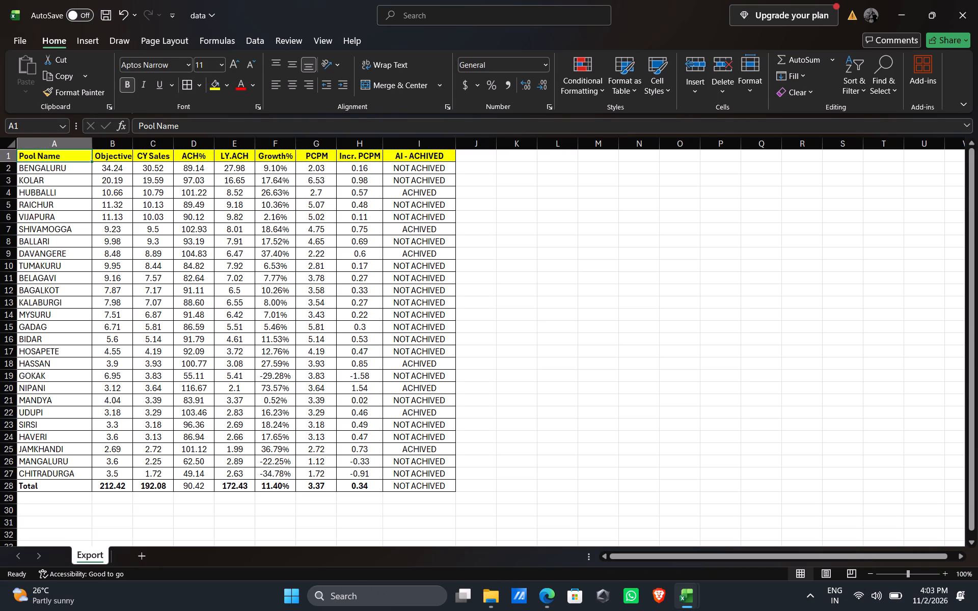
drag(39, 157, 437, 269)
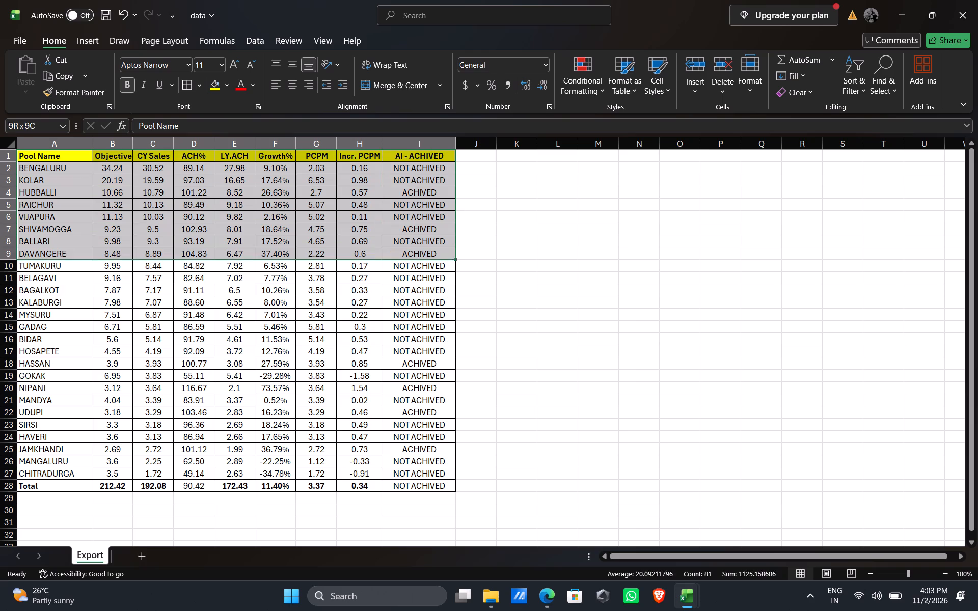
drag(437, 269, 429, 488)
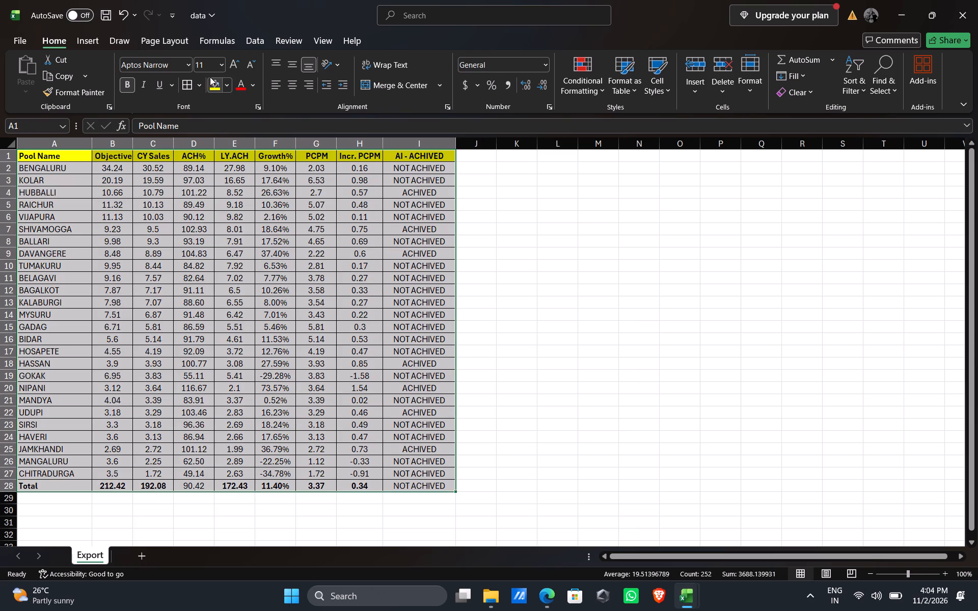
click(189, 66)
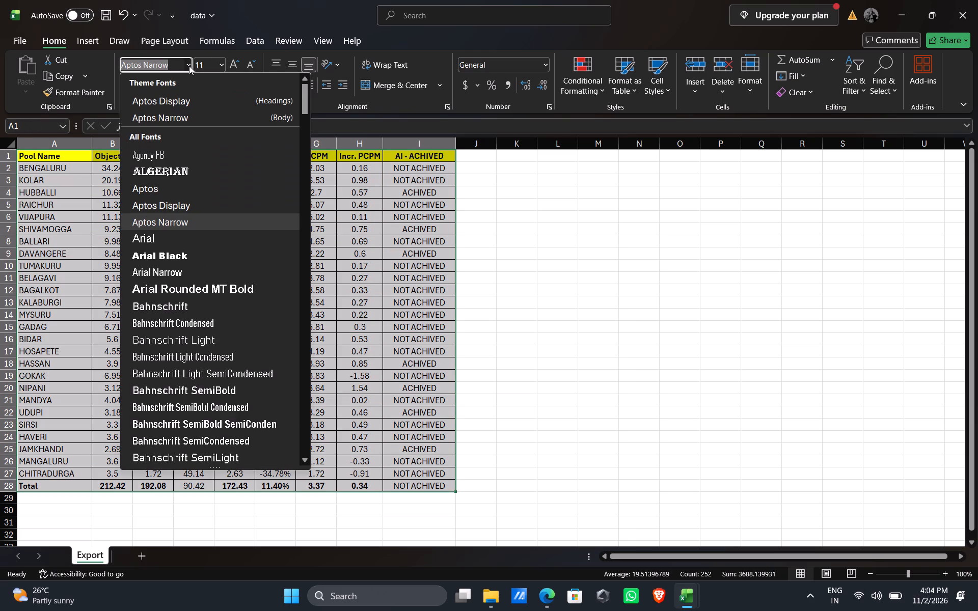
drag(303, 97, 306, 153)
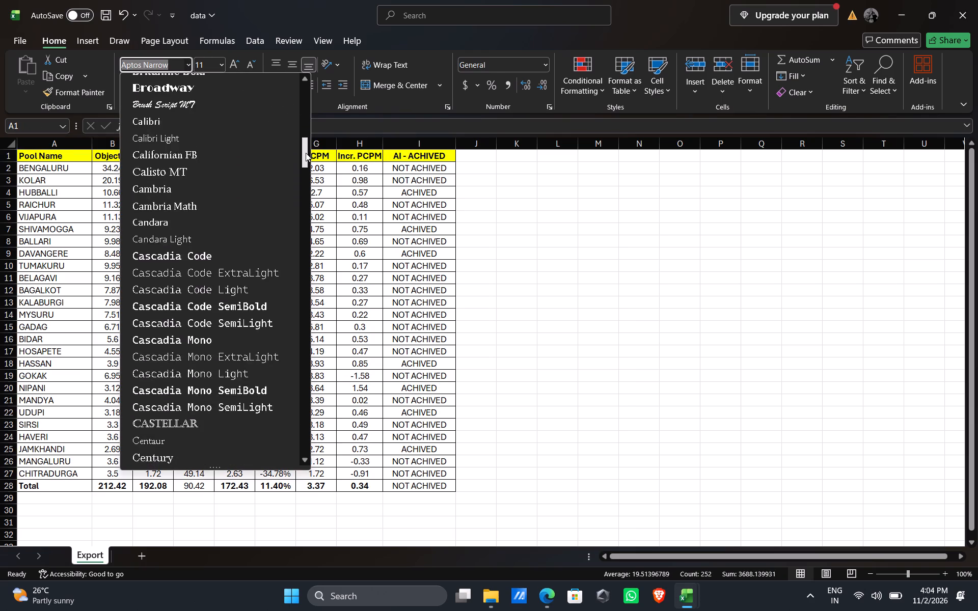
drag(306, 153, 306, 156)
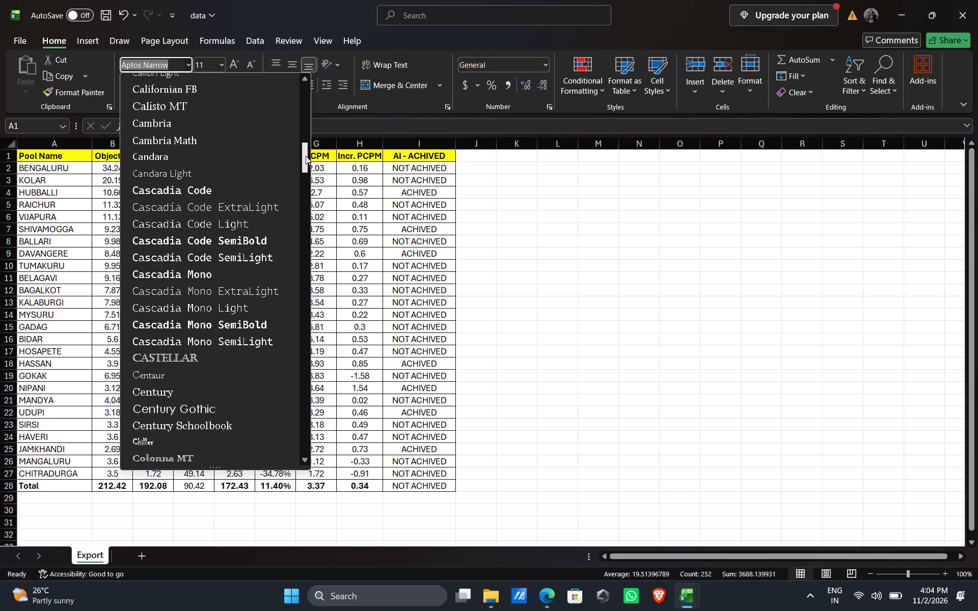
drag(306, 156, 306, 148)
click(165, 157)
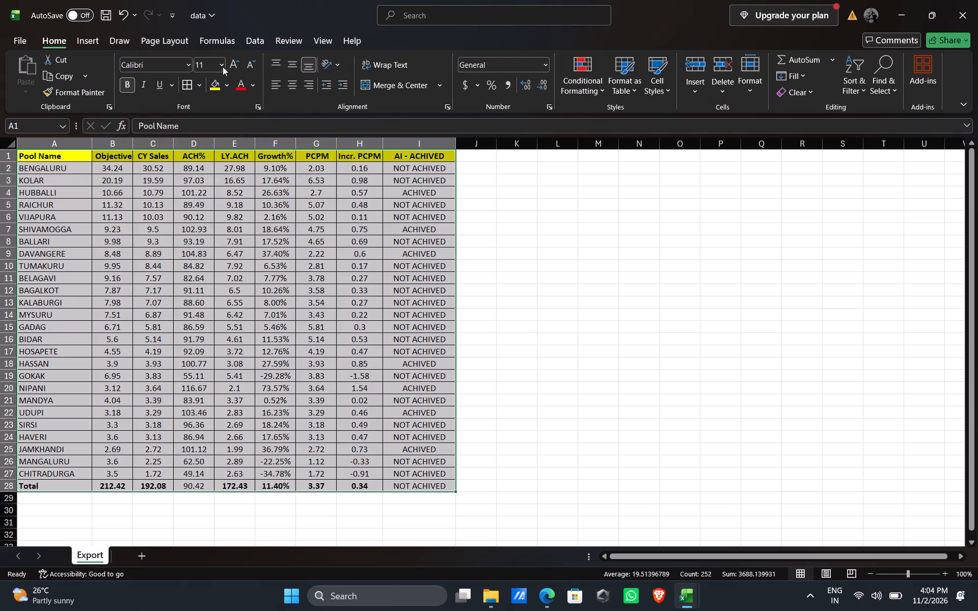
Set the font size of the whole table, A1:I28, to 12.
click(209, 65)
text(11)
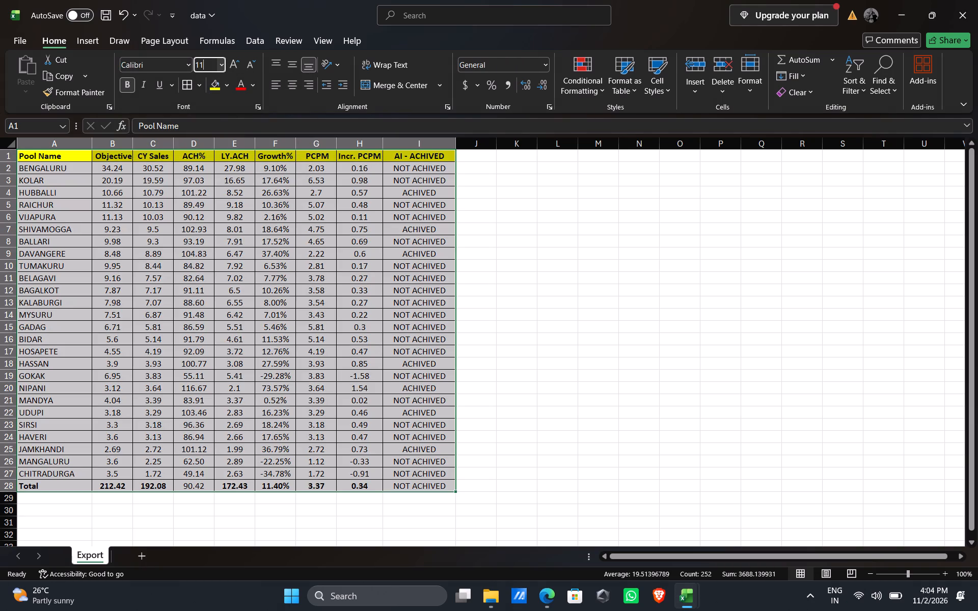
key(Return)
click(209, 65)
text(12)
key(Return)
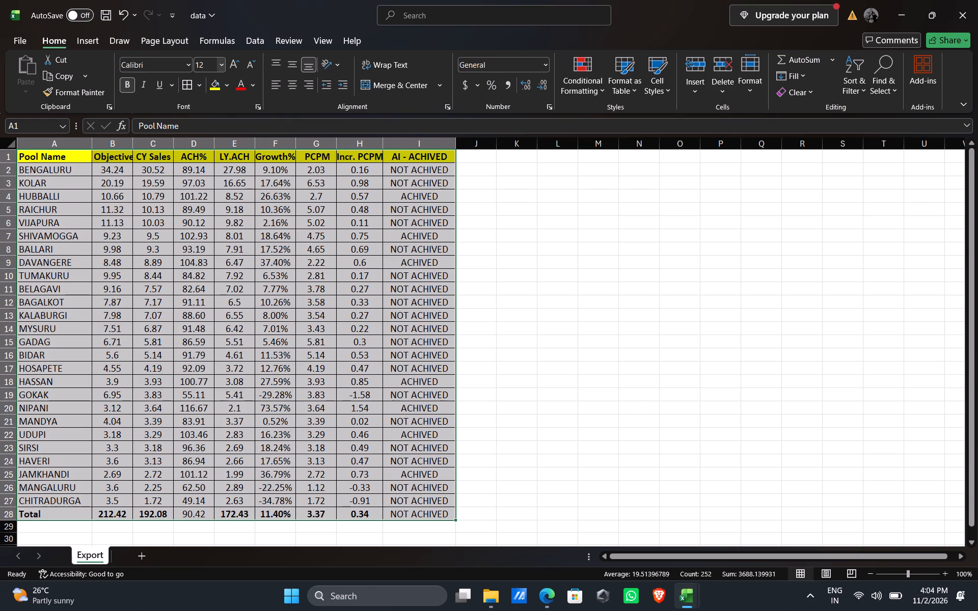
click(522, 182)
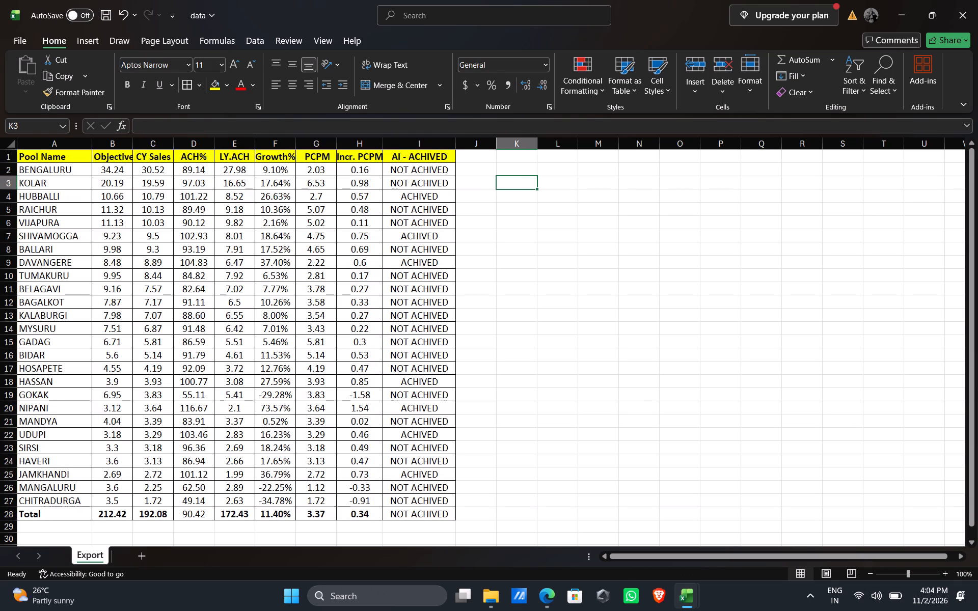
Widen columns B through H to one equal width that fits their headers, and slightly widen the AI - ACHIVED column I.
drag(117, 142, 362, 142)
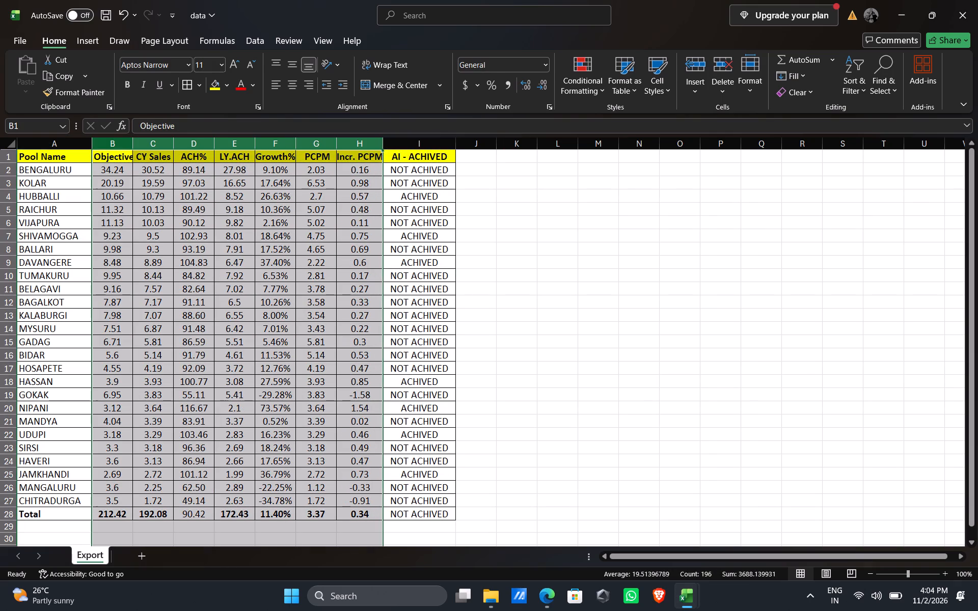
drag(383, 143, 390, 142)
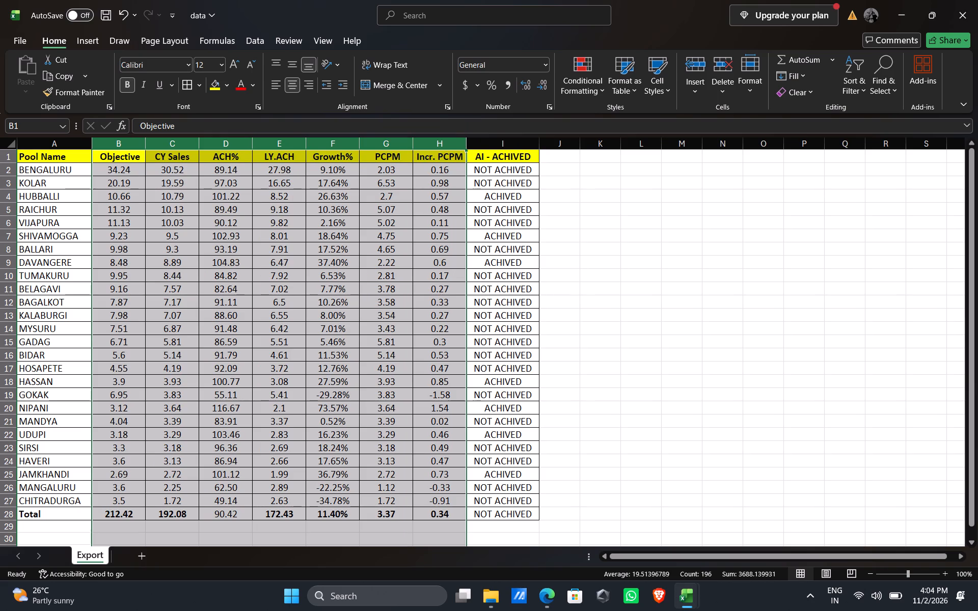
drag(540, 143, 546, 143)
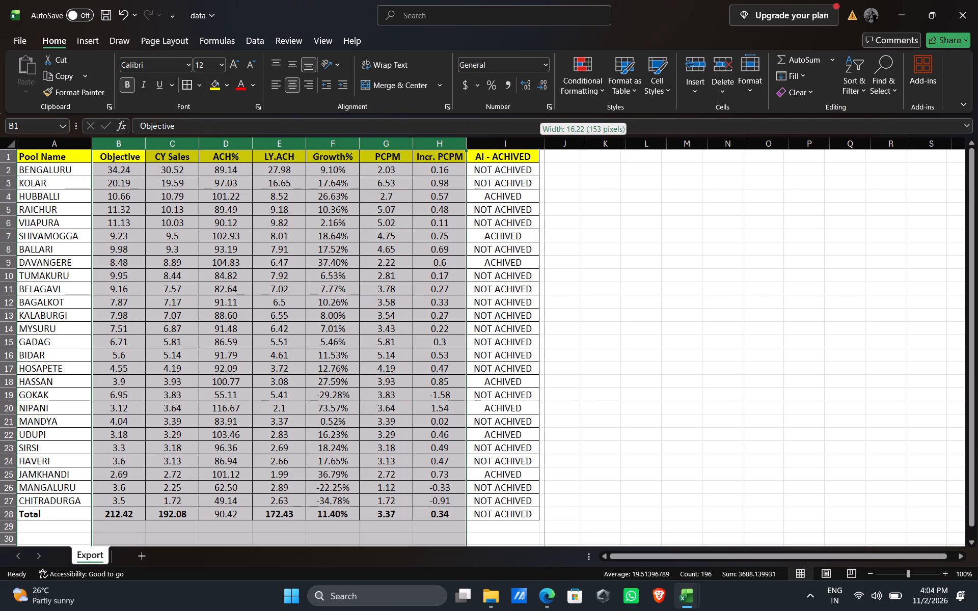
drag(546, 143, 550, 140)
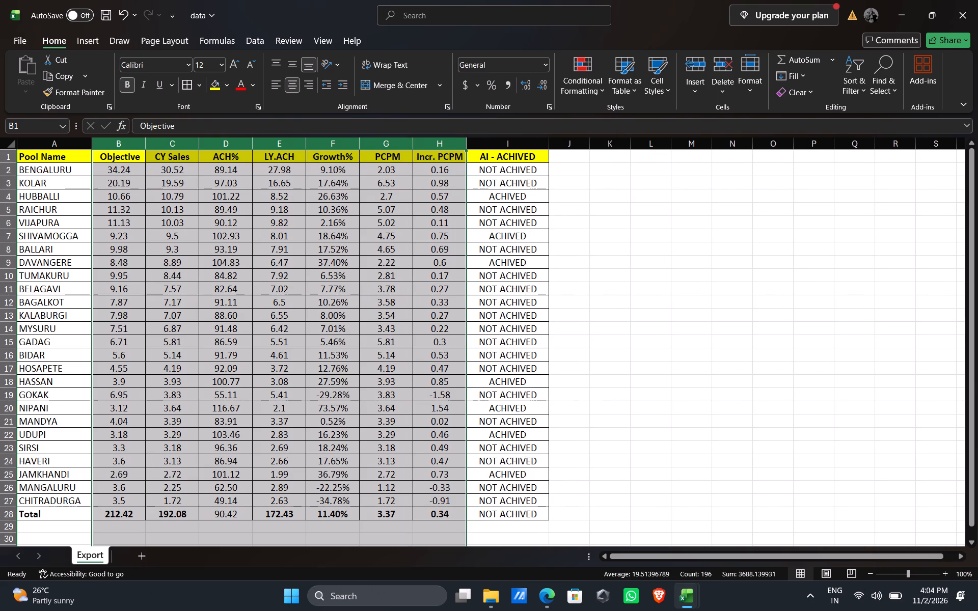
Make the rows of all pools marked ACHIVED bold: rows 4, 7, 9, 18, 20, 22 and 25.
click(10, 197)
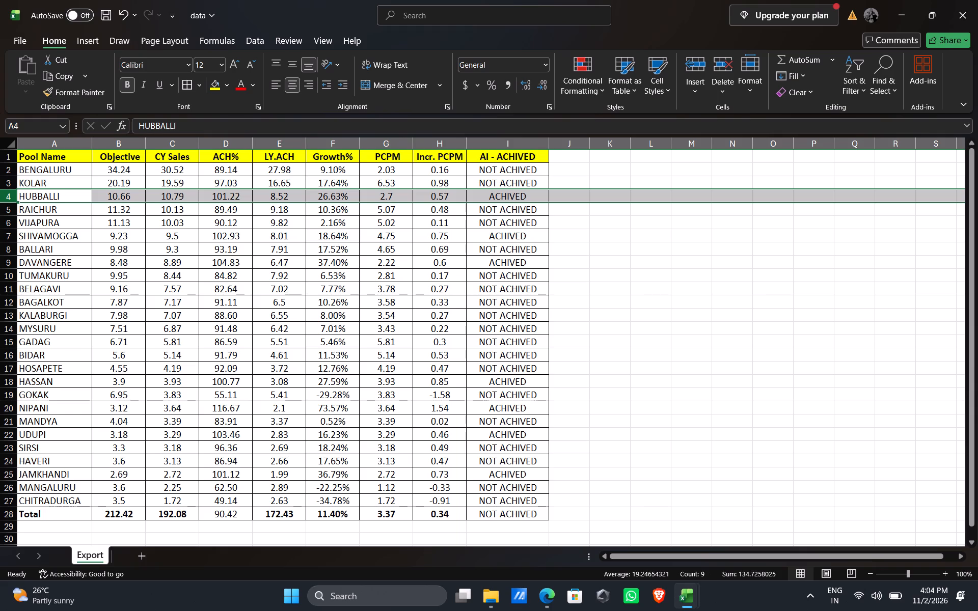
ctrl+click(4, 234)
ctrl+click(9, 263)
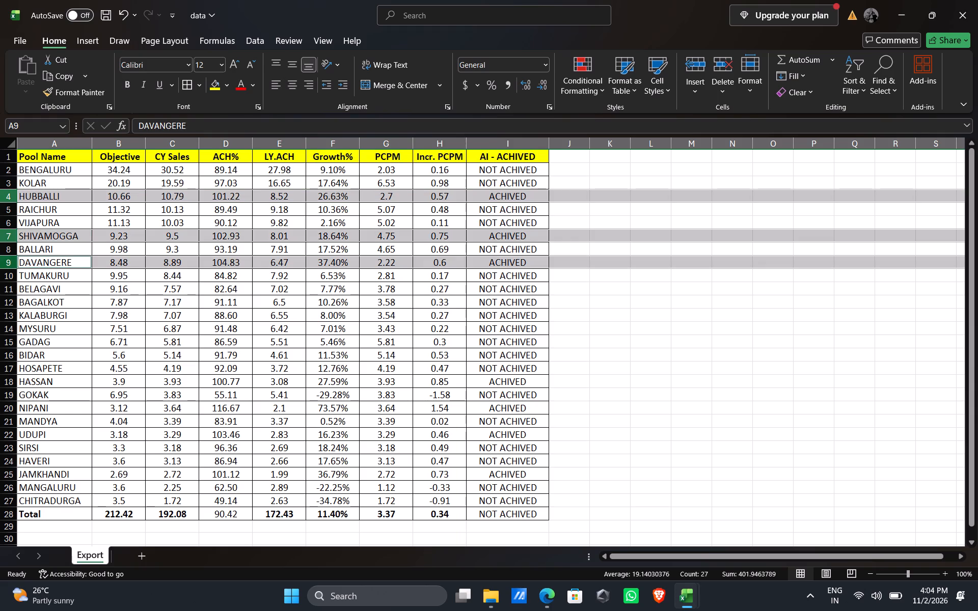
ctrl+click(9, 382)
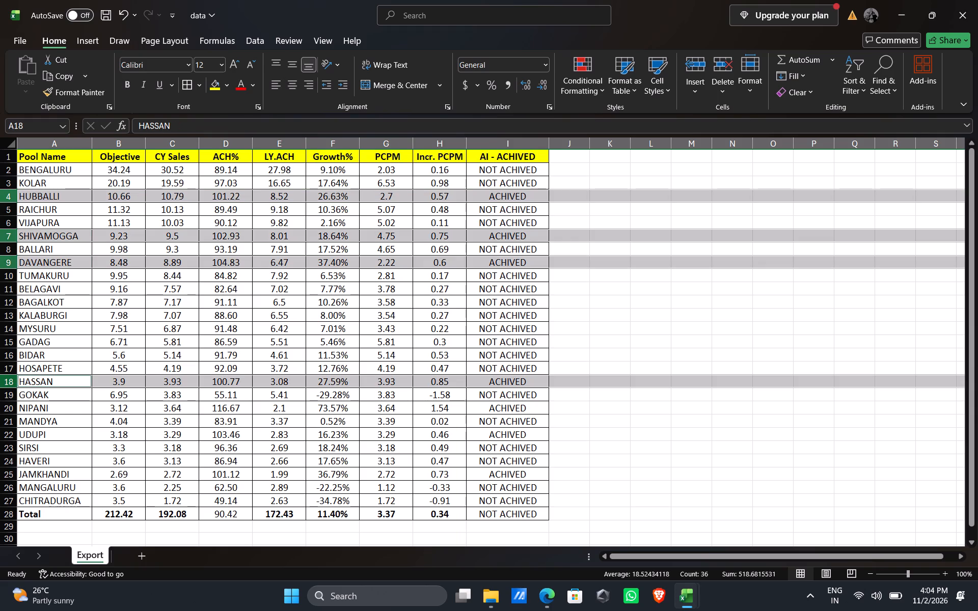
ctrl+click(10, 408)
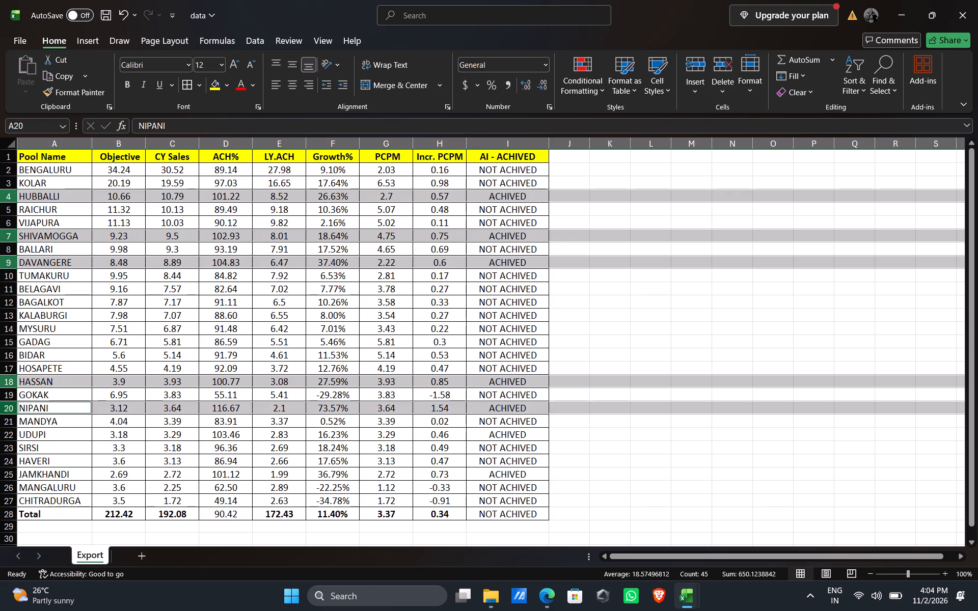
ctrl+click(8, 435)
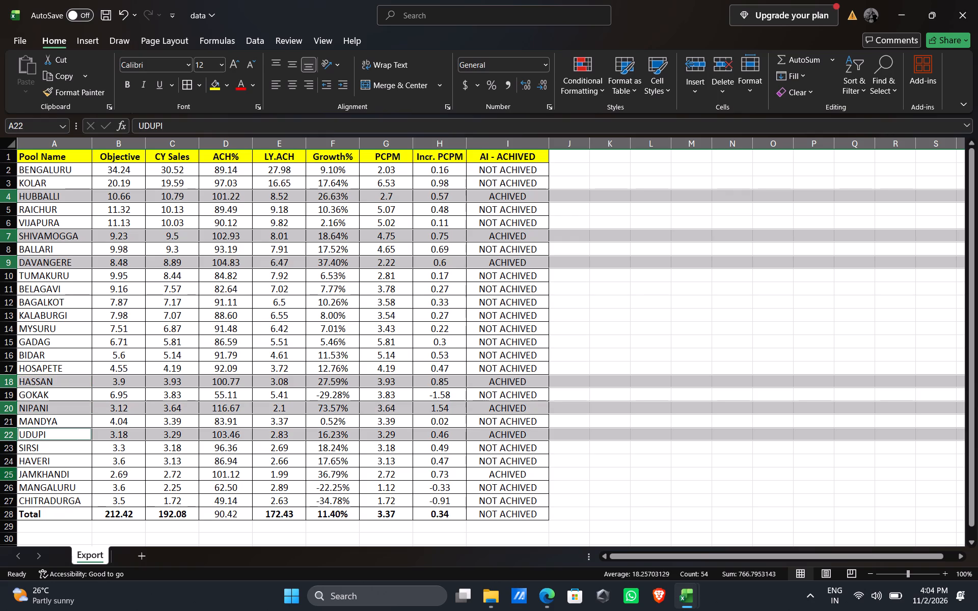
ctrl+click(11, 473)
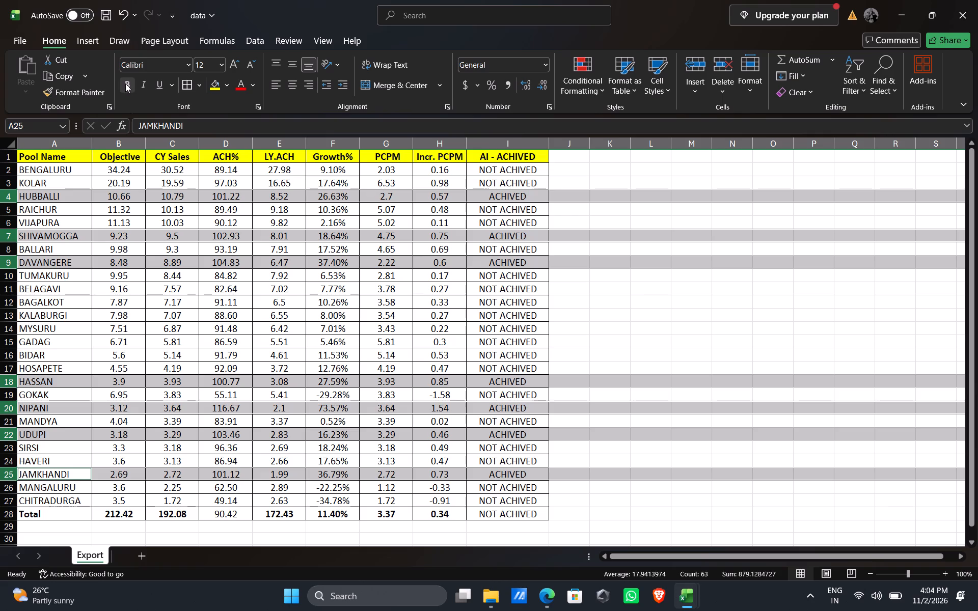
click(125, 84)
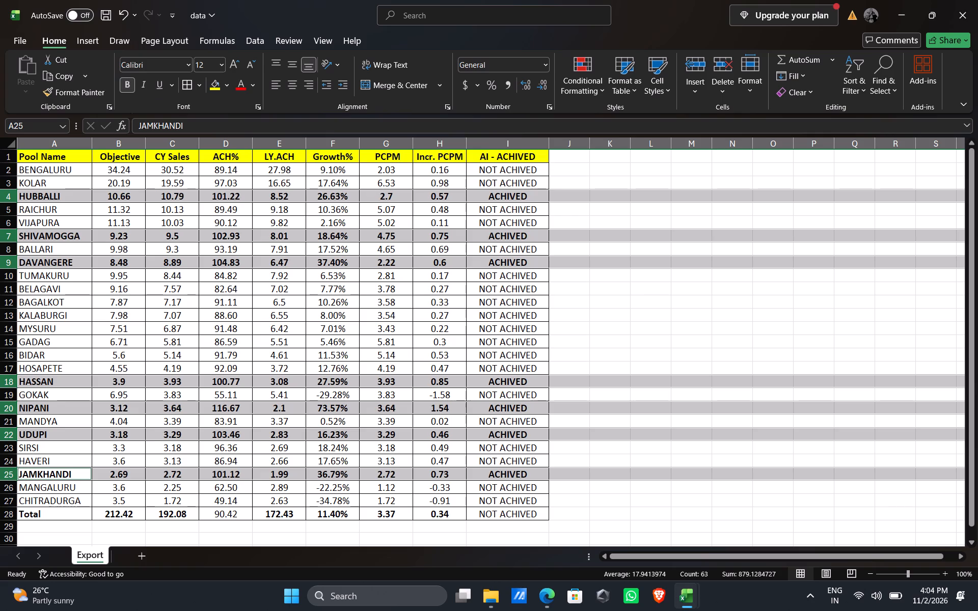
click(636, 310)
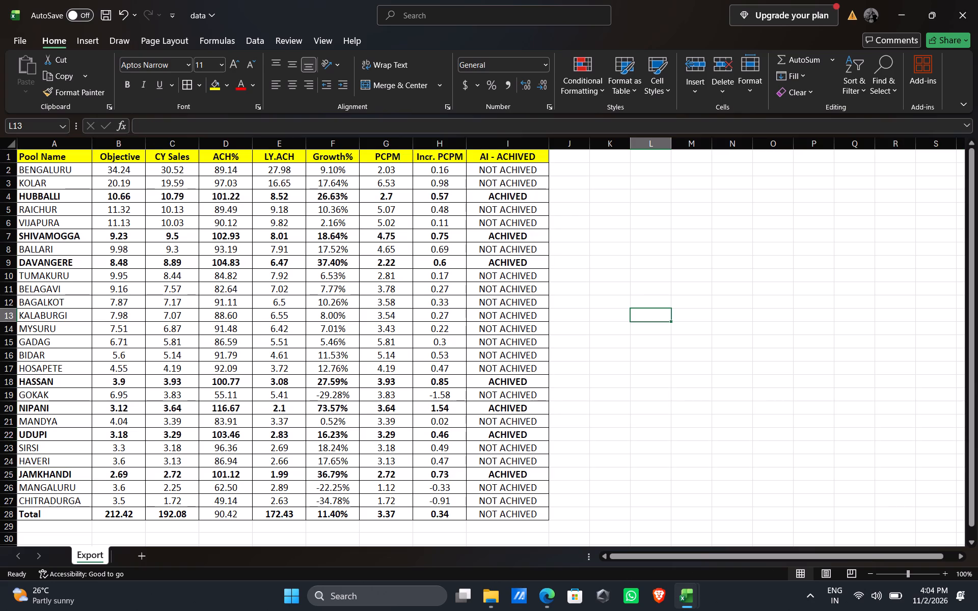
Make the entire Total row, row 28, bold, including its ACH% and AI - ACHIVED cells.
click(7, 516)
click(127, 86)
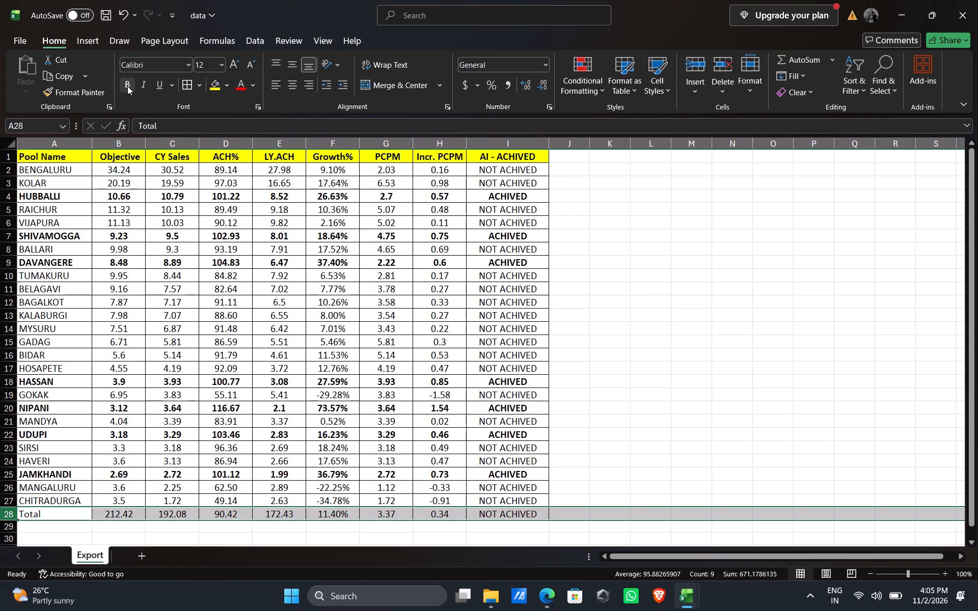
click(127, 86)
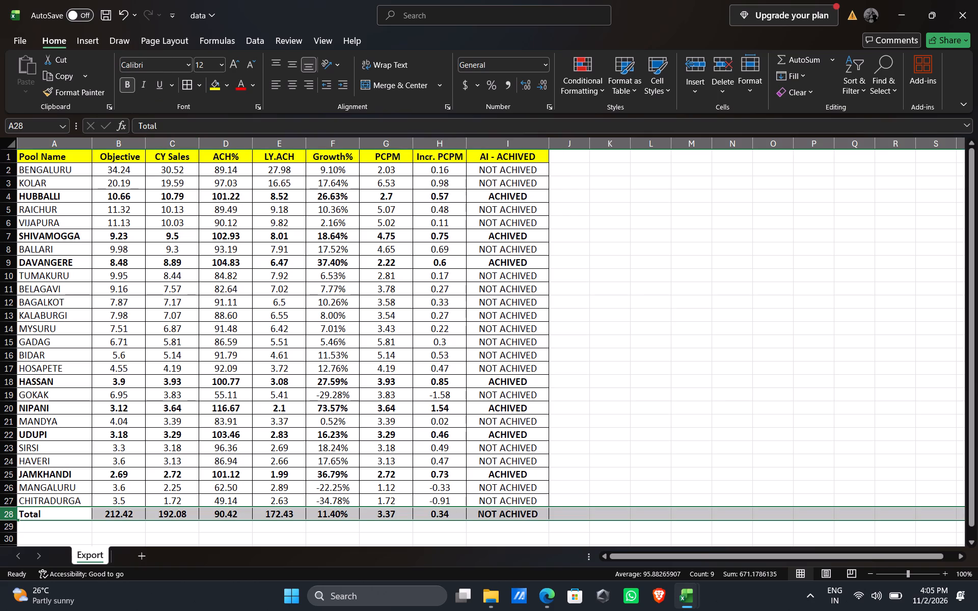
click(640, 338)
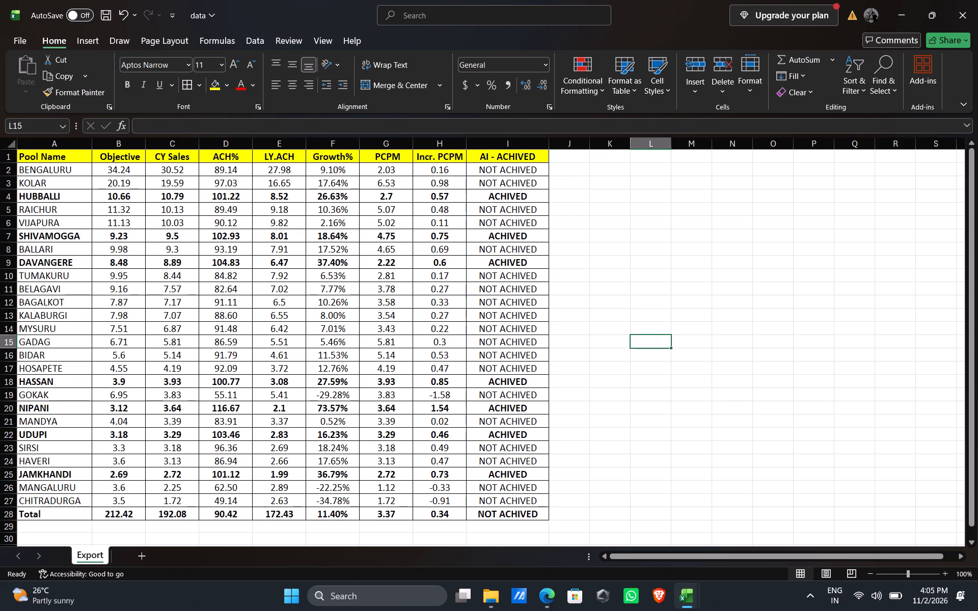
Add a new worksheet after Export and name it VACANCY STATUS.
click(144, 555)
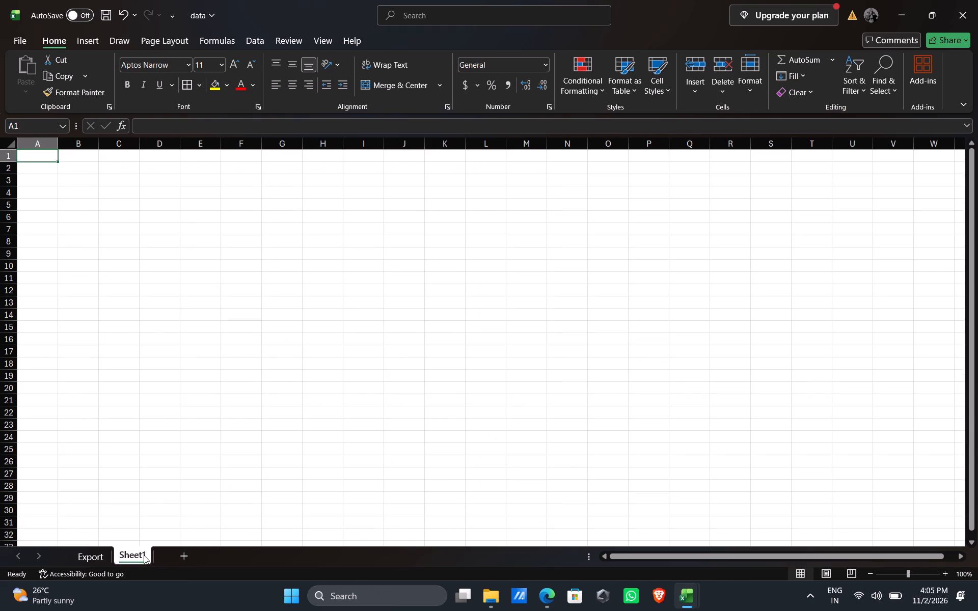
right_click(135, 554)
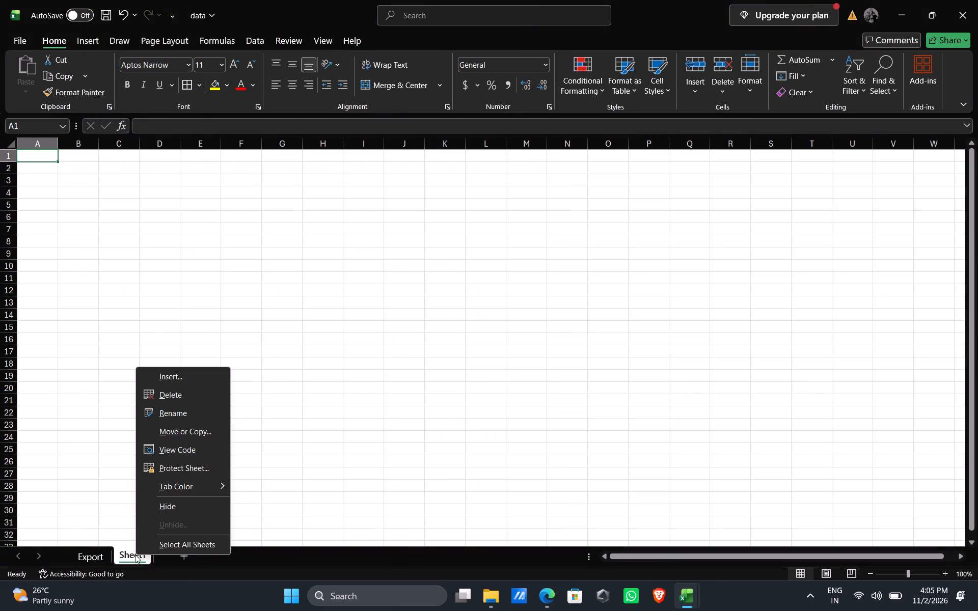
click(177, 412)
text(VACANCY)
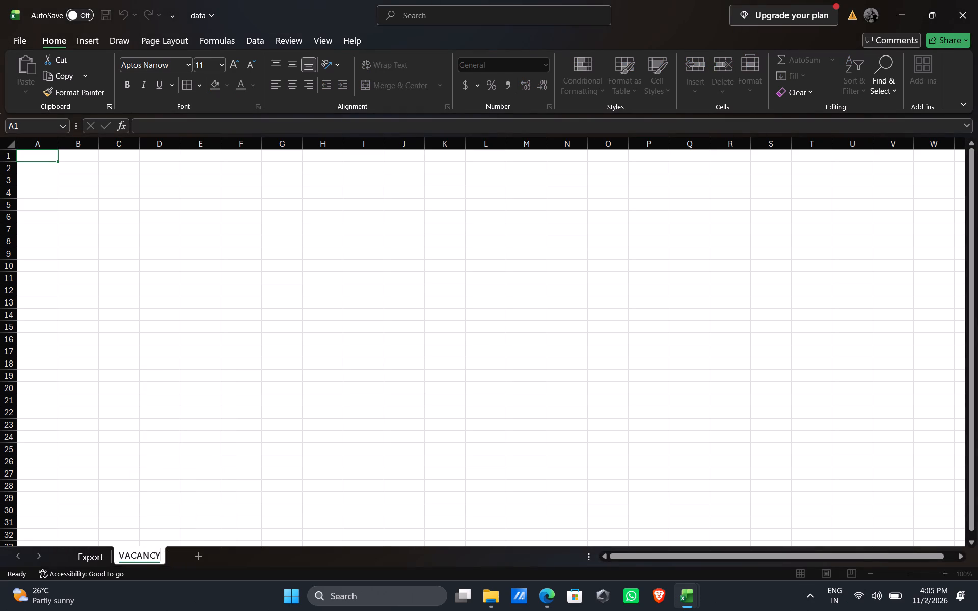
key(space)
text(STATUS)
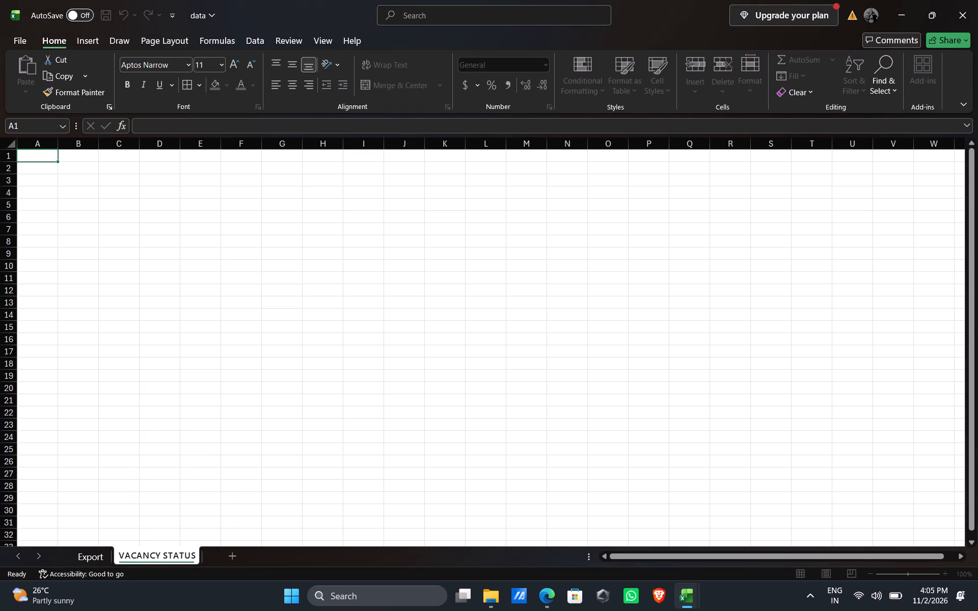
click(194, 289)
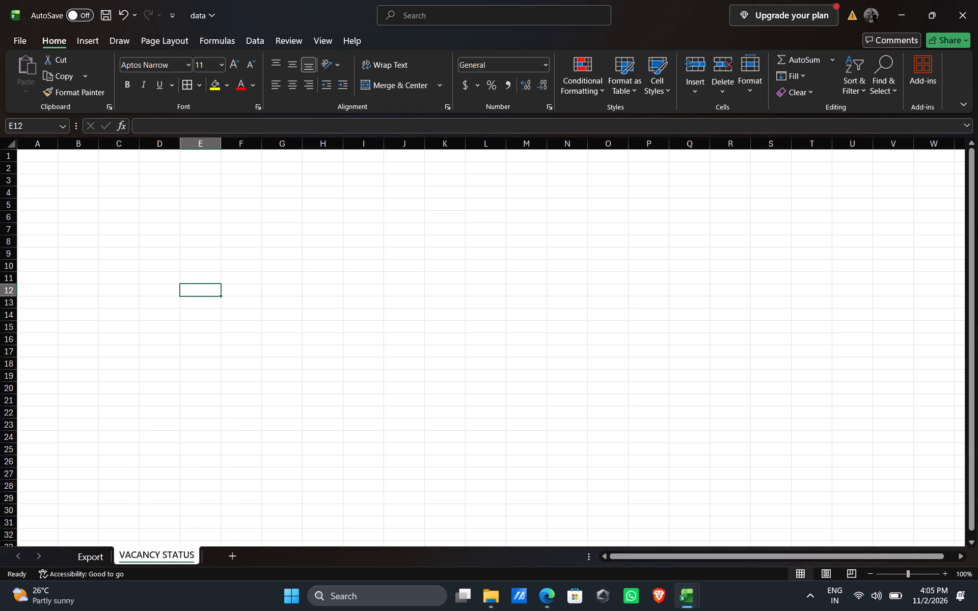
Enter the headers CURRENT VACANCY HQS in B3 and STATUS in C3 of the VACANCY STATUS sheet.
click(69, 180)
text(HQ)
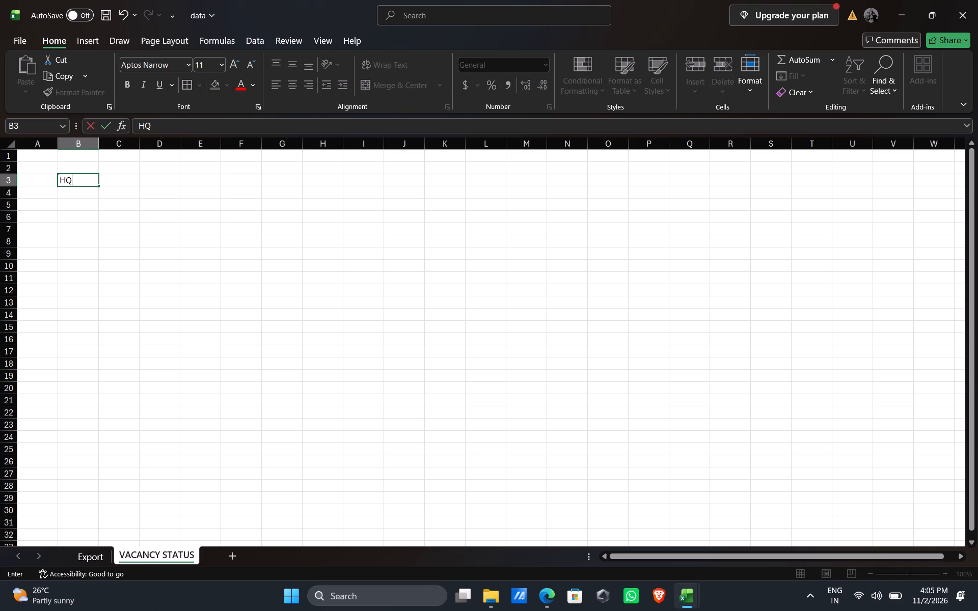
key(BackSpace)
key(BackSpace)
key(BackSpace)
text(CURRENT VACANCY)
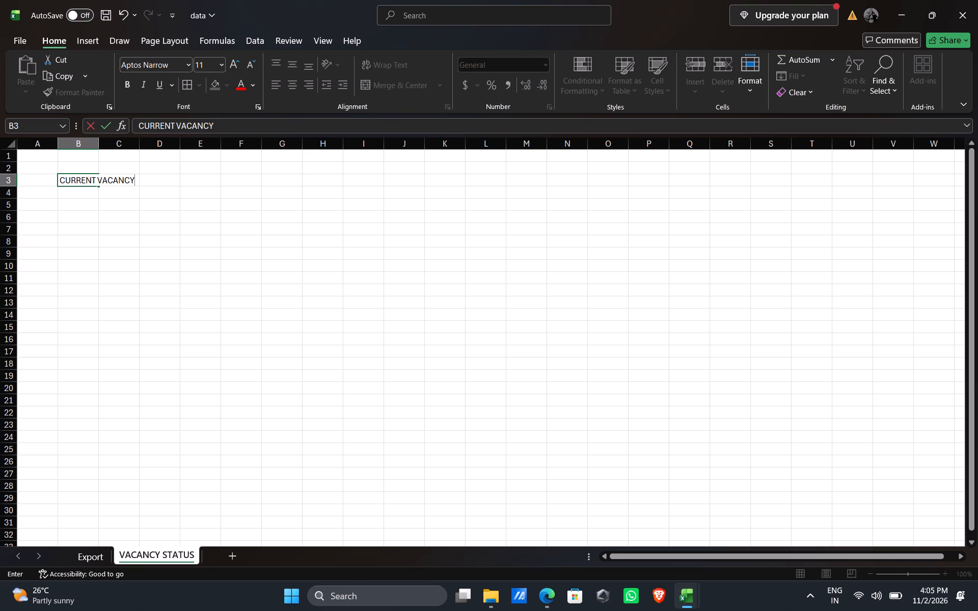
key(space)
text(HQS)
key(Right)
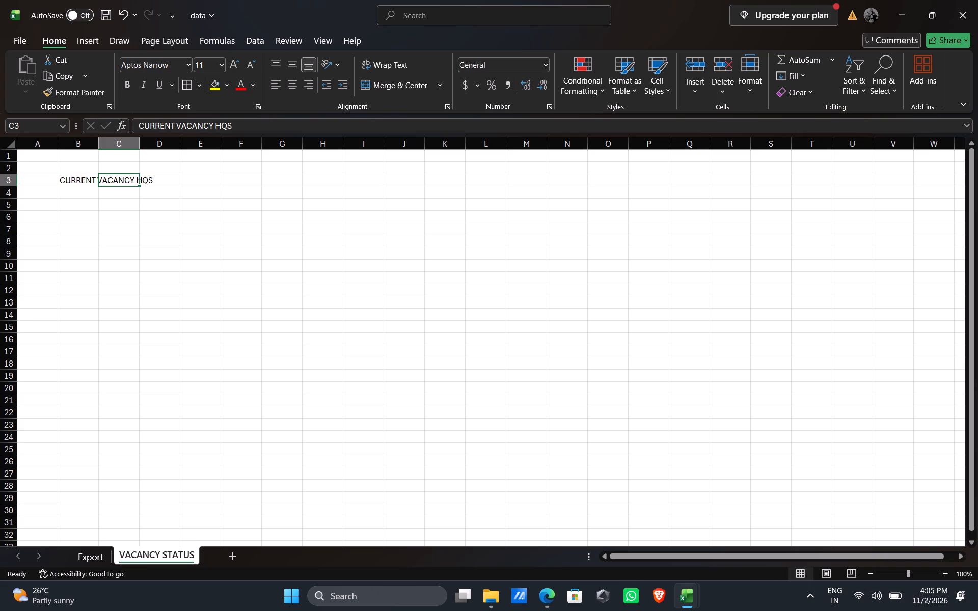
text(STATUS)
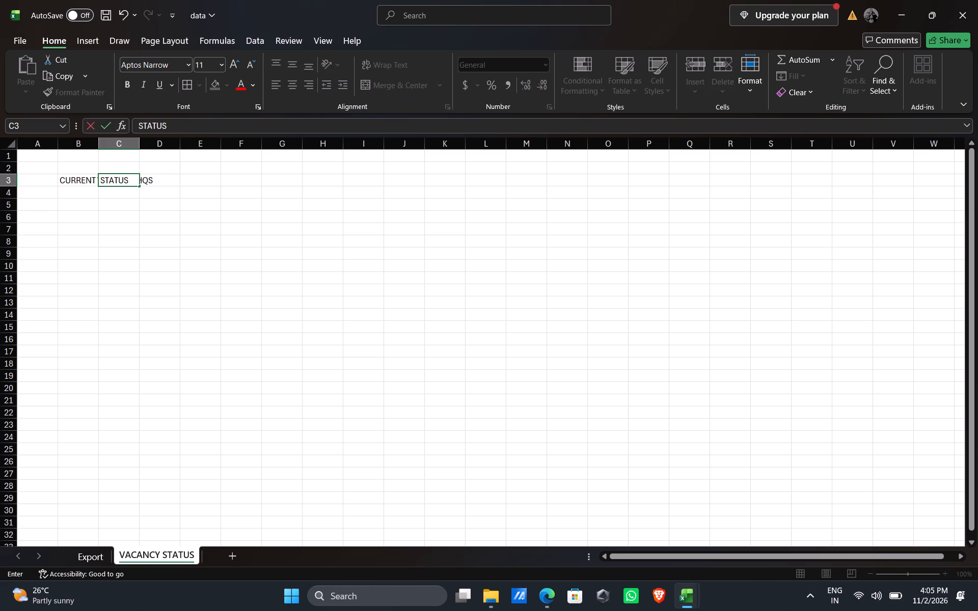
key(Return)
Widen column B so the CURRENT VACANCY HQS header fits fully.
drag(98, 142, 137, 143)
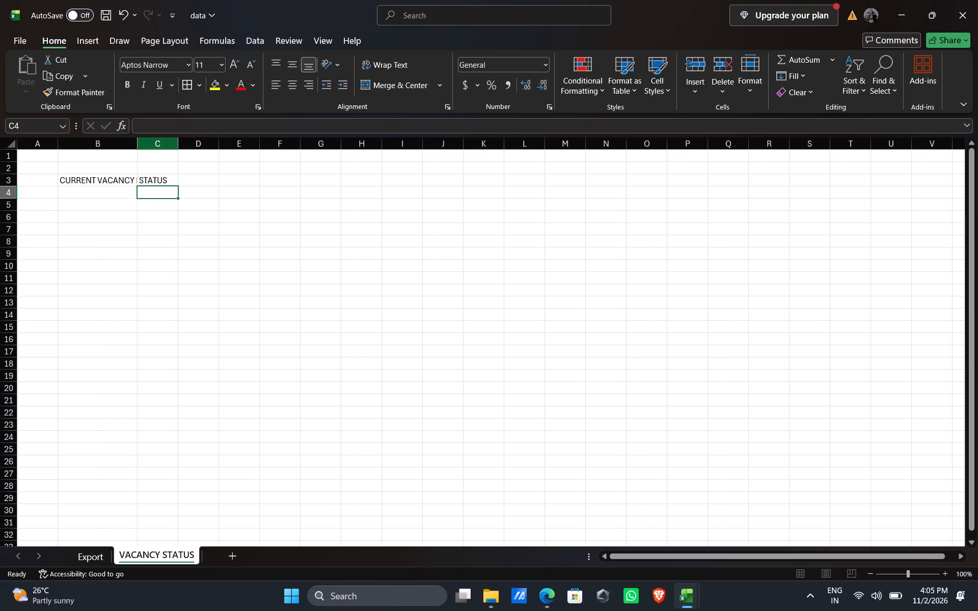
drag(137, 143, 175, 141)
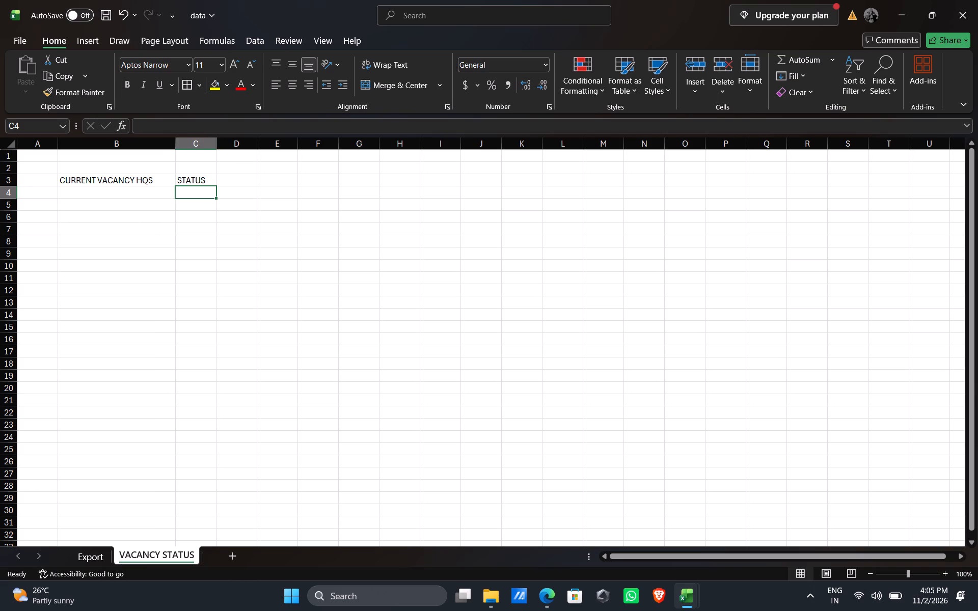
List the vacancy headquarters GOKAK, CHITRADURGA and MANGALORE in cells B4 to B6.
click(111, 191)
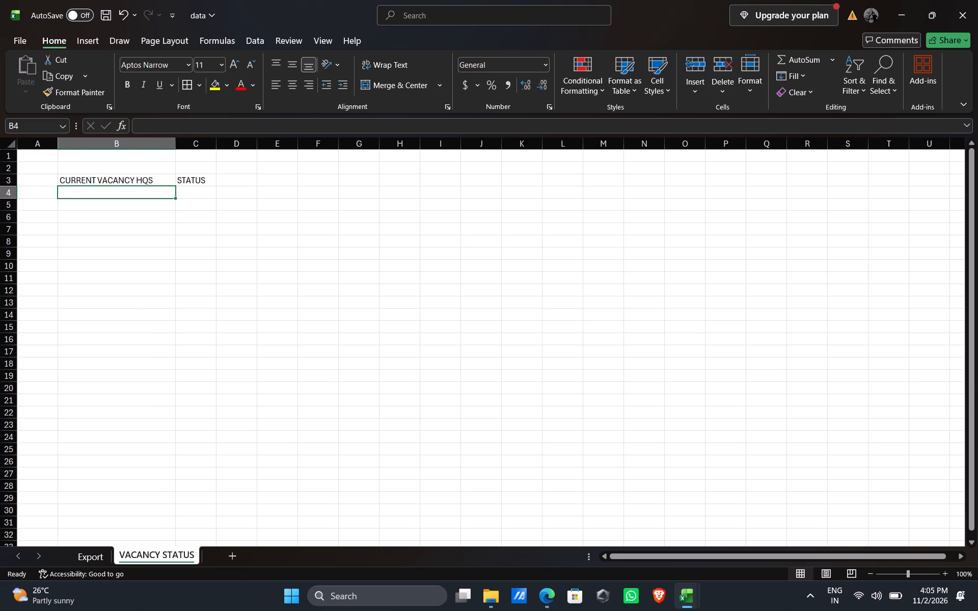
text(KO)
key(BackSpace)
key(BackSpace)
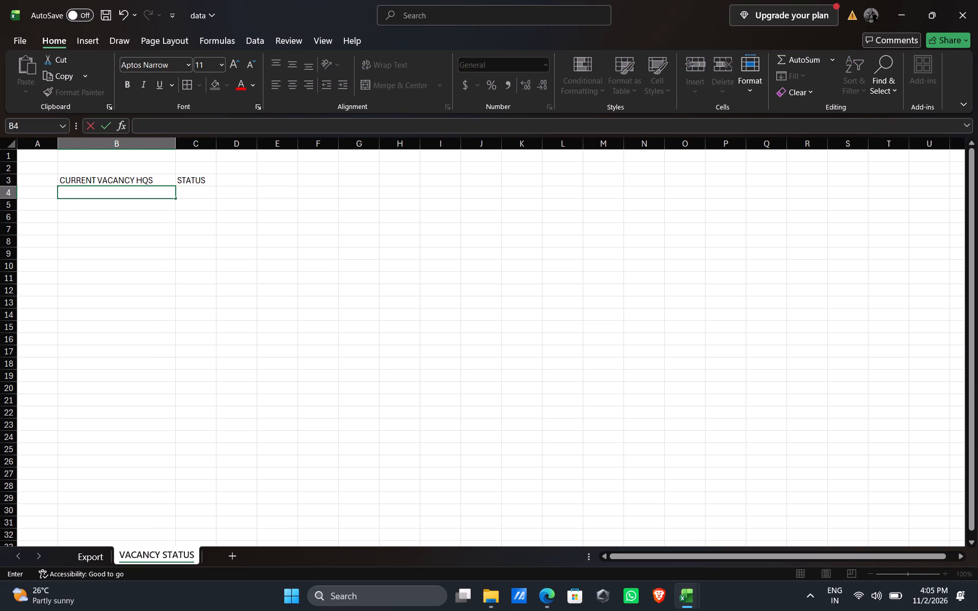
text(GOKAK)
key(Return)
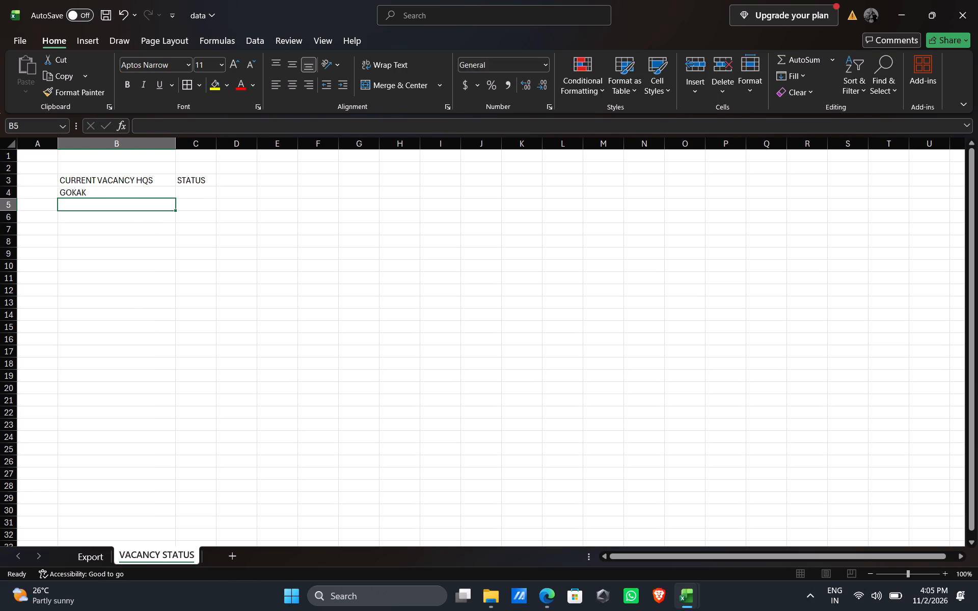
text(CHITRADYRGA)
key(BackSpace)
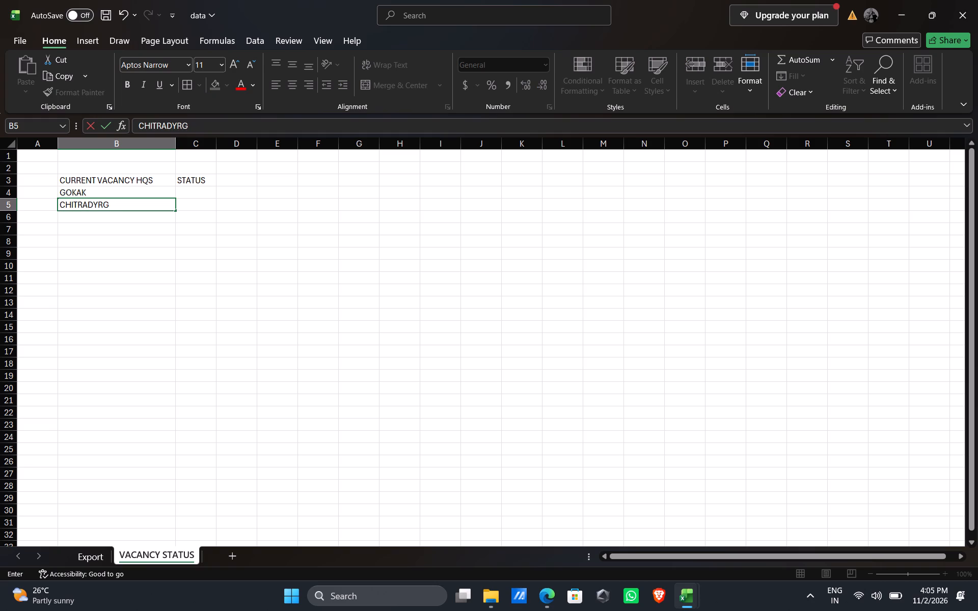
key(BackSpace)
key(BackSpace)
key(BackSpace)
text(URGA)
key(Return)
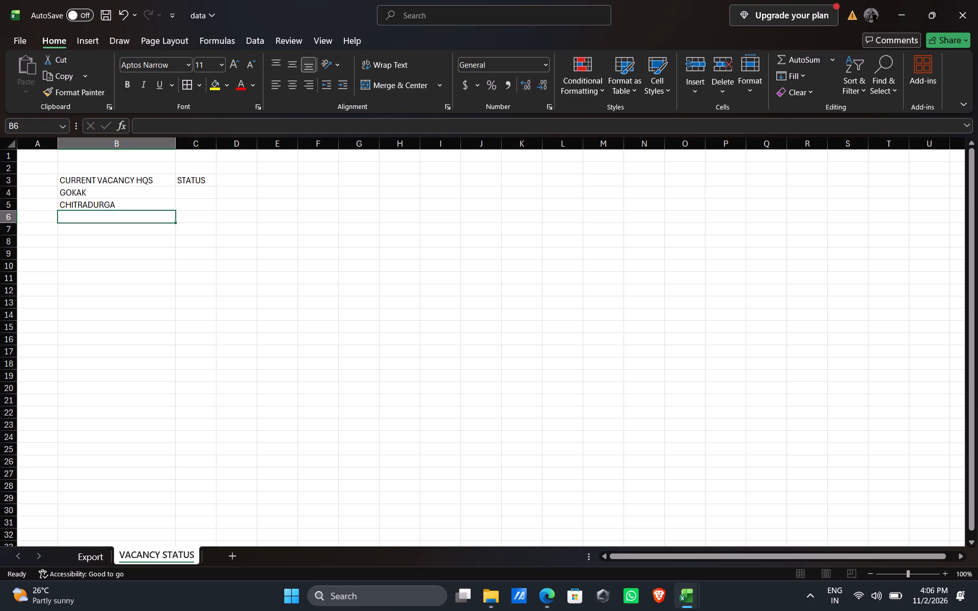
text(MANGALORE)
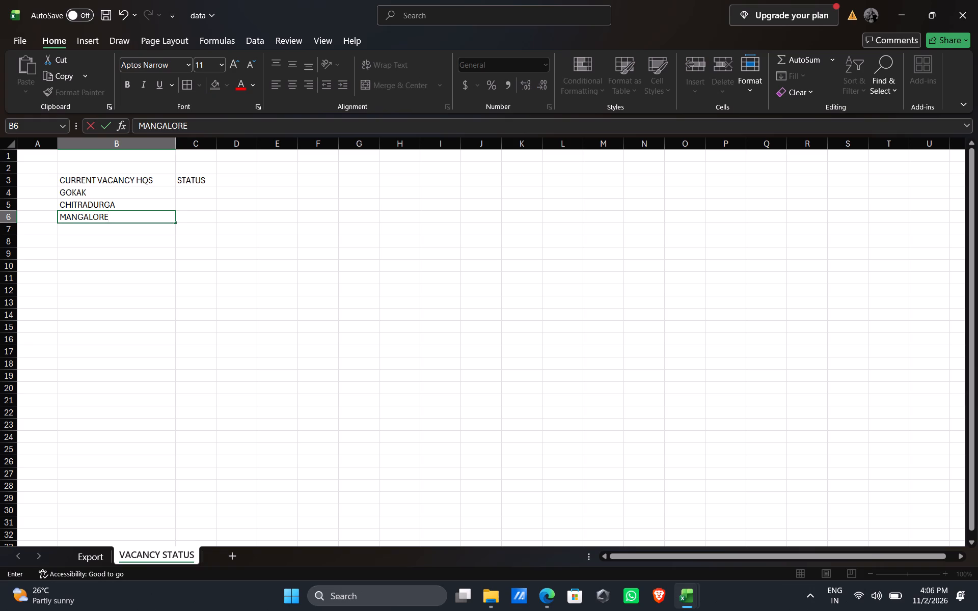
key(Return)
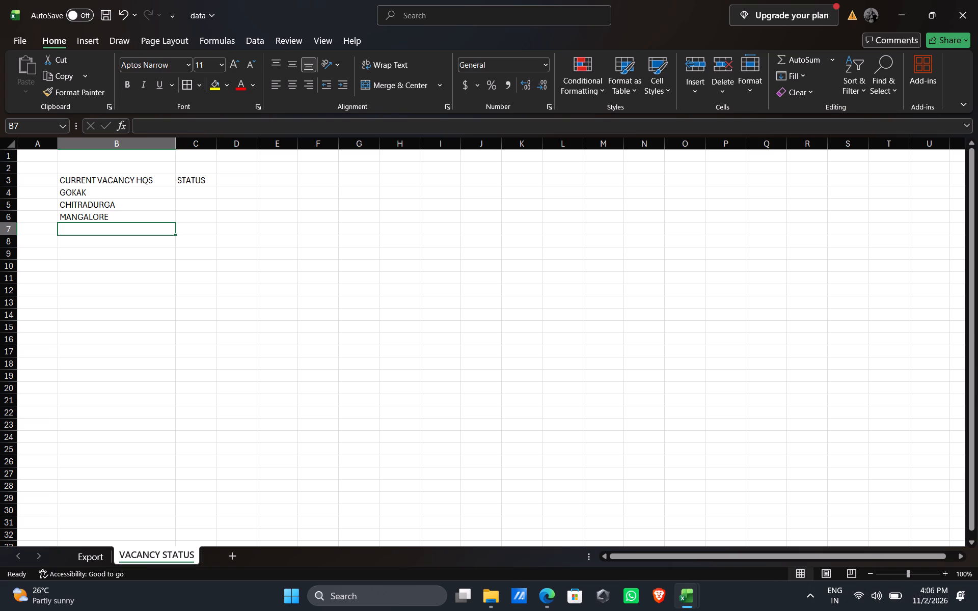
Continue the vacancy list with RAICHUR, VIJAYAPURA, BANGALORE and SHIVAMOGA in cells B7 to B10.
text(RAICHUR)
key(Return)
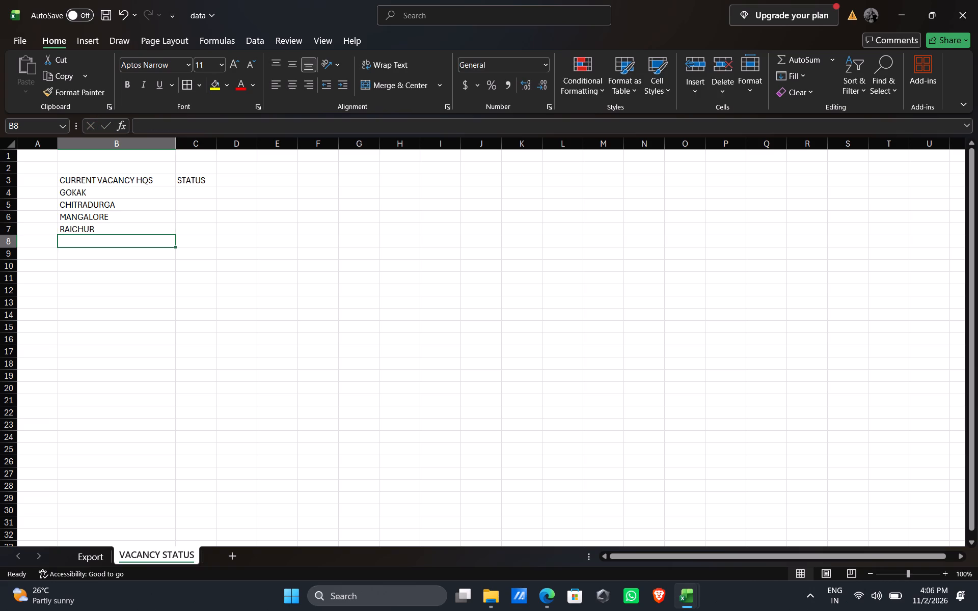
text(VIJAYAPURA)
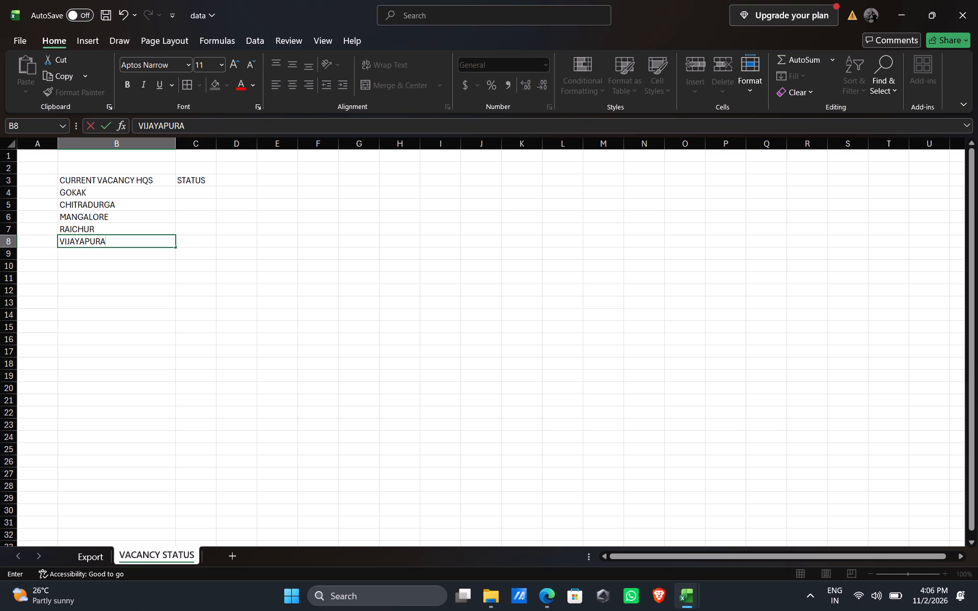
key(Return)
text(BANGALORE)
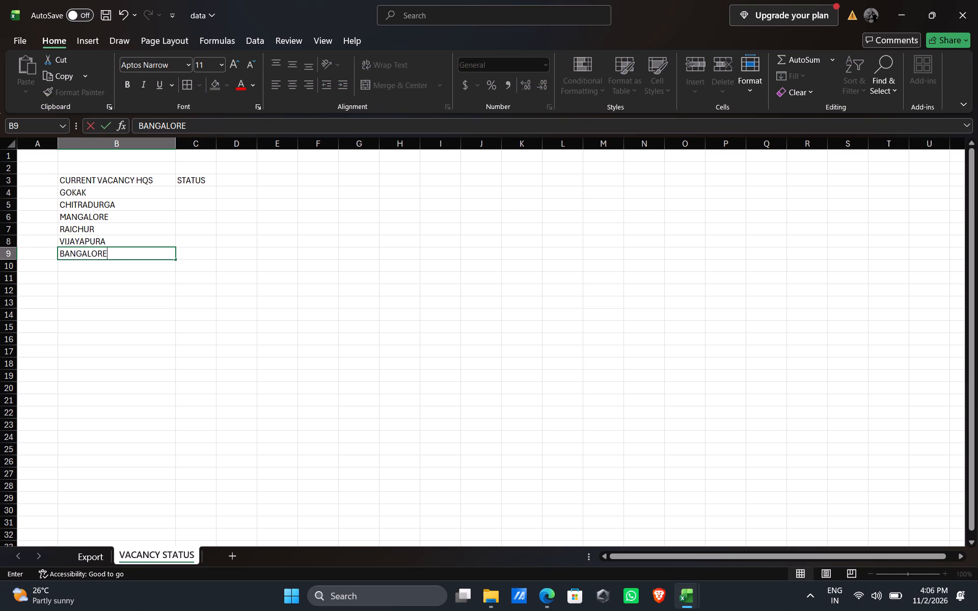
key(Return)
text(SHIVA)
text(MOGA)
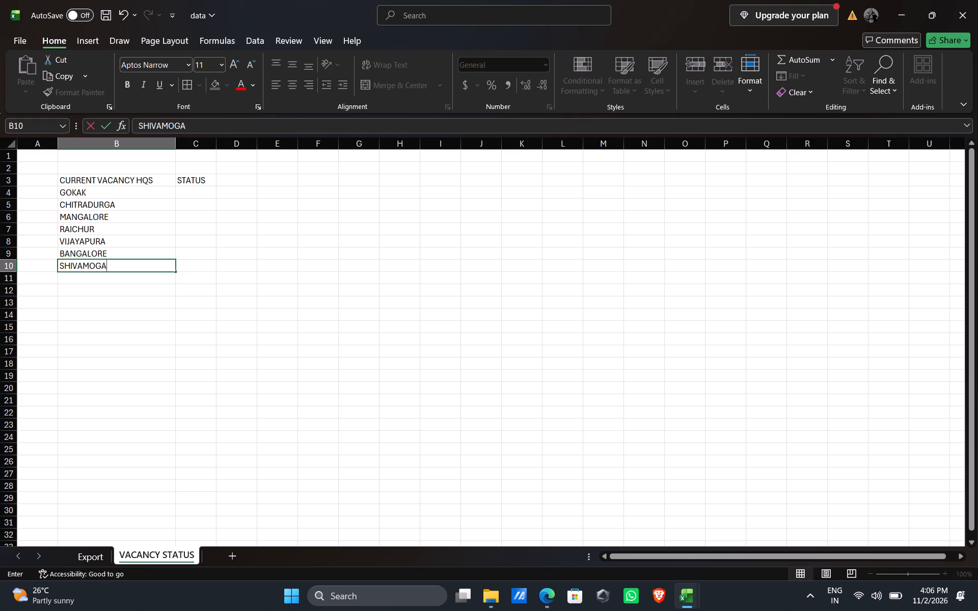
key(Return)
Leave row 11 blank and enter FLM BELAGUM in B12 with the status INTERVIEW STAGE in C12.
key(Return)
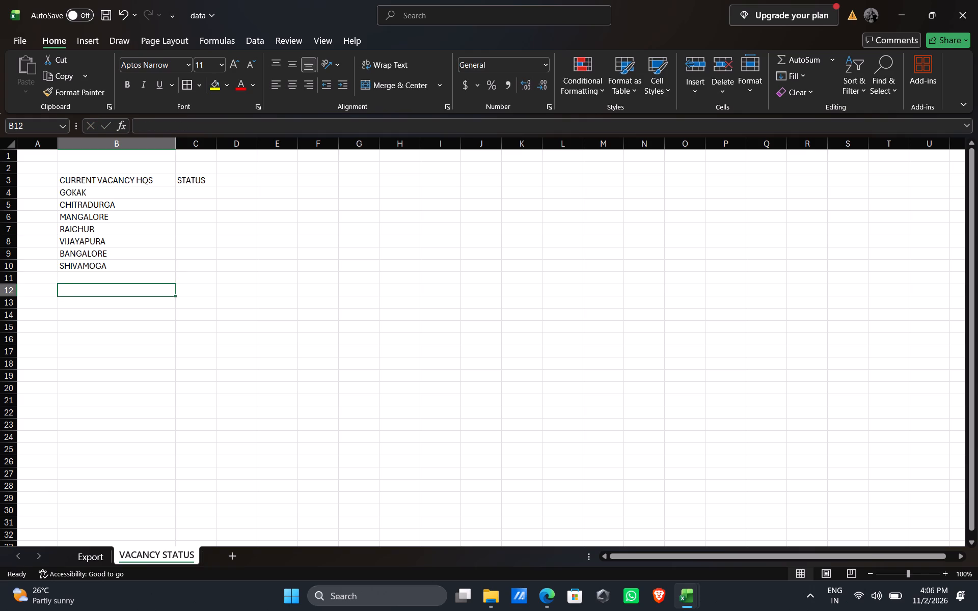
text(FLM BELA)
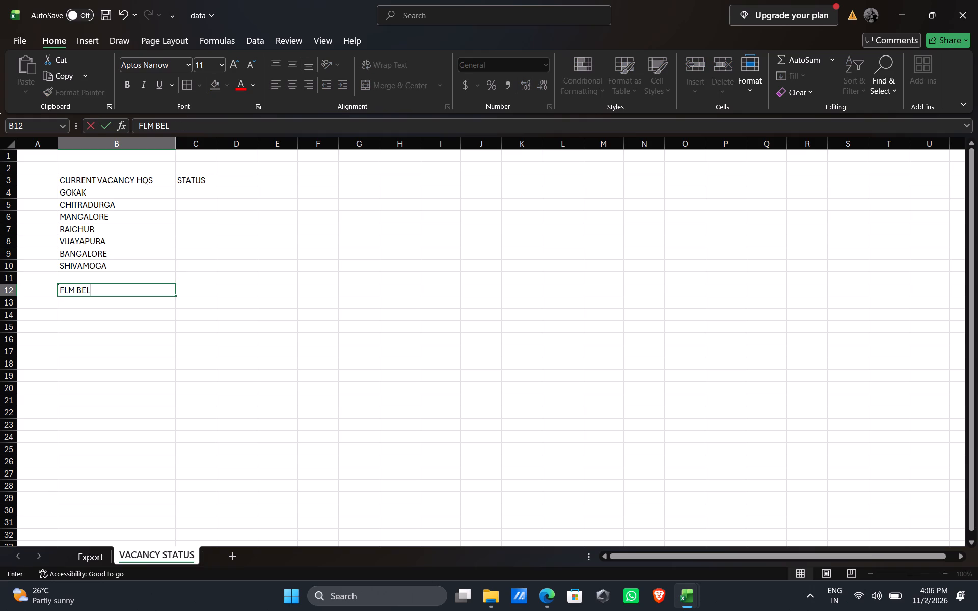
text(GUM)
key(Right)
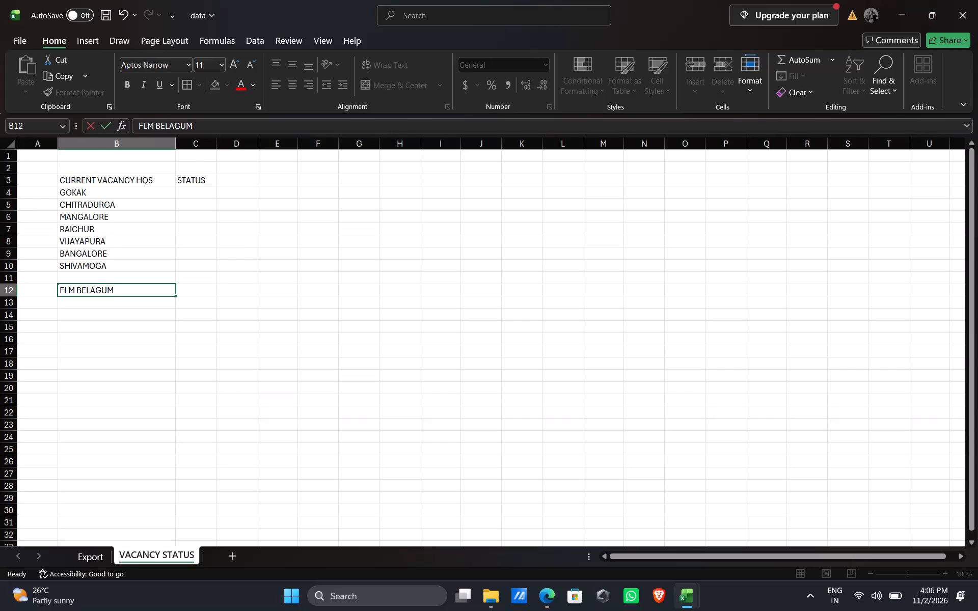
text(INTERV)
text(IEW STAGE)
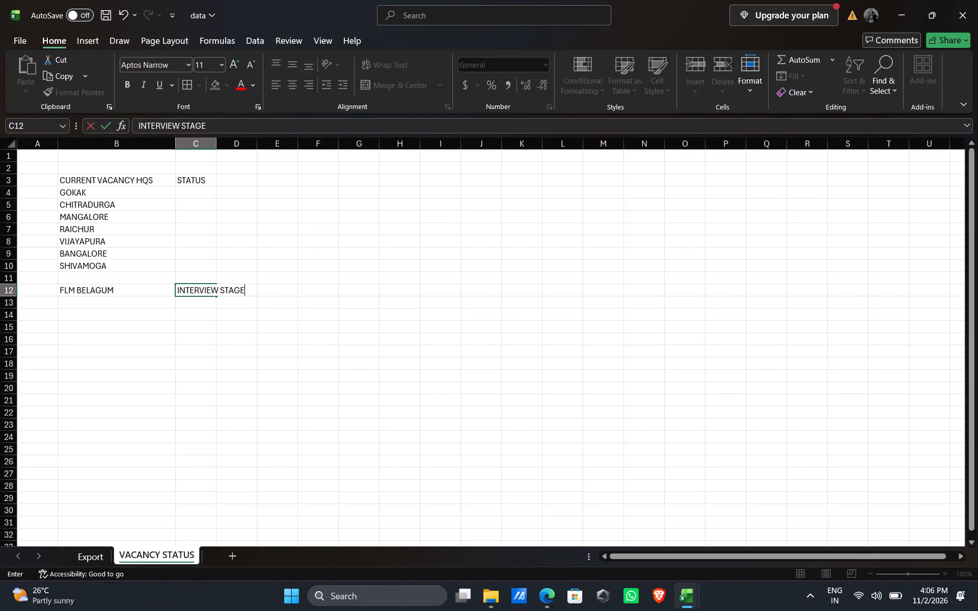
key(Up)
Enter the status SELECTED RELEASED OFFER LETTER for SHIVAMOGA in C10 and BANGALORE in C9.
key(Up)
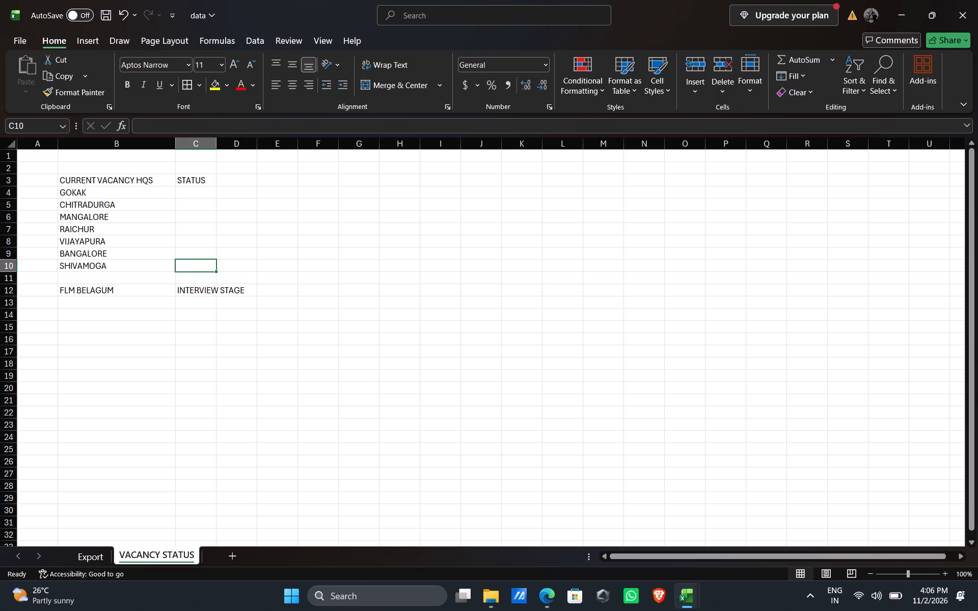
text(SELECTED)
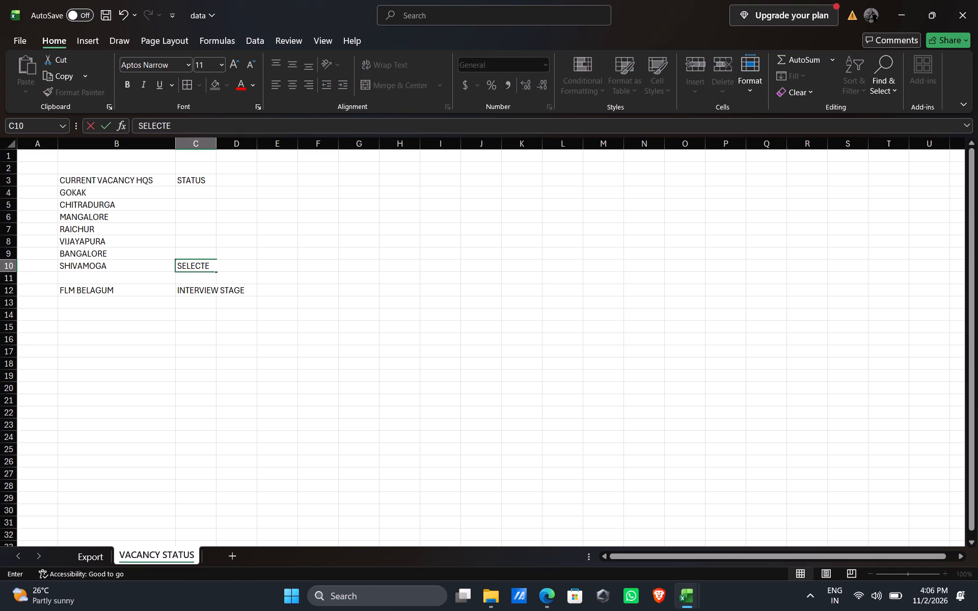
key(space)
text(RELEASED OFFER LETTER)
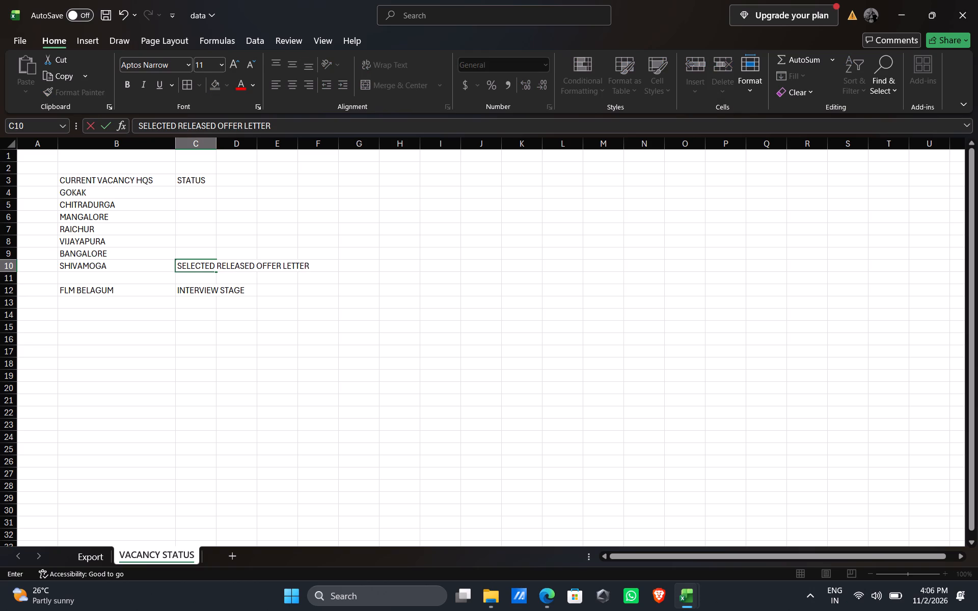
key(Up)
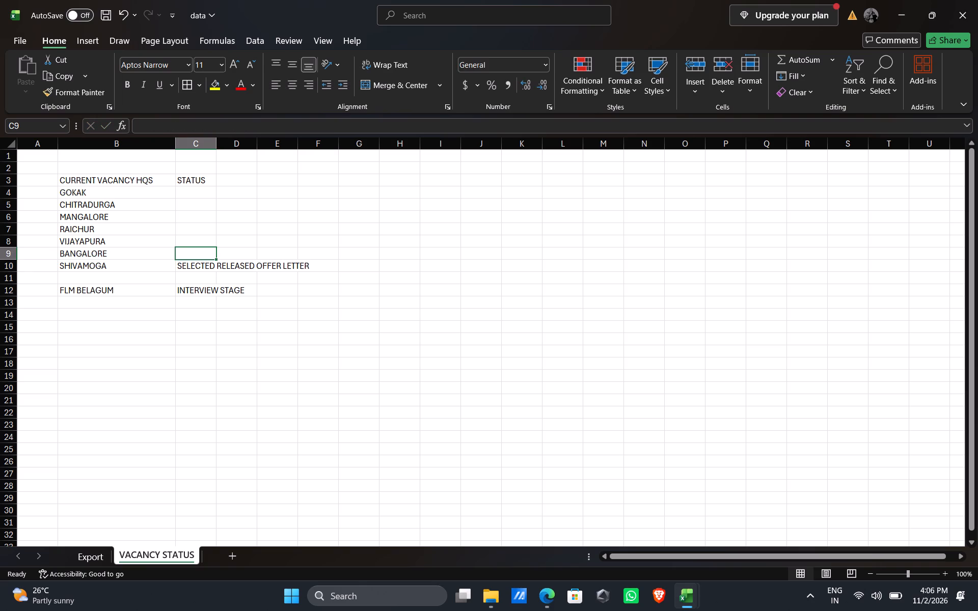
text(SE)
key(Up)
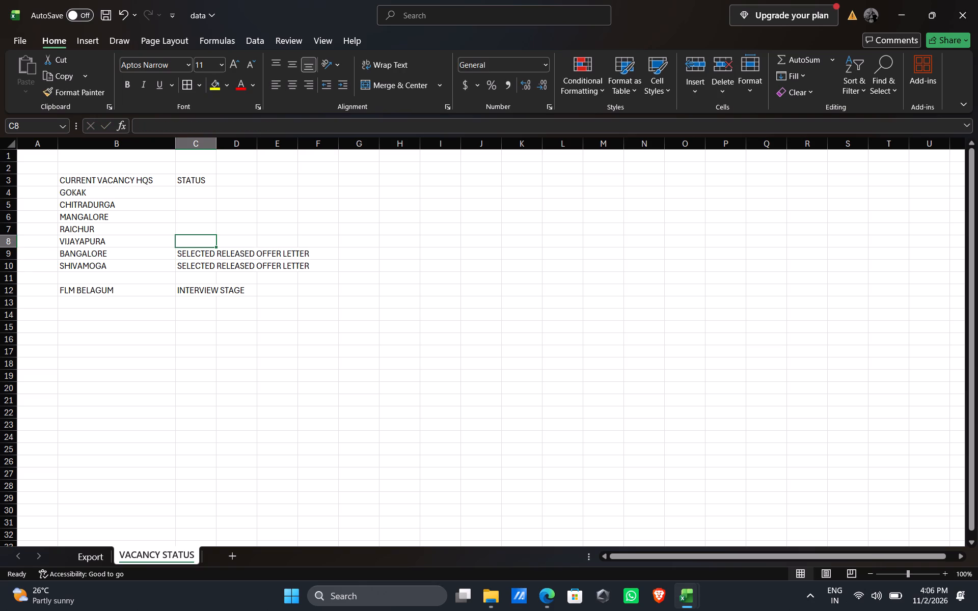
Enter the status SOURCING STAGE for VIJAYAPURA in C8.
text(SOA)
key(BackSpace)
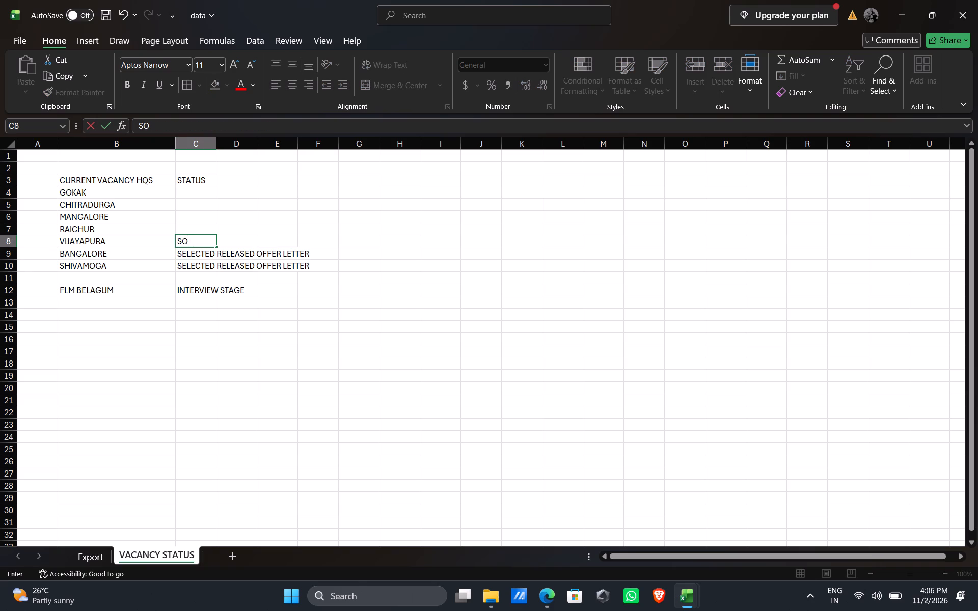
key(r)
key(BackSpace)
text(URCING)
key(space)
text(STAT)
key(BackSpace)
text(GE)
key(Up)
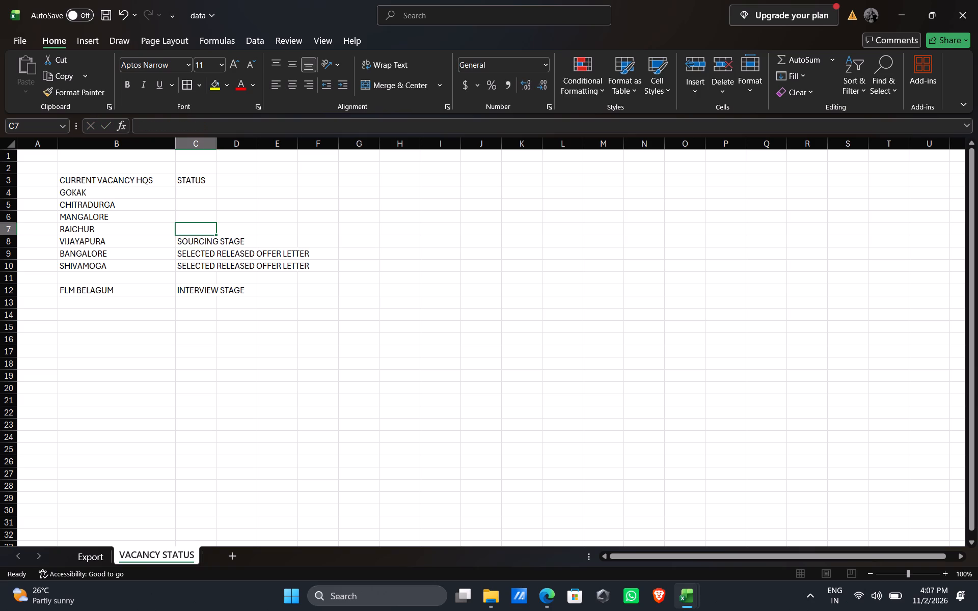
Copy VIJAYAPURA's SOURCING STAGE status to RAICHUR in C7 and MANGALORE in C6.
key(Down)
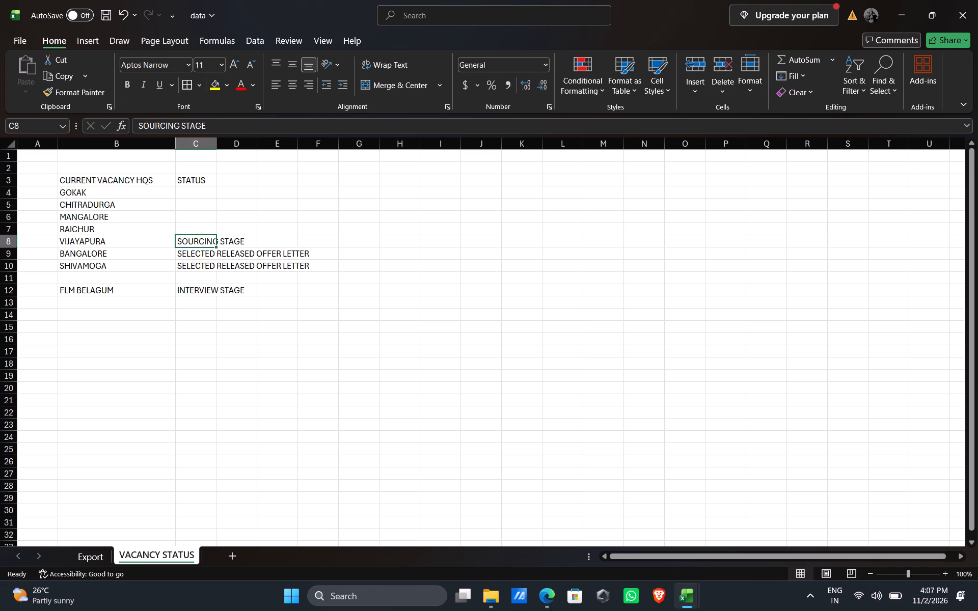
key(ctrl+c)
key(Up)
key(ctrl+v)
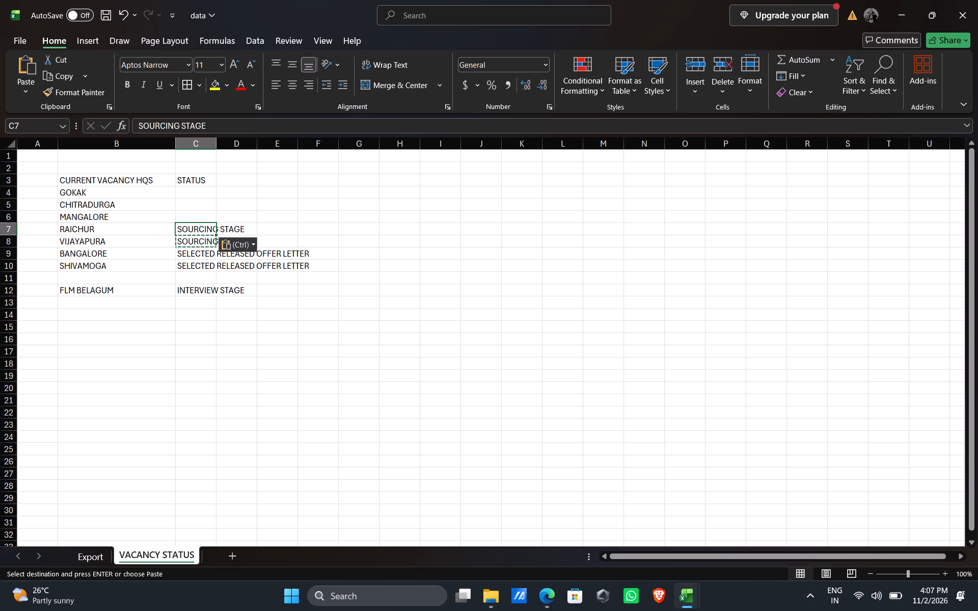
key(Up)
key(ctrl+v)
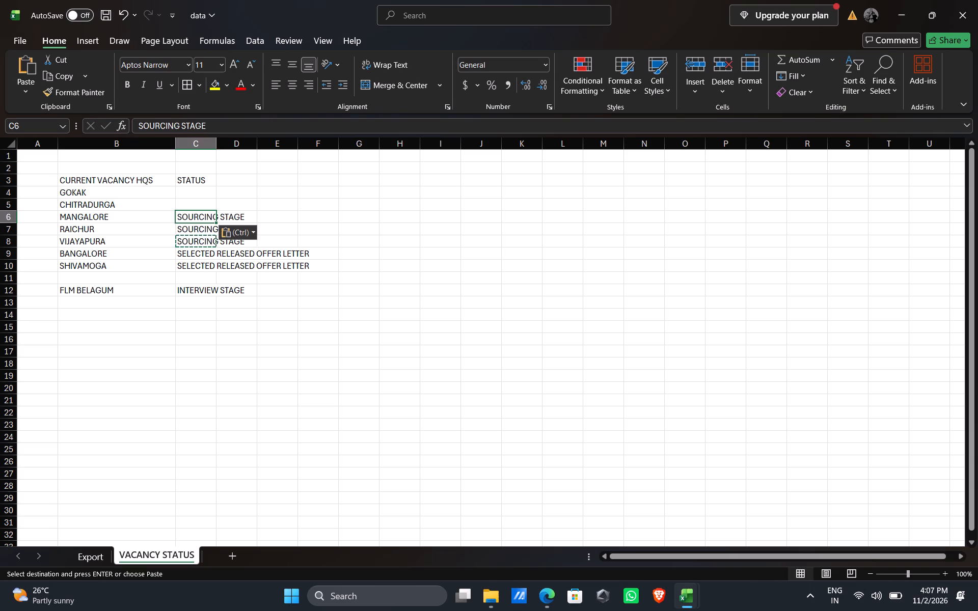
Enter the status INTERVIEW STAGE for CHITRADURGA in C5 and SOURCING STAGE for GOKAK in C4.
key(Up)
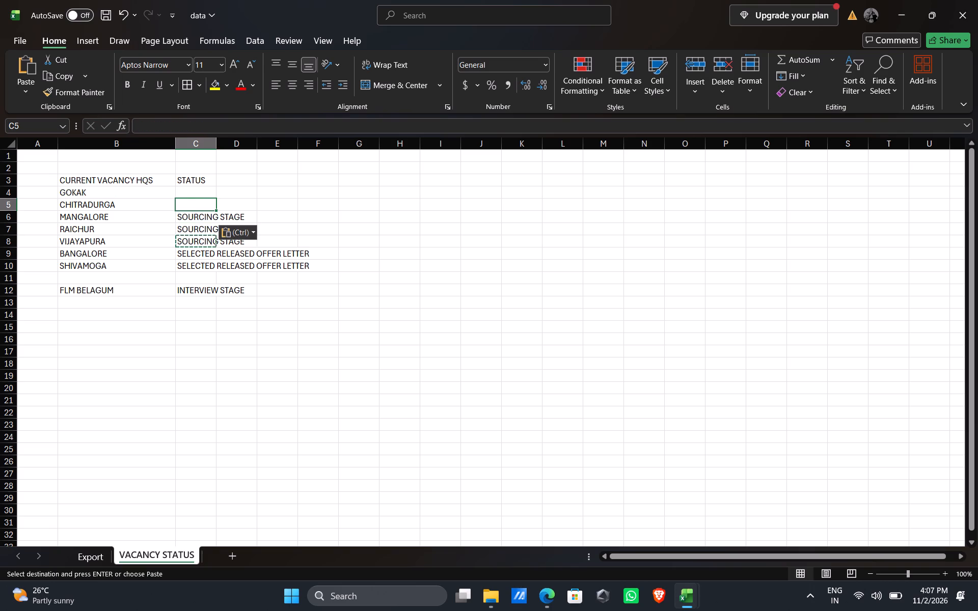
text(INTER)
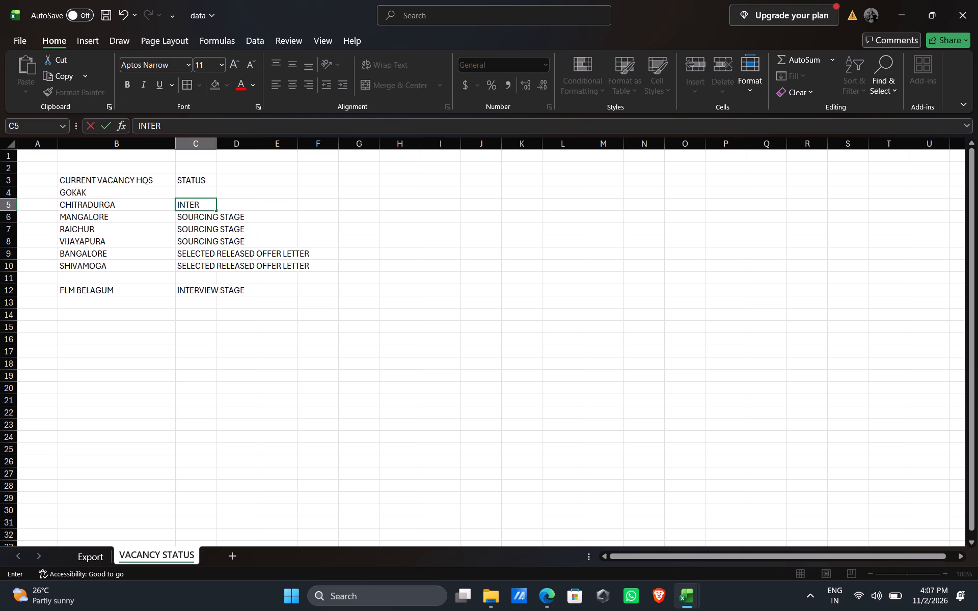
text(VIEW STAGE)
key(Up)
key(s)
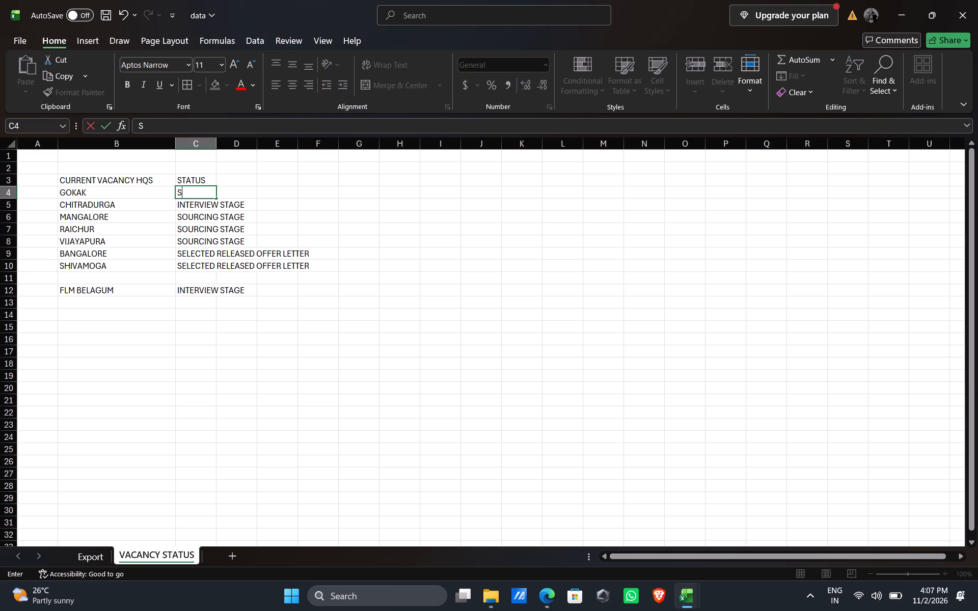
text(OU)
key(Down)
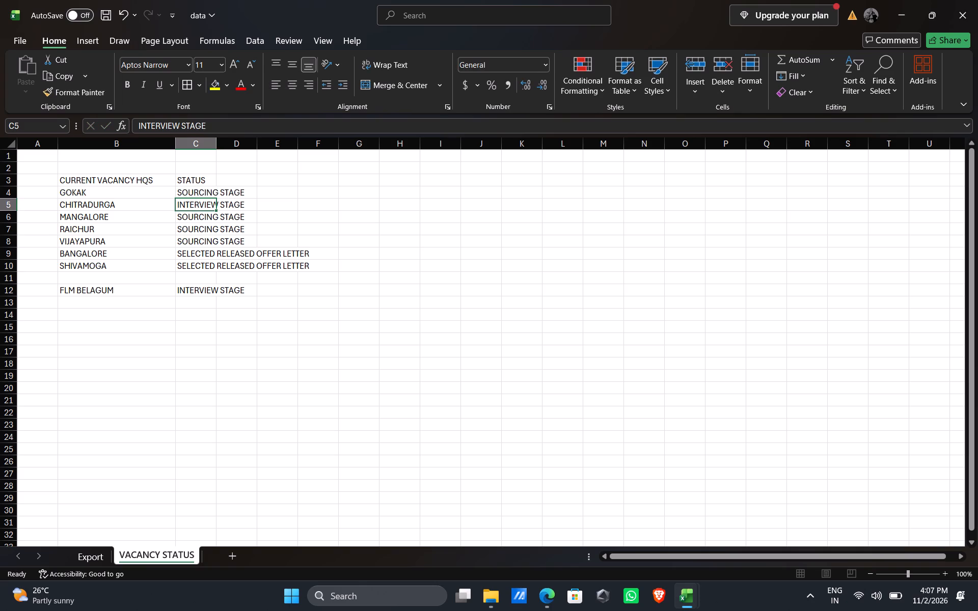
Widen column C so the longest status text fits fully.
drag(215, 144, 328, 149)
Make the vacancy table B3:C12 bold and apply borders to all its cells.
drag(71, 181, 294, 289)
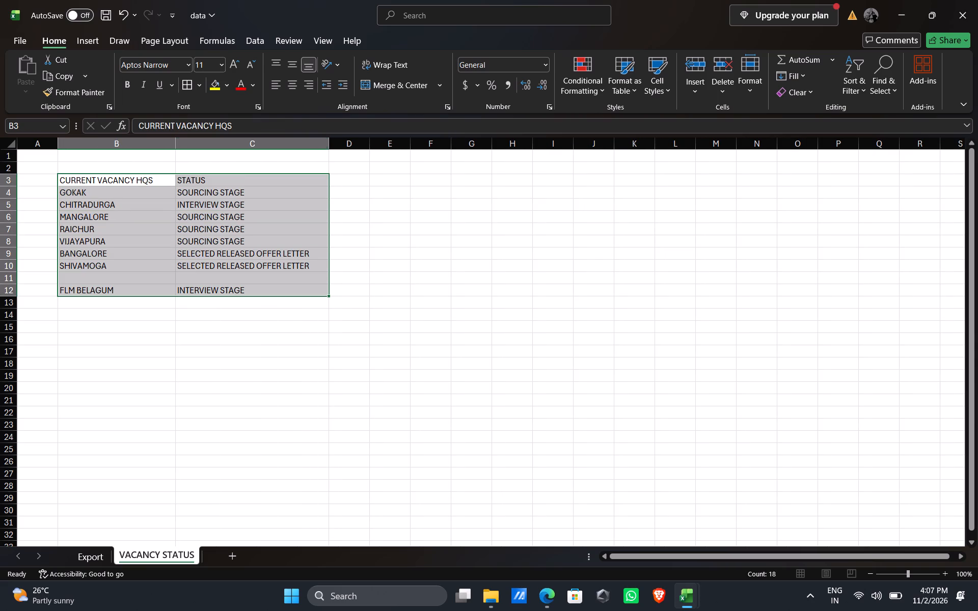
click(128, 86)
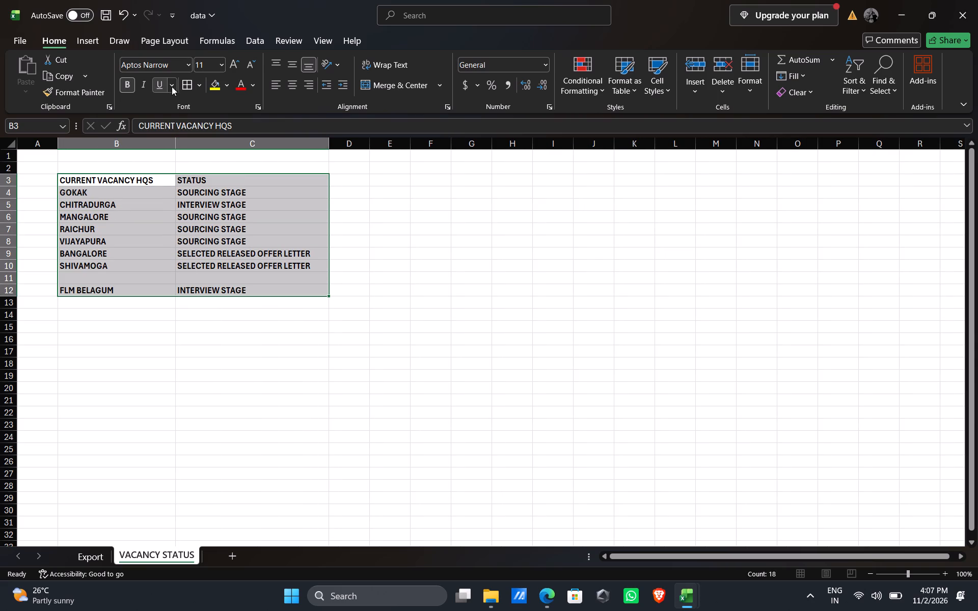
click(188, 87)
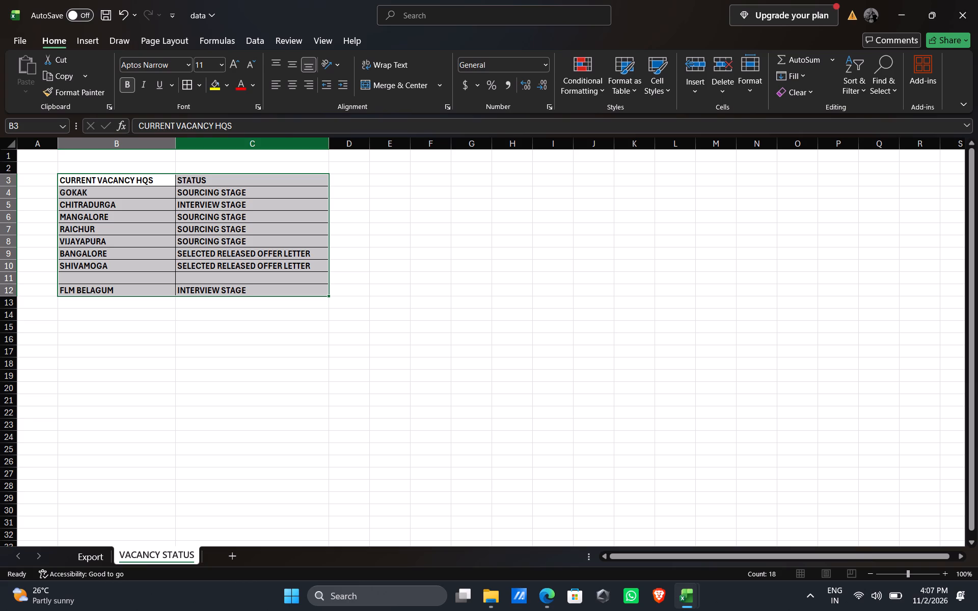
Fill the header cells B3 and C3 of the vacancy table with yellow.
click(74, 180)
drag(65, 180, 244, 182)
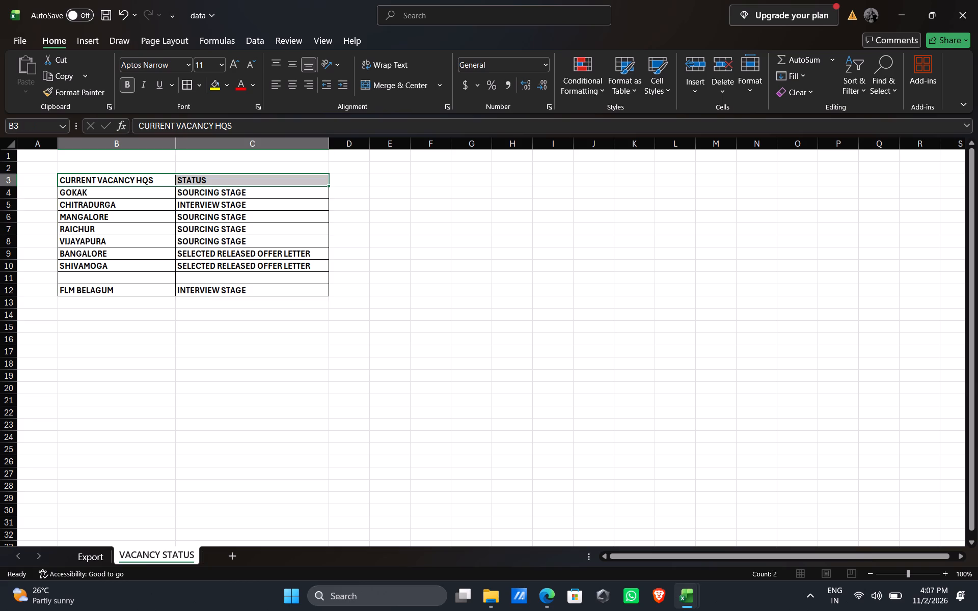
click(210, 88)
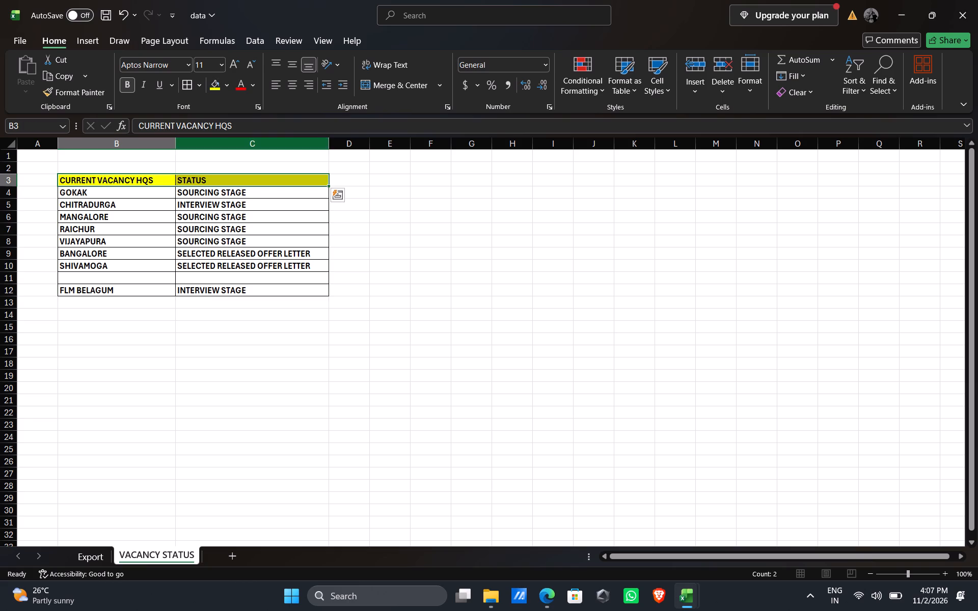
Start a vacancy summary with MR in E4 and FLM in E5, and enter 1 beside FLM in F5.
click(393, 193)
text(MR)
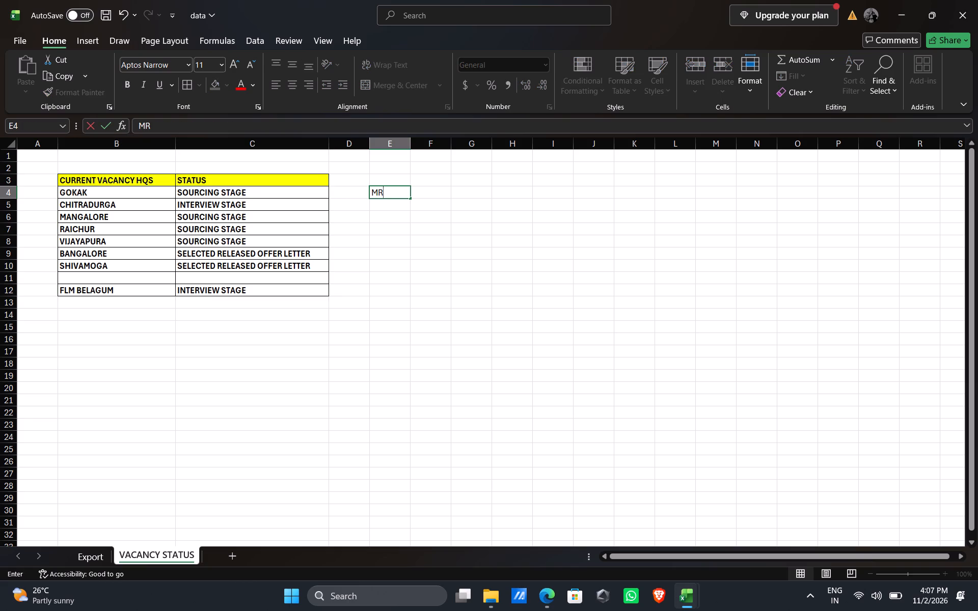
key(Right)
key(Down)
key(Left)
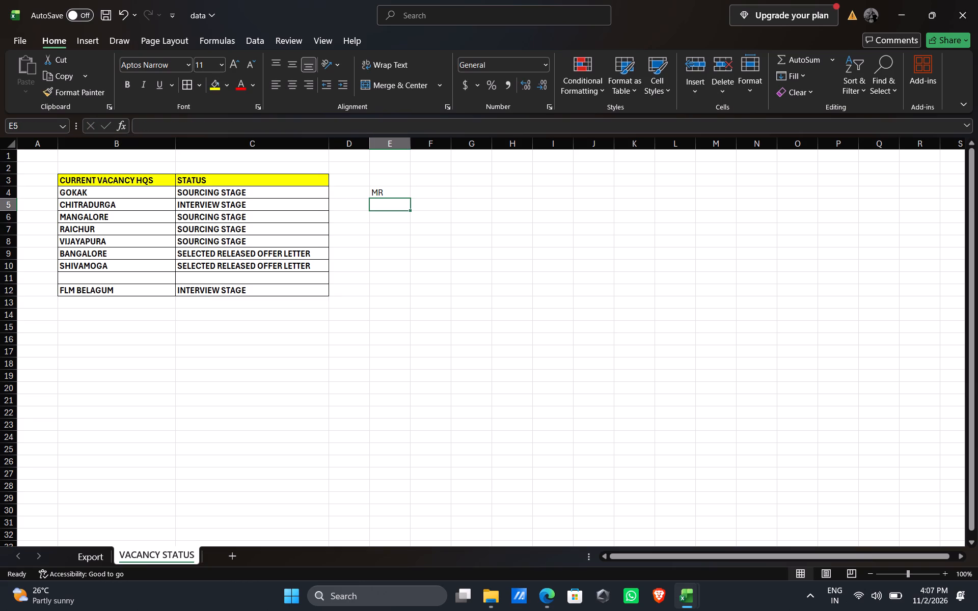
text(FLM)
key(Right)
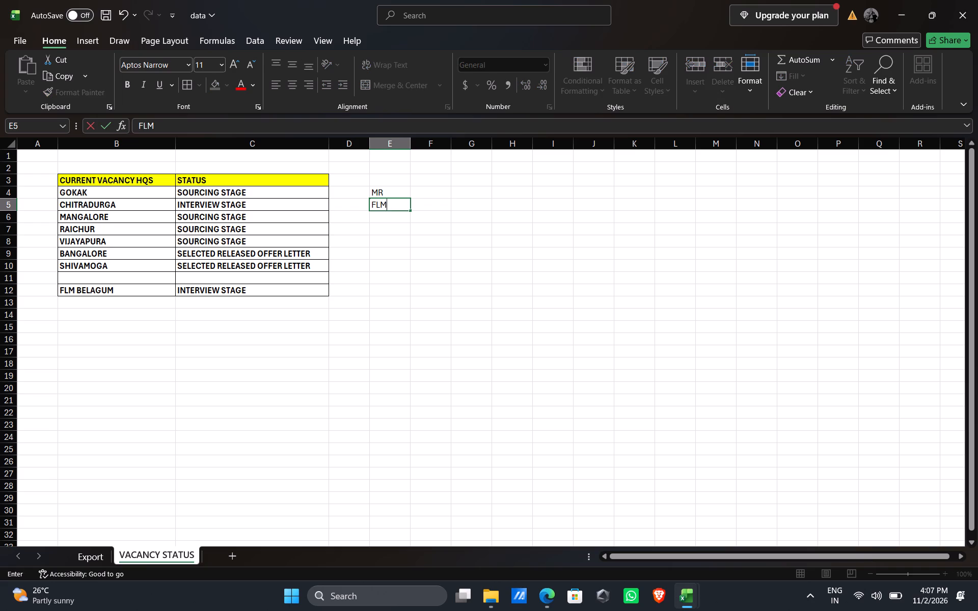
key(1)
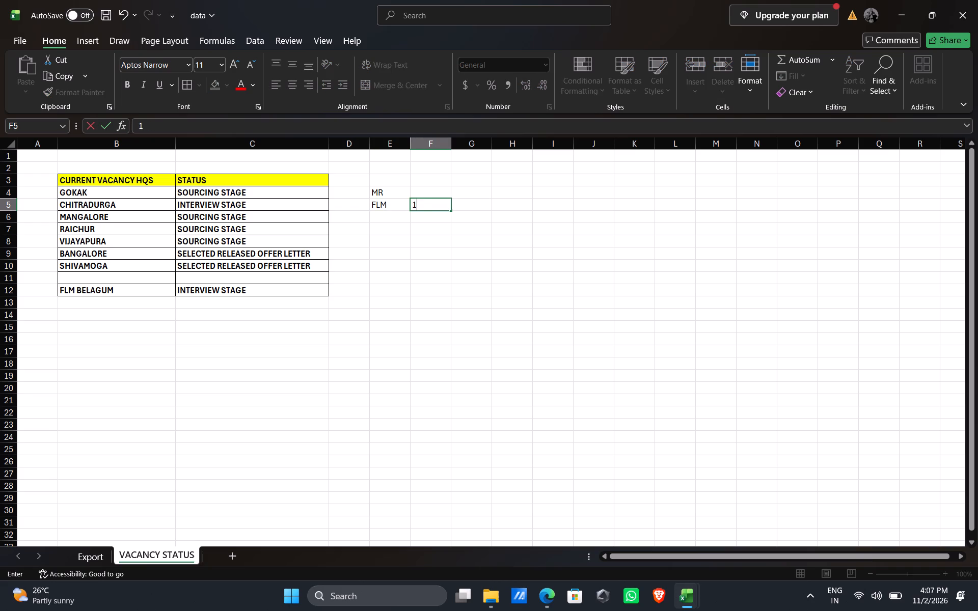
click(423, 190)
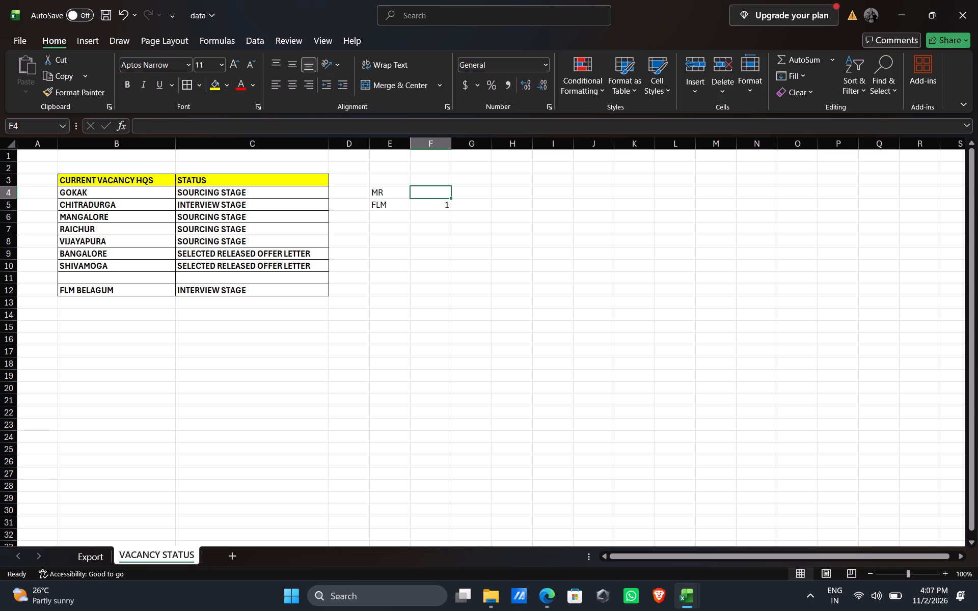
Enter 7 beside MR in cell F4 of the vacancy summary.
drag(101, 193, 102, 261)
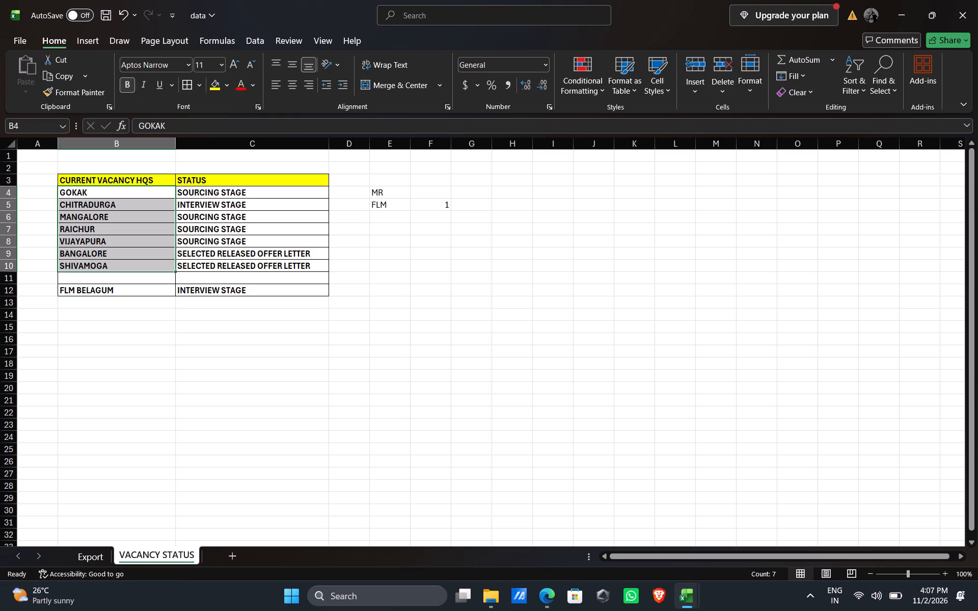
click(423, 192)
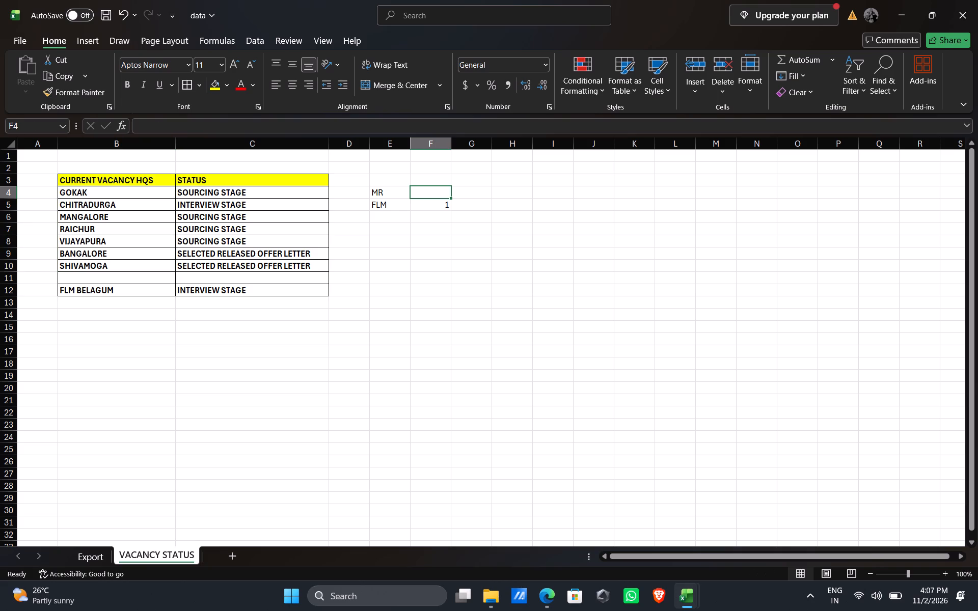
key(7)
key(Return)
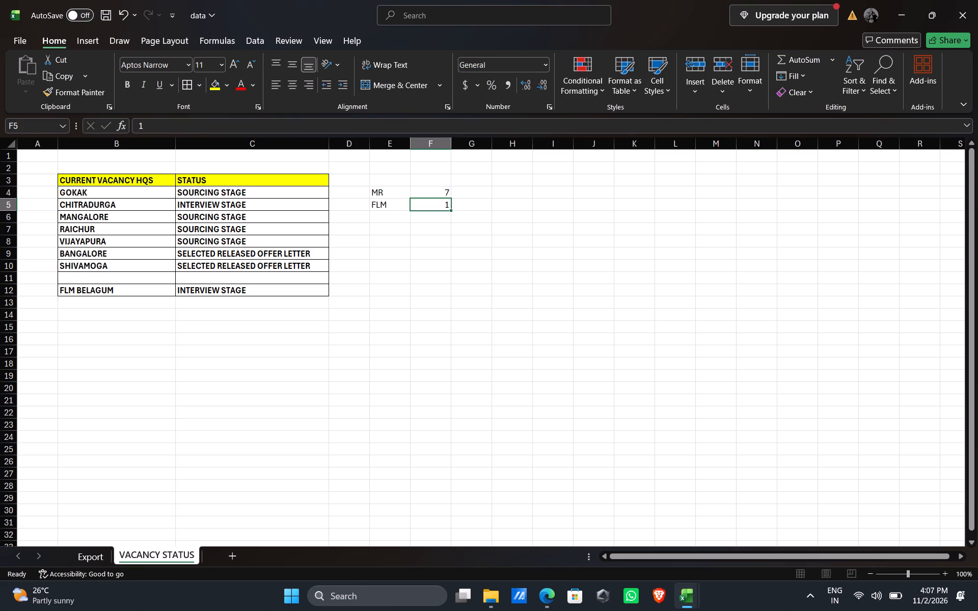
Format the vacancy summary E4:F5 with centred bold text, yellow fill and borders on all cells.
drag(382, 191, 434, 203)
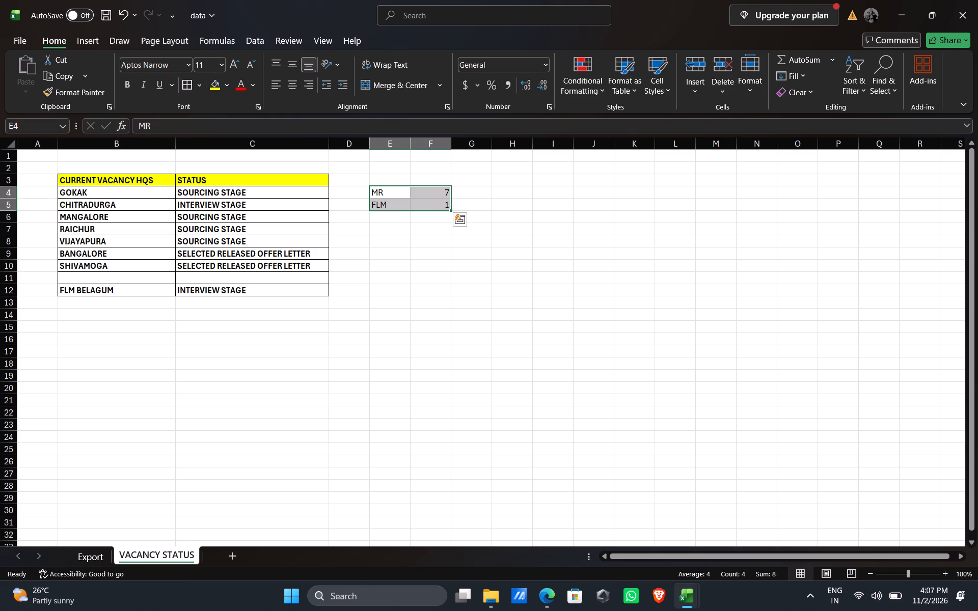
click(291, 82)
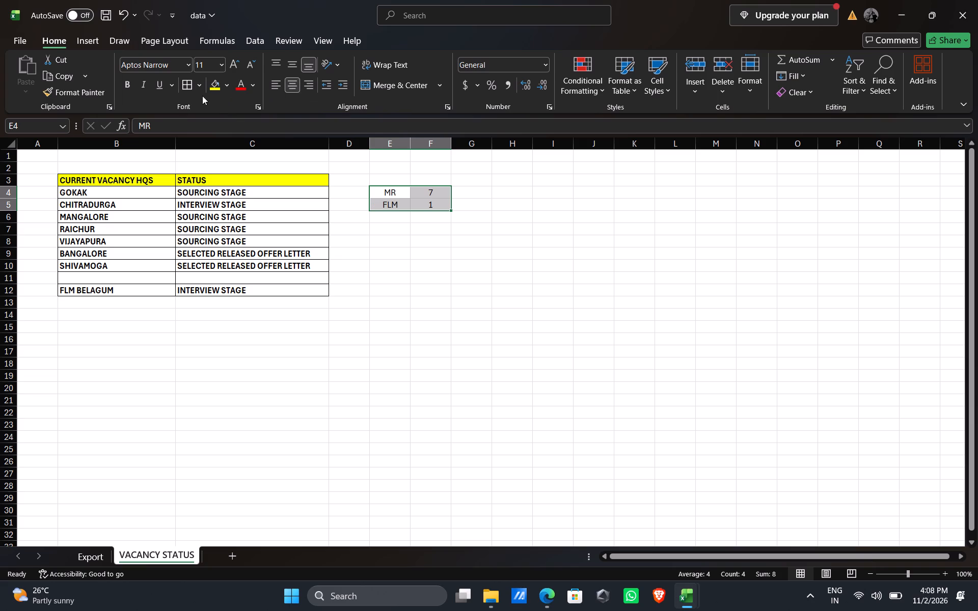
click(212, 89)
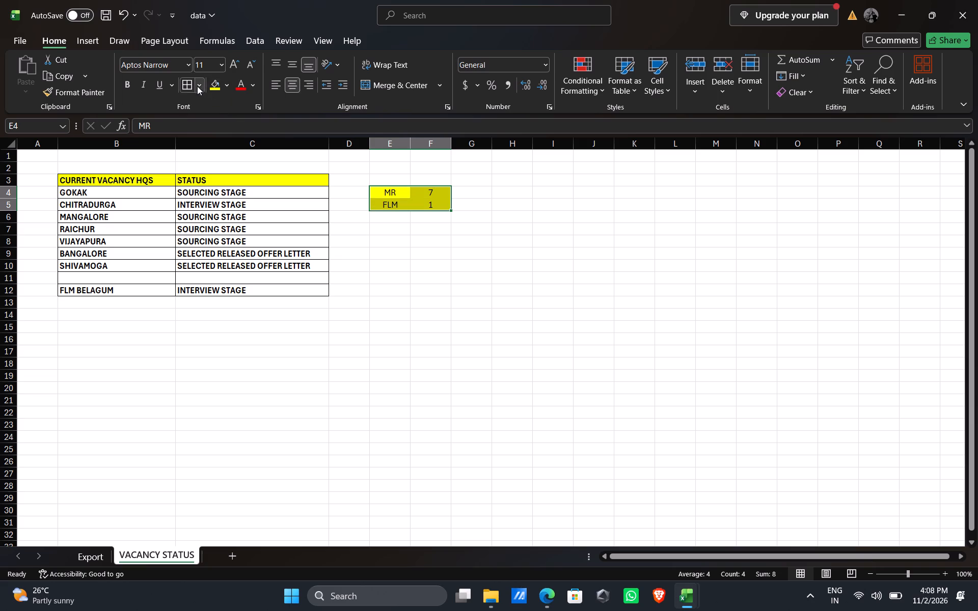
click(188, 84)
click(127, 84)
click(440, 231)
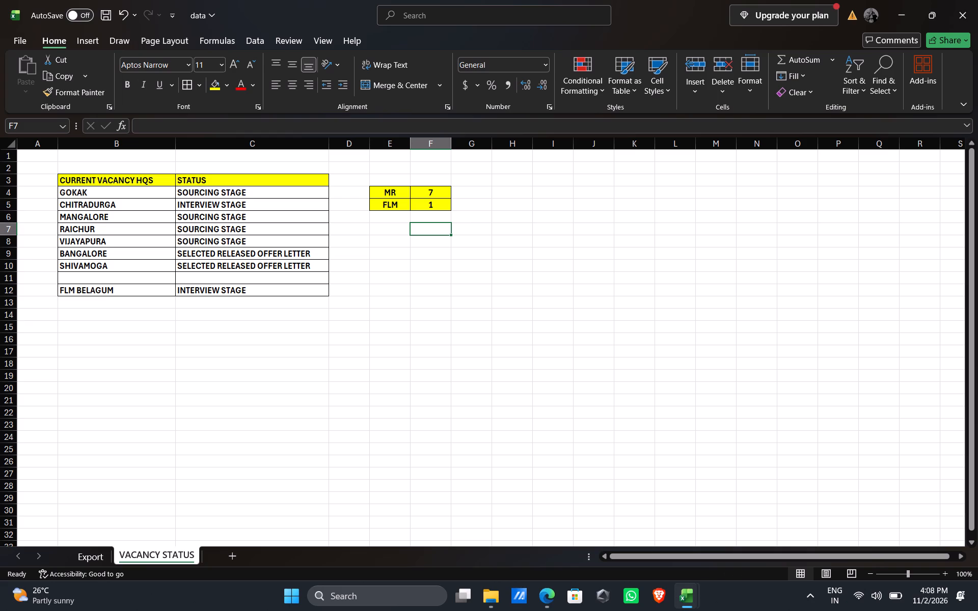
Rename the Export sheet as OCTOBER PERF.
click(93, 555)
right_click(93, 555)
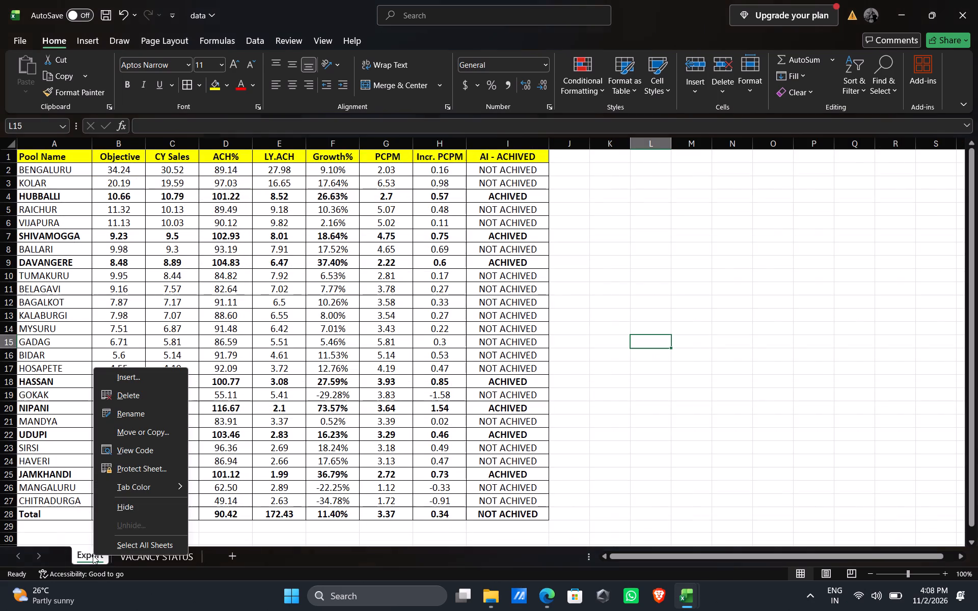
click(122, 412)
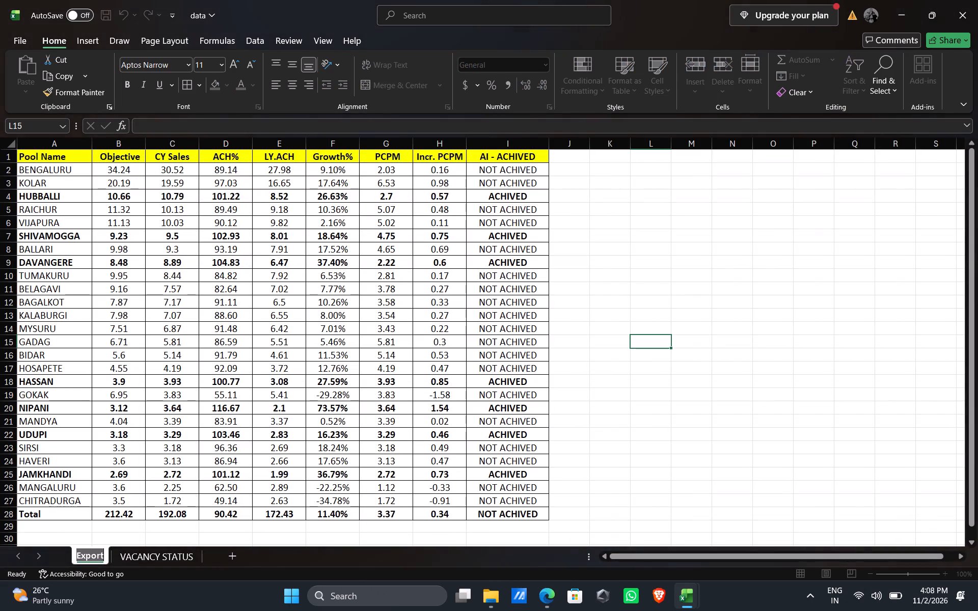
text(OCTOBER MONTH)
key(BackSpace)
key(BackSpace)
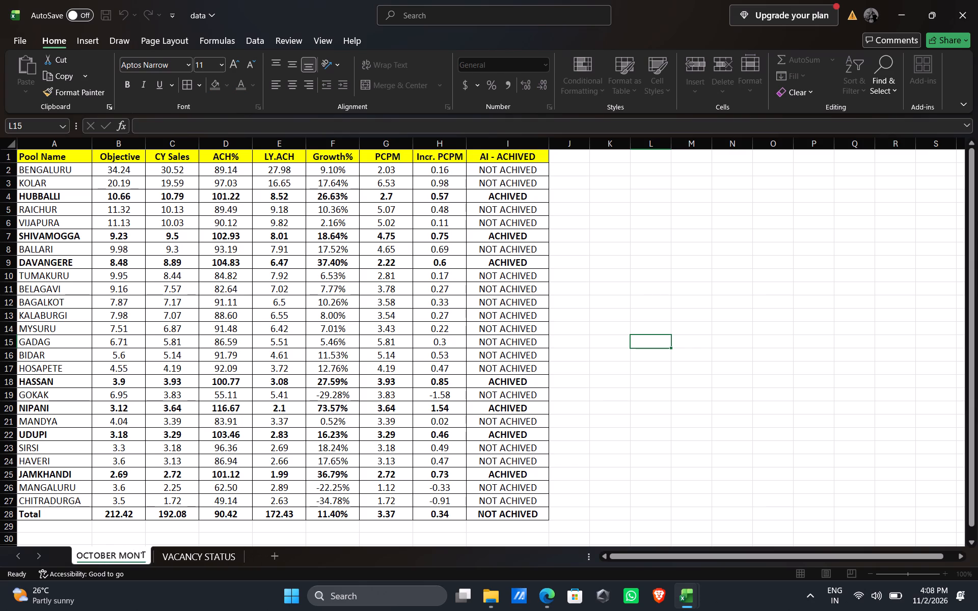
key(BackSpace)
key(BackSpace)
key(BackSpace)
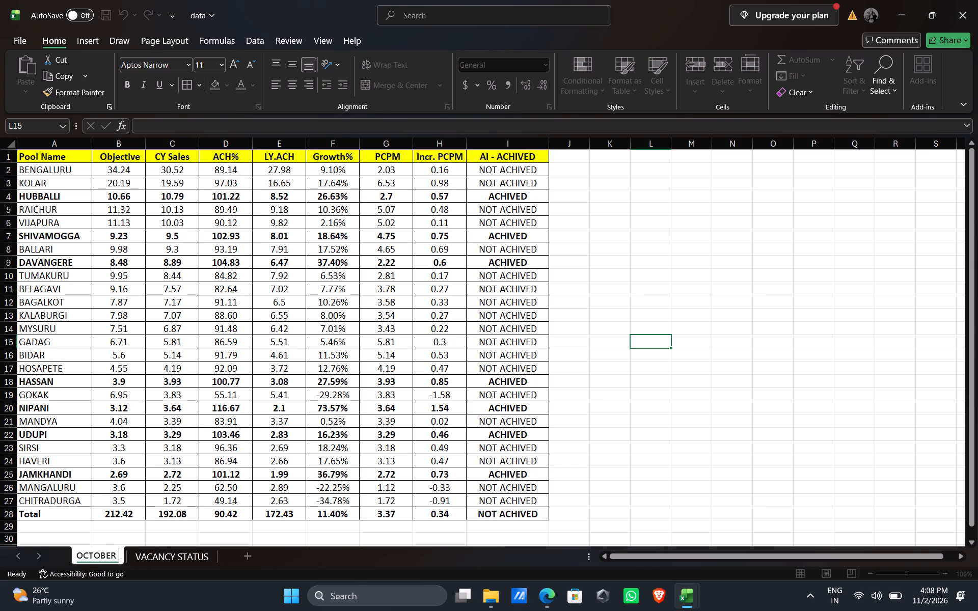
text(PERG)
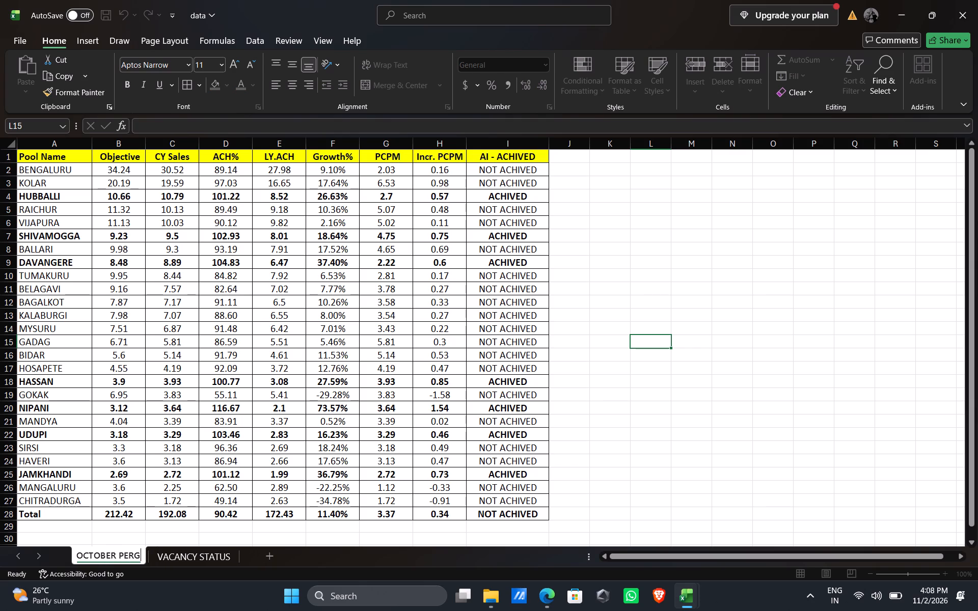
key(BackSpace)
key(f)
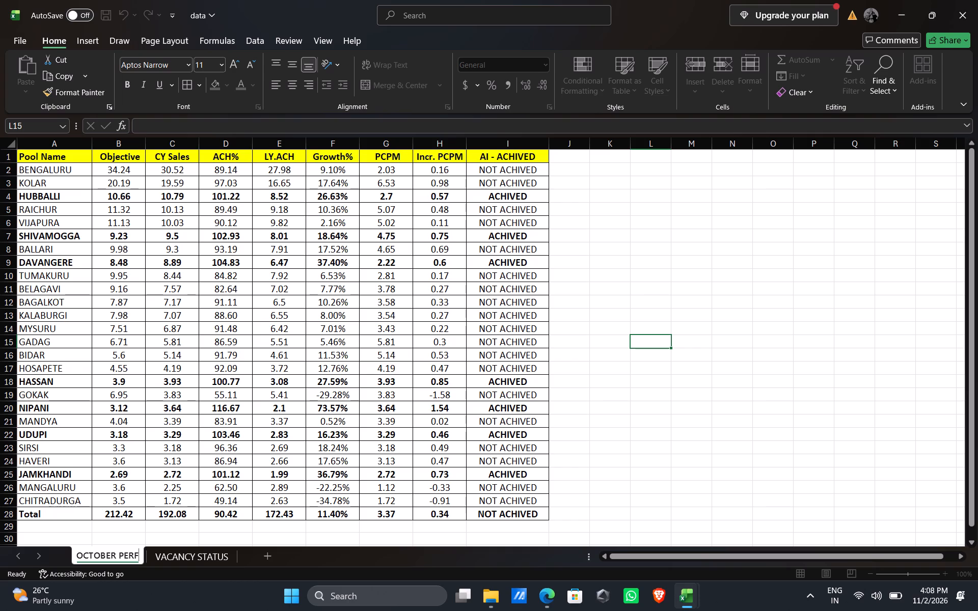
click(615, 378)
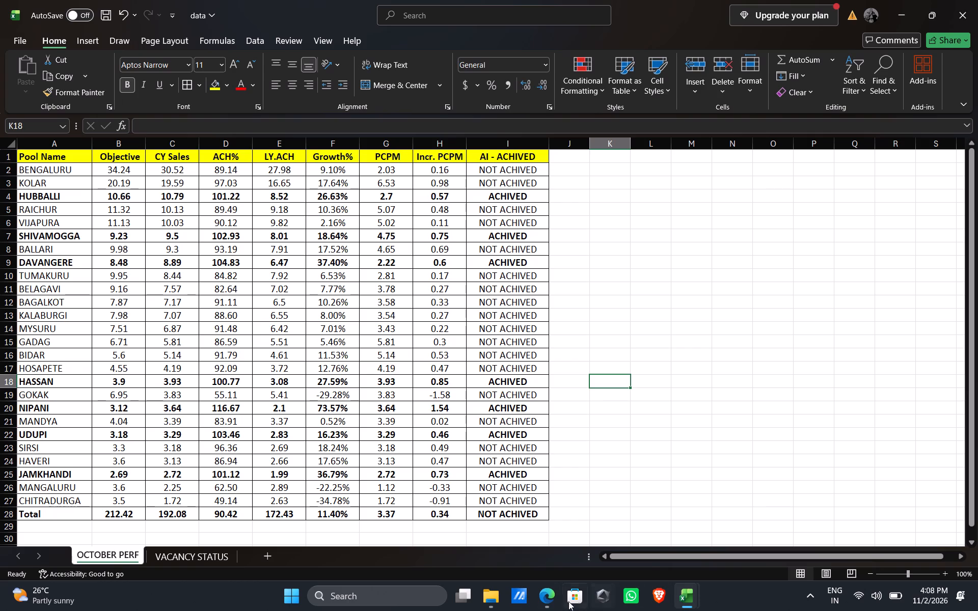
Switch to Edge, close the Geography Sales Trend report and open the Brand and New Brand Sales report.
click(550, 600)
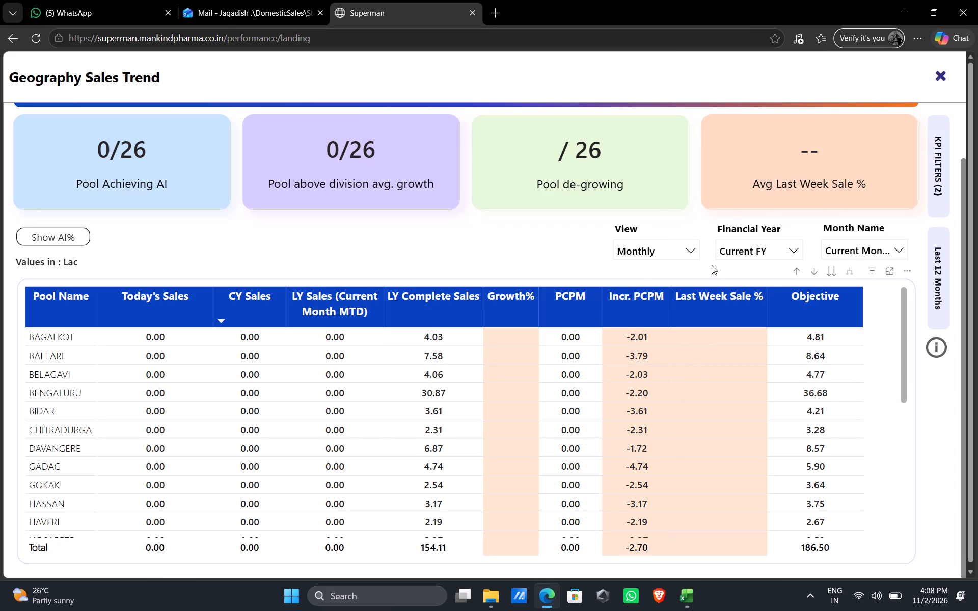
click(940, 74)
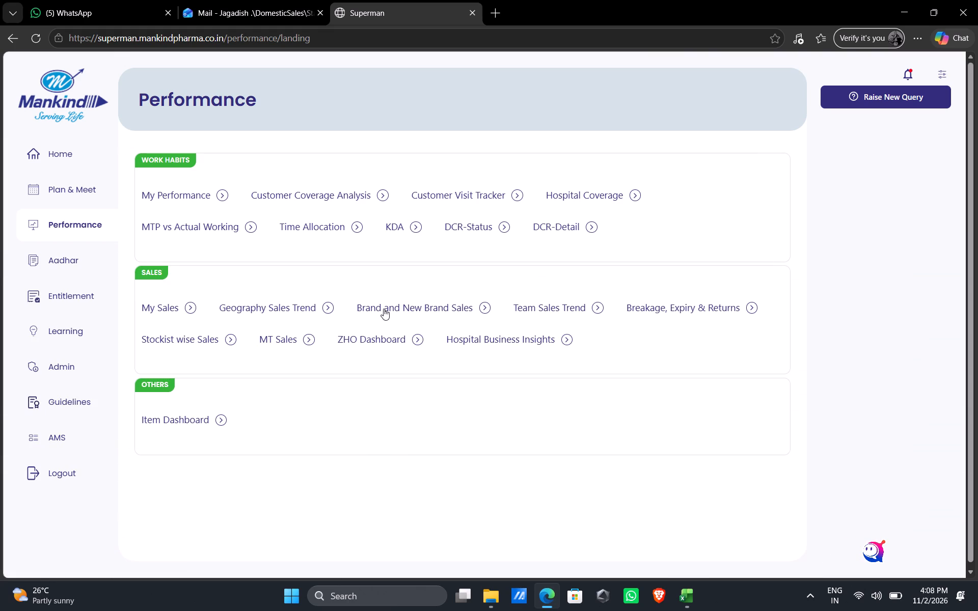
click(384, 309)
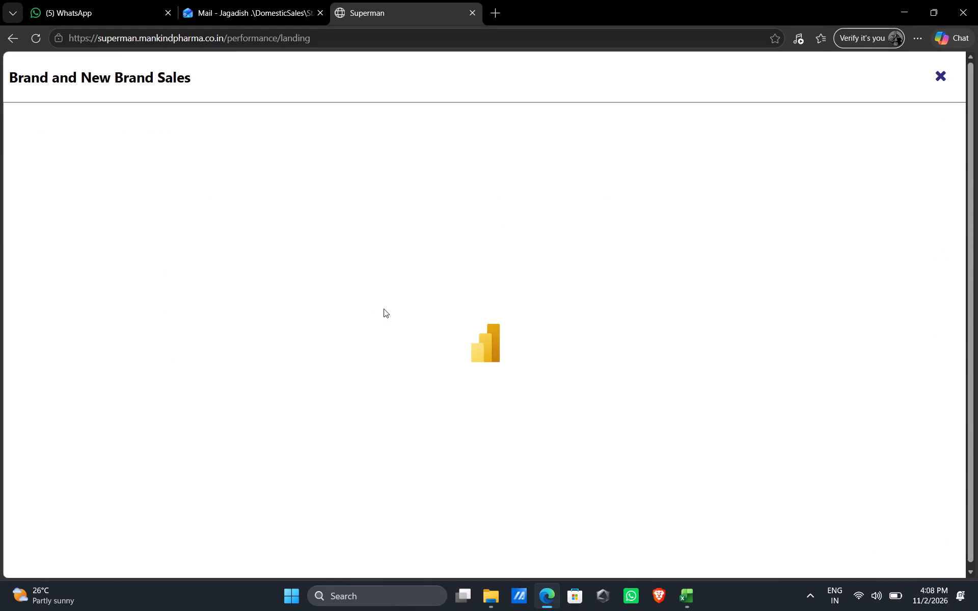
click(487, 347)
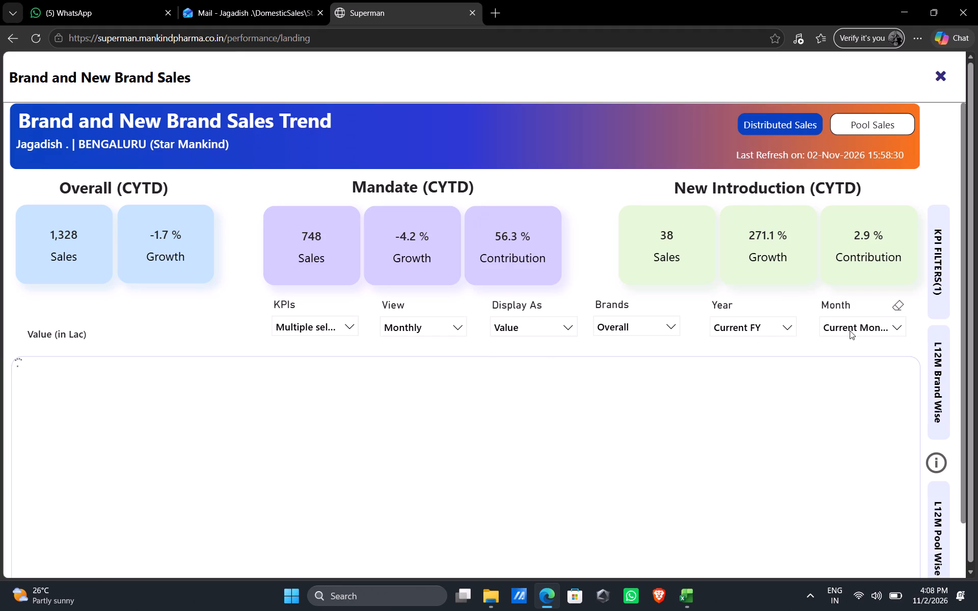
Set the report's Month filter to October only, deselecting Current Month.
click(897, 327)
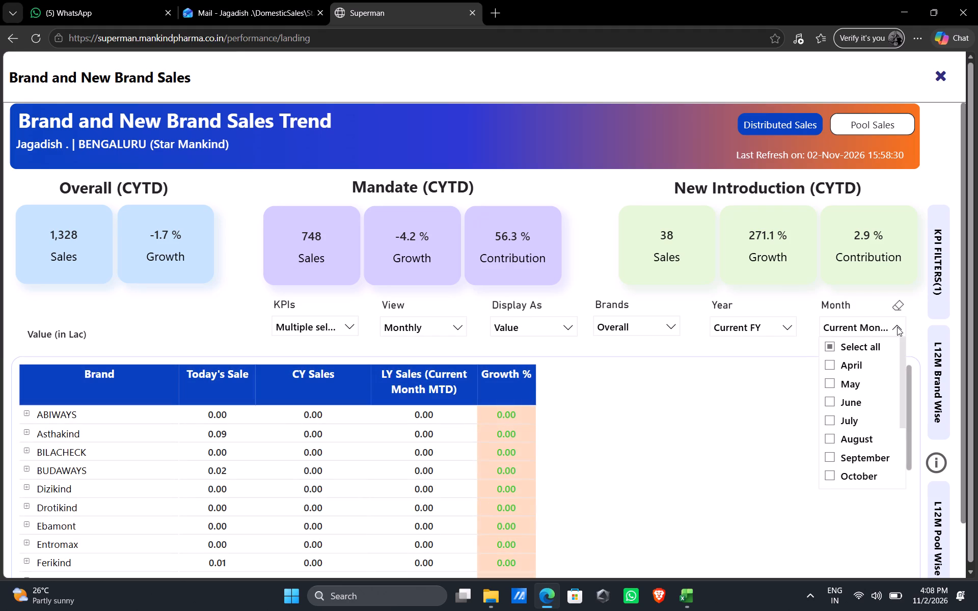
drag(902, 396, 902, 436)
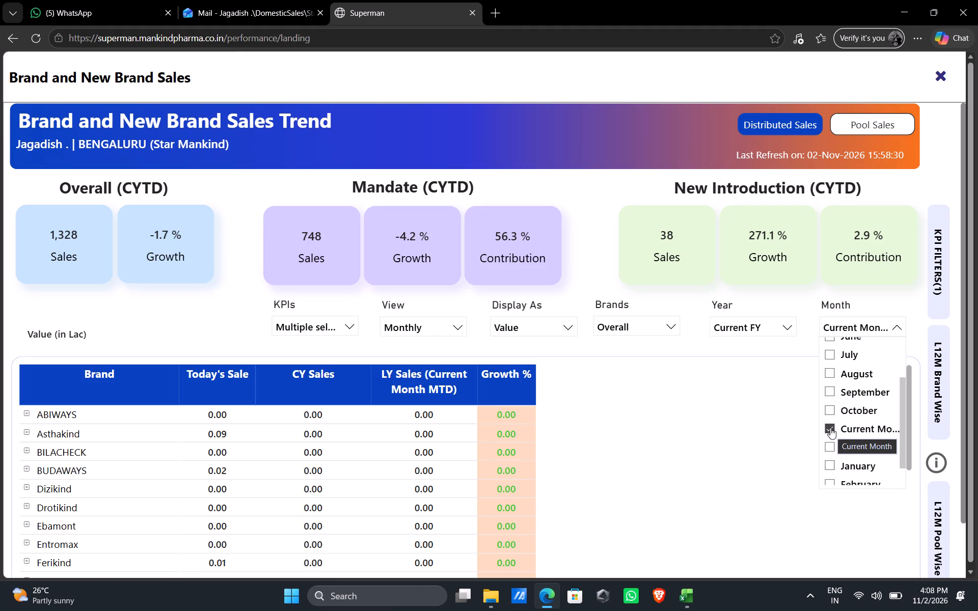
click(827, 410)
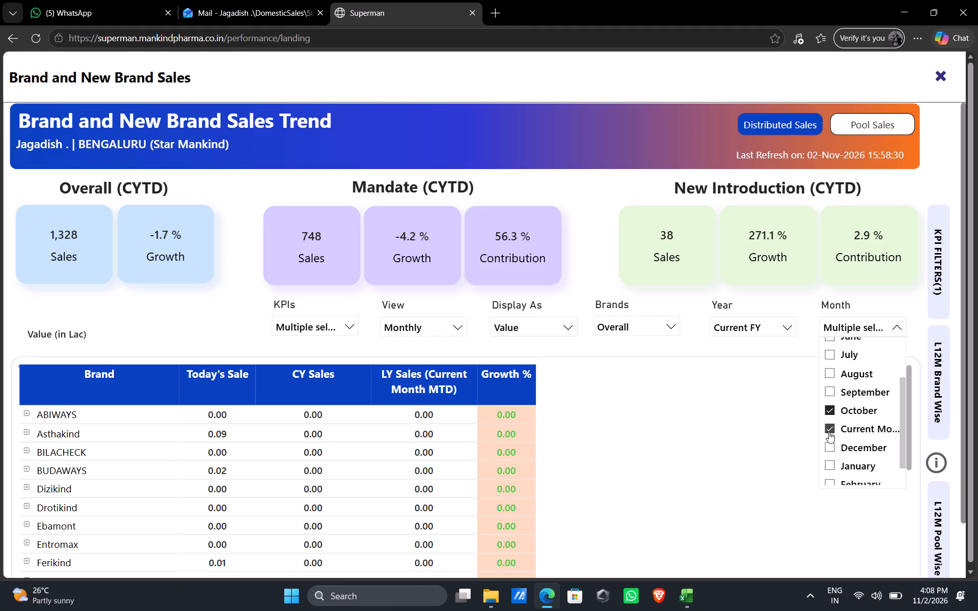
click(829, 432)
drag(903, 420, 903, 452)
click(633, 410)
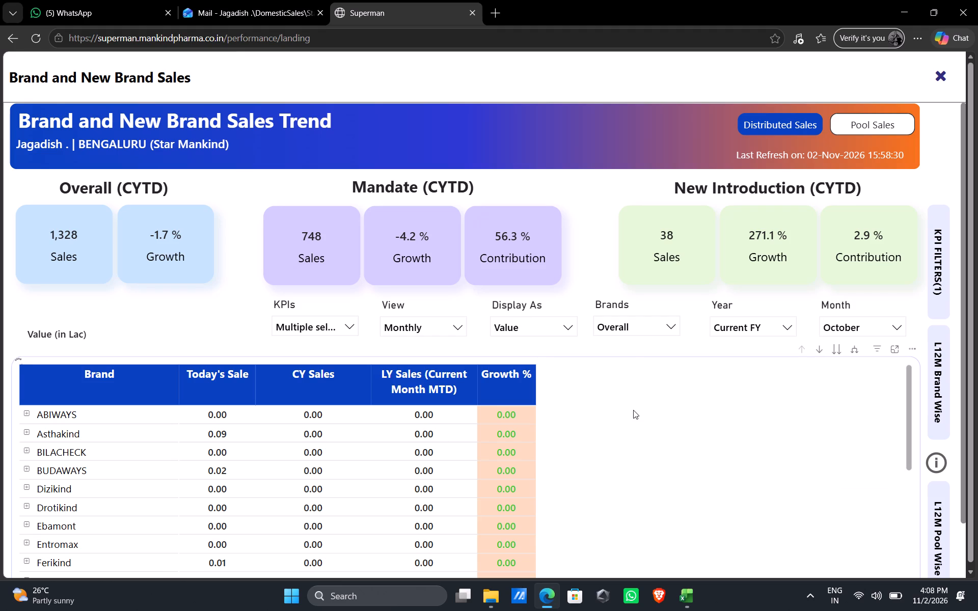
Set the KPIs filter to include all KPIs in the brand sales table.
click(349, 327)
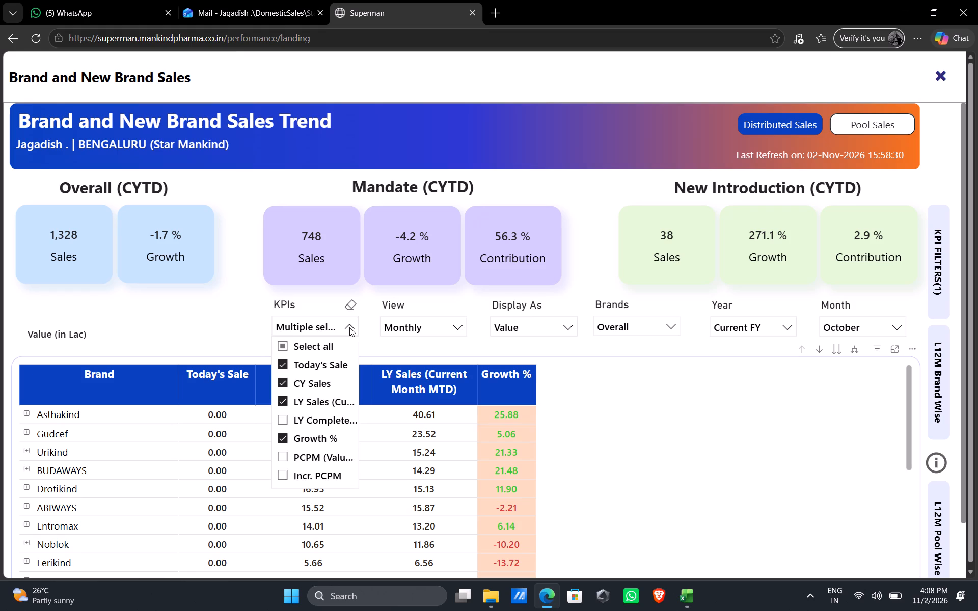
click(284, 346)
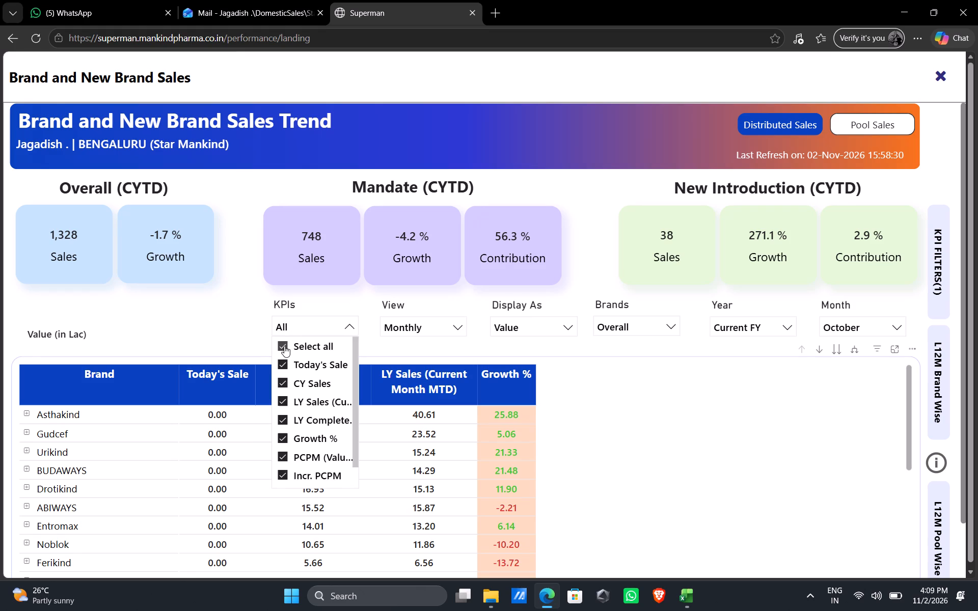
click(580, 380)
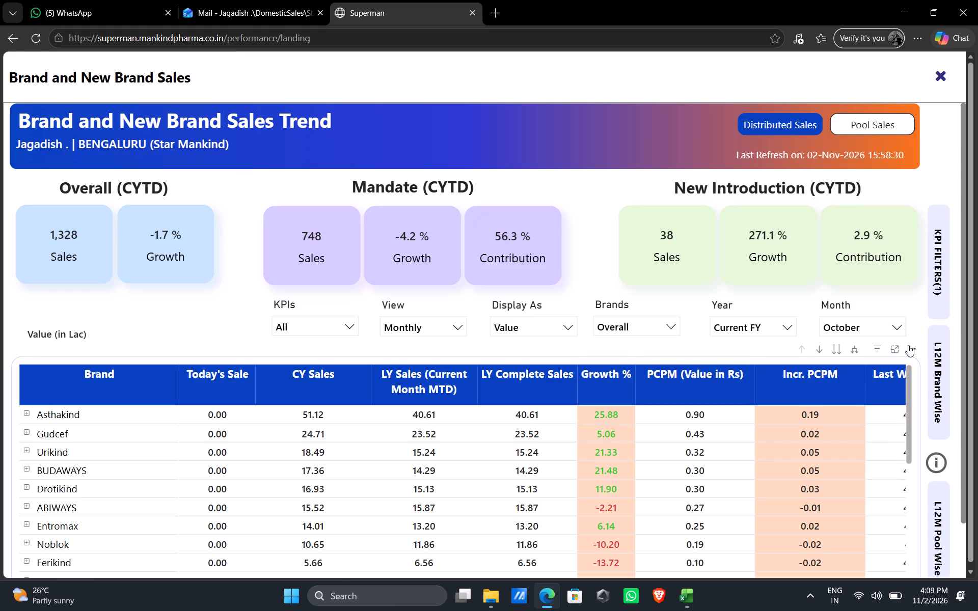
Look across the brand sales table's columns from Today's Sale to Last Week Sale % along the ABIWAYS row.
click(763, 502)
key(Right)
key(Right)
key(Right)
key(Right)
key(Right)
key(Right)
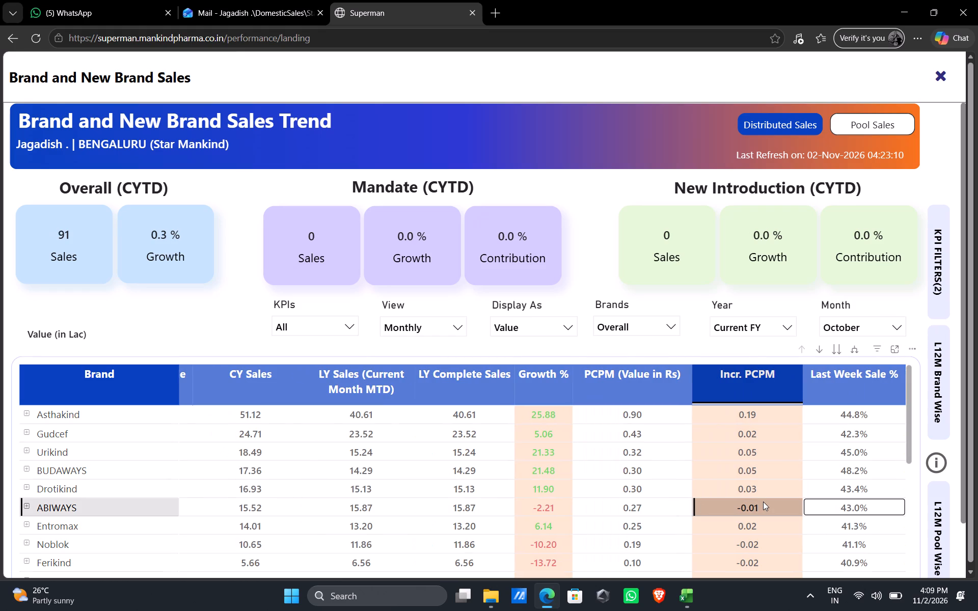
key(Left)
key(Left)
key(Left)
key(Left)
key(Left)
key(Left)
key(Left)
key(Left)
key(Left)
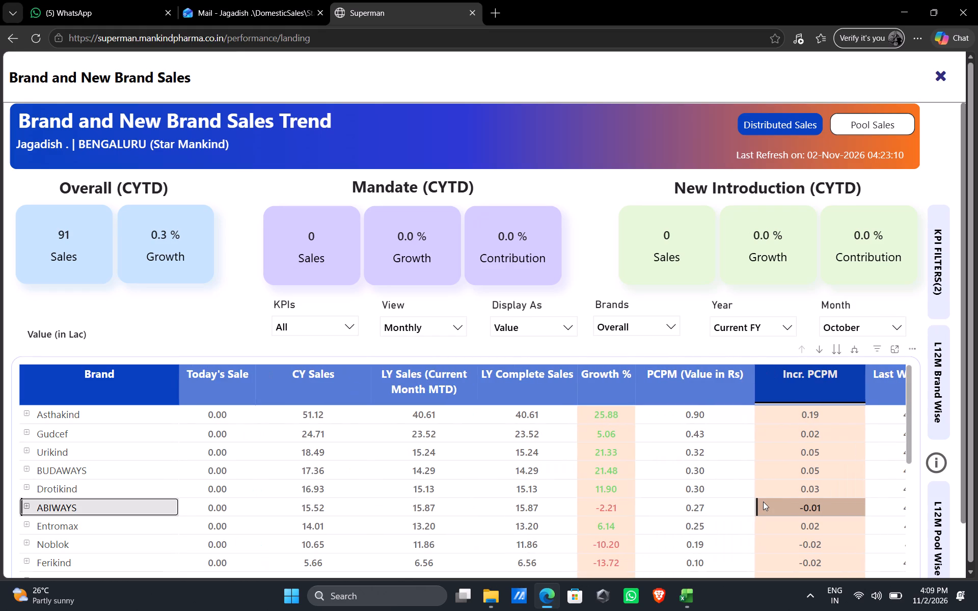
key(Left)
key(Right)
key(Right)
key(Right)
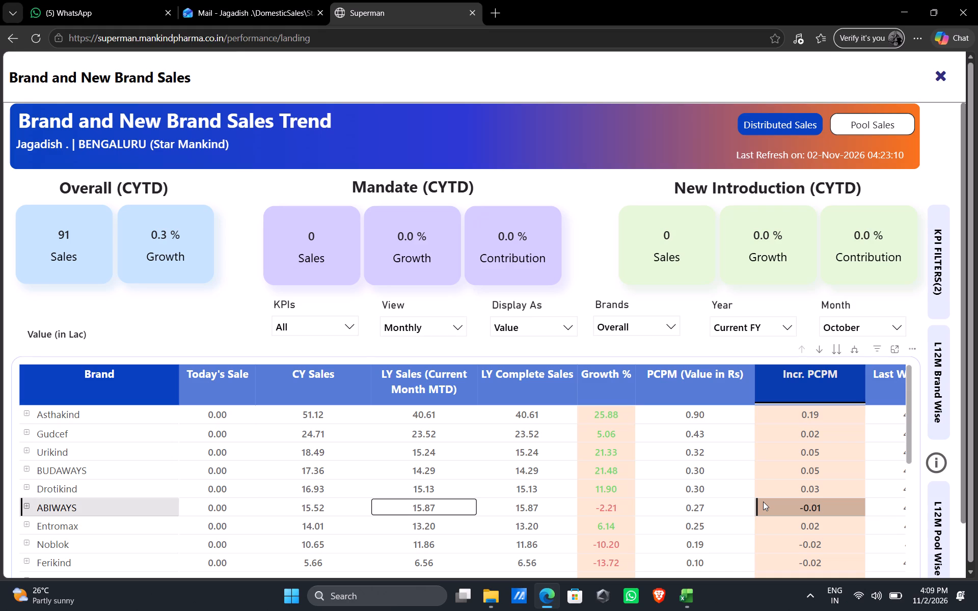
key(Right)
key(Right)
key(Right)
key(Right)
key(Right)
key(Right)
key(Right)
key(Right)
key(Right)
key(Right)
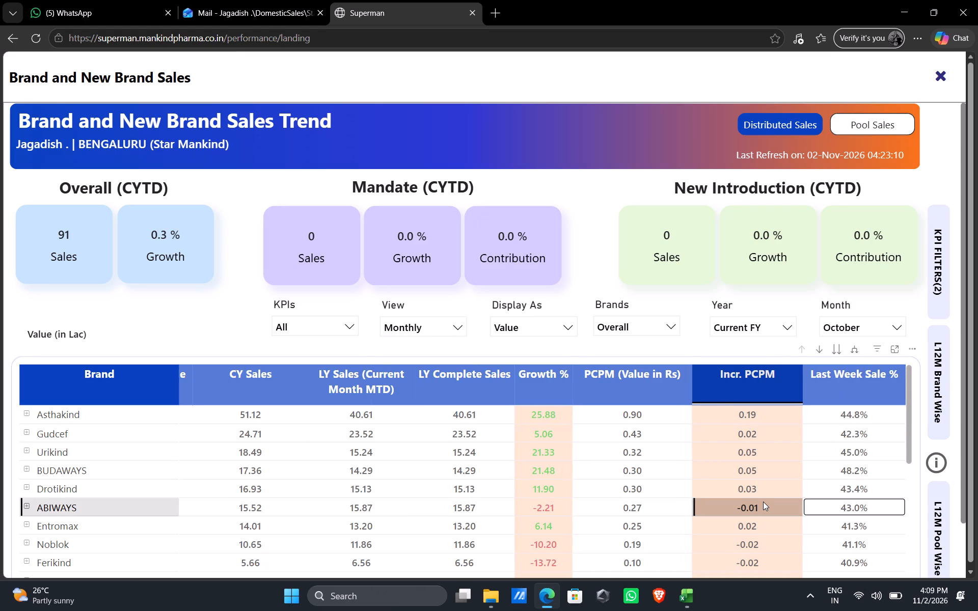
Export the brand sales table as an .xlsx file using the Data with current layout option.
click(913, 346)
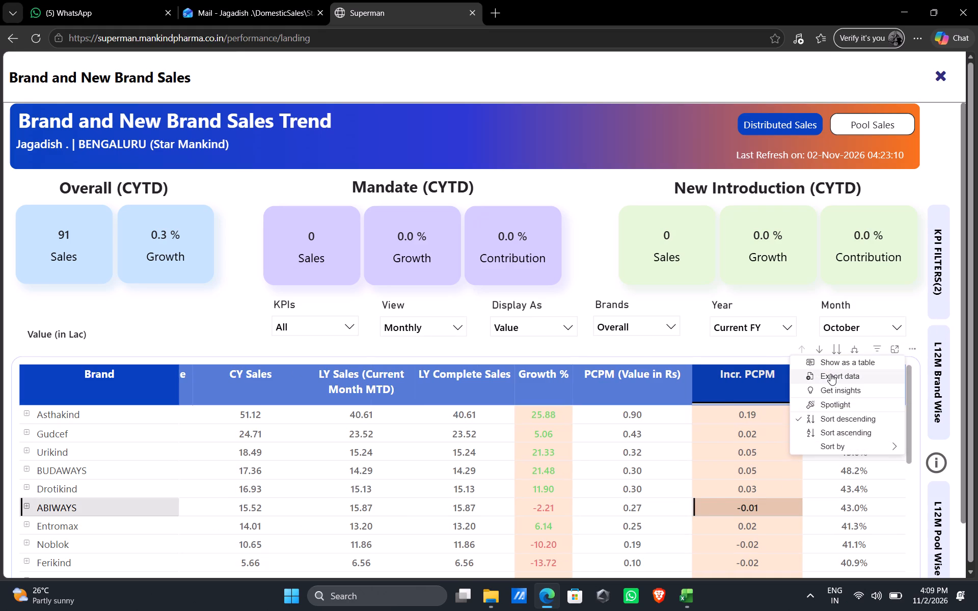
click(830, 374)
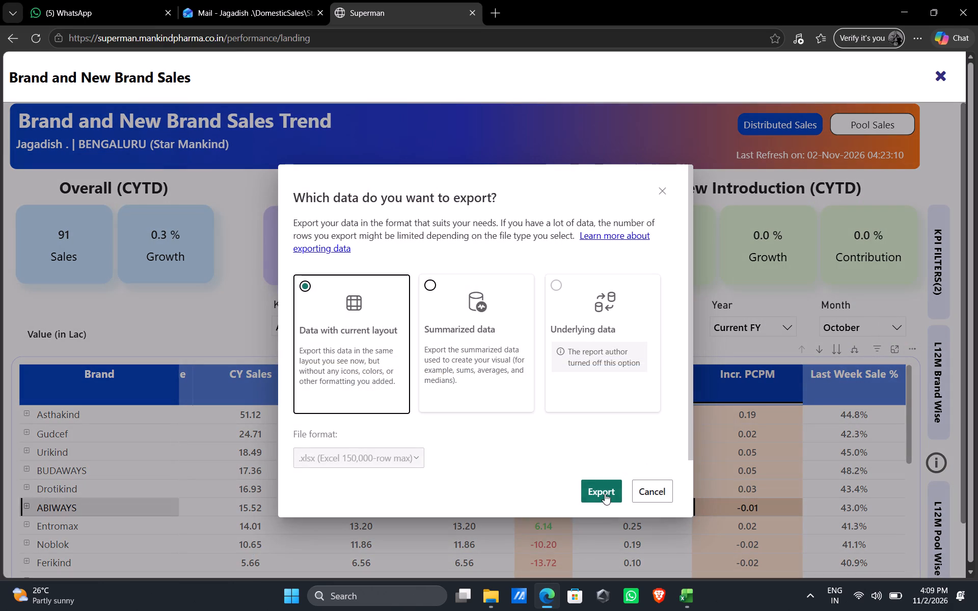
click(604, 492)
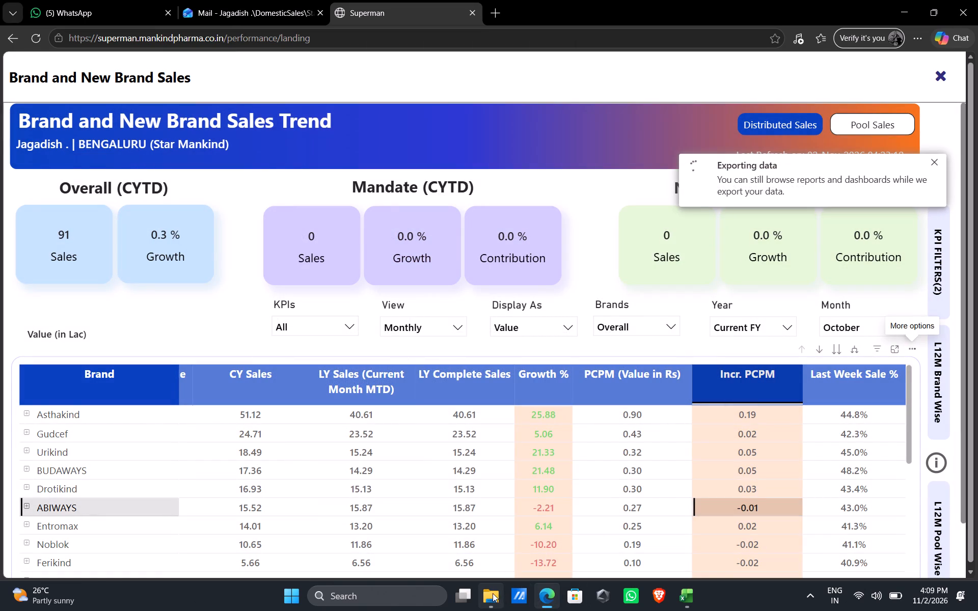
Open the exported data (2) workbook from the Downloads folder and enable editing on it.
click(490, 594)
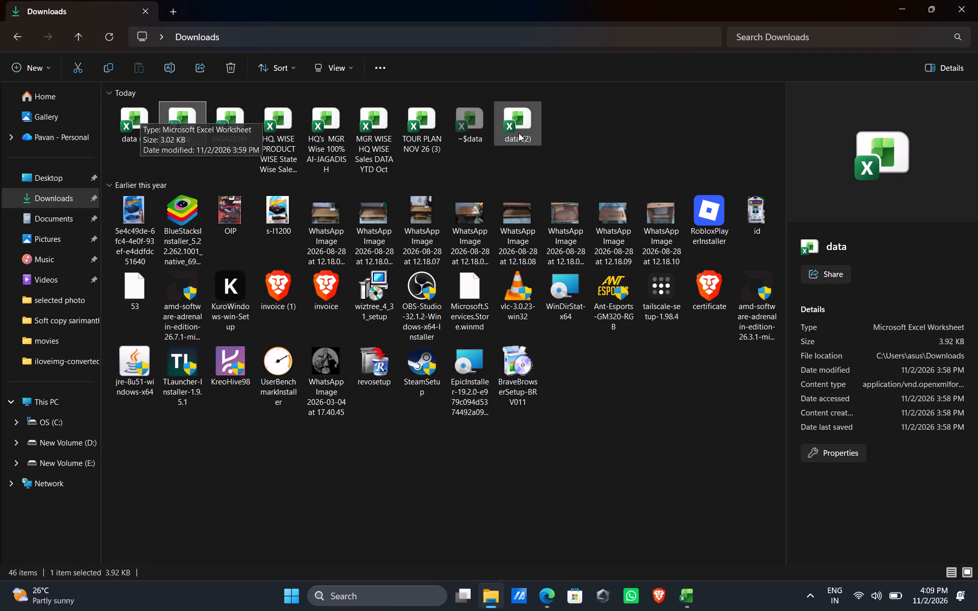
double_click(511, 118)
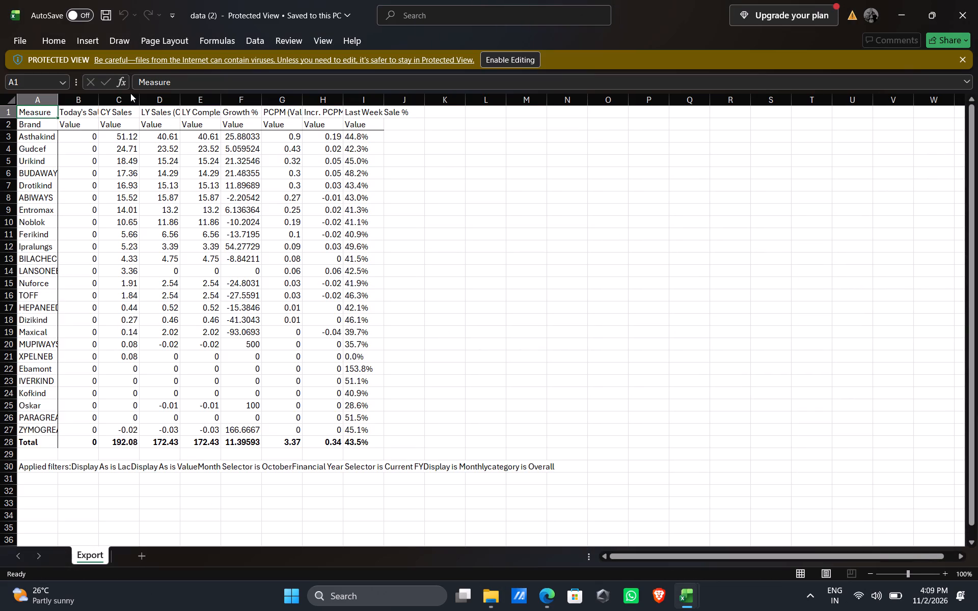
drag(27, 126, 267, 137)
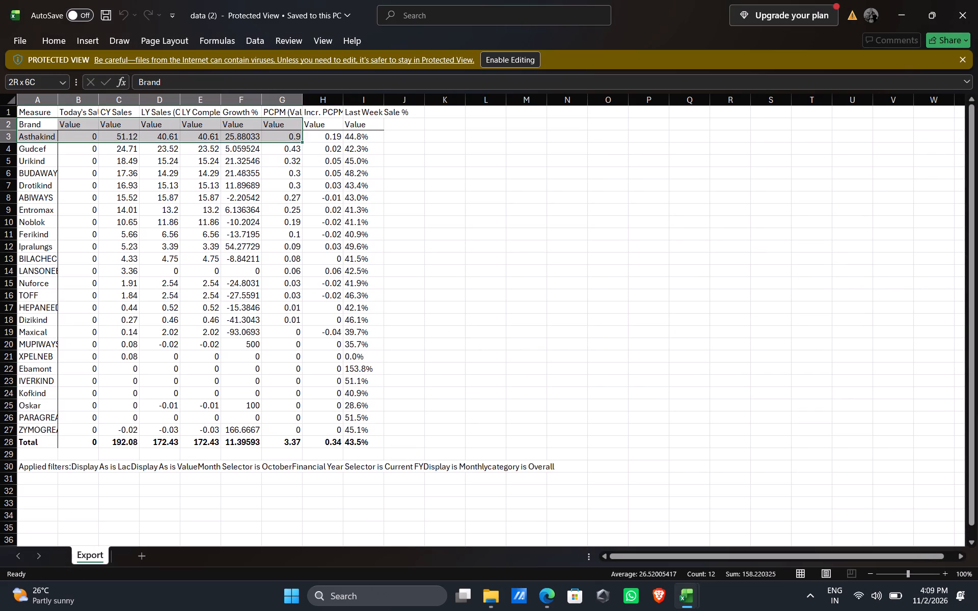
drag(267, 137, 307, 140)
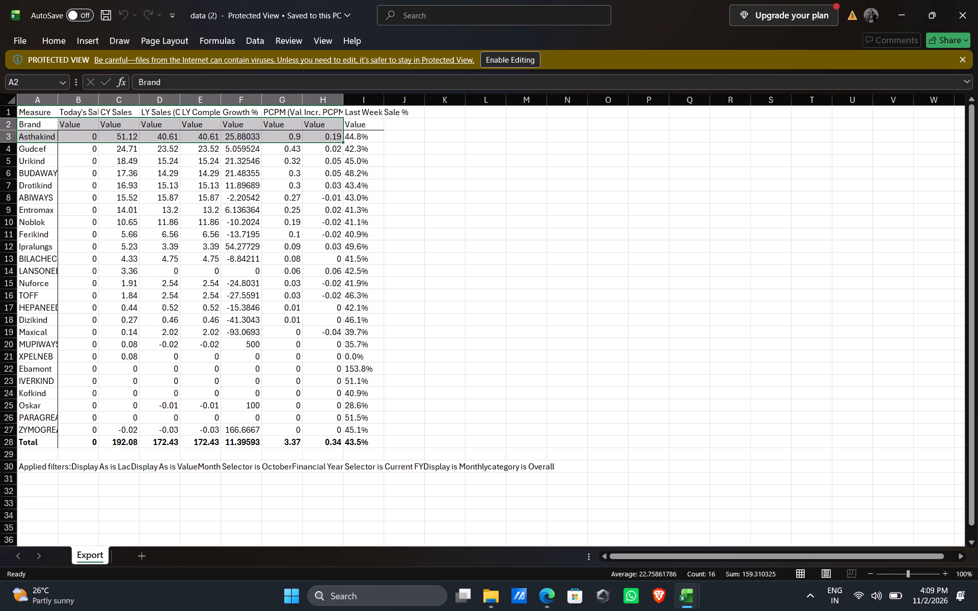
click(10, 124)
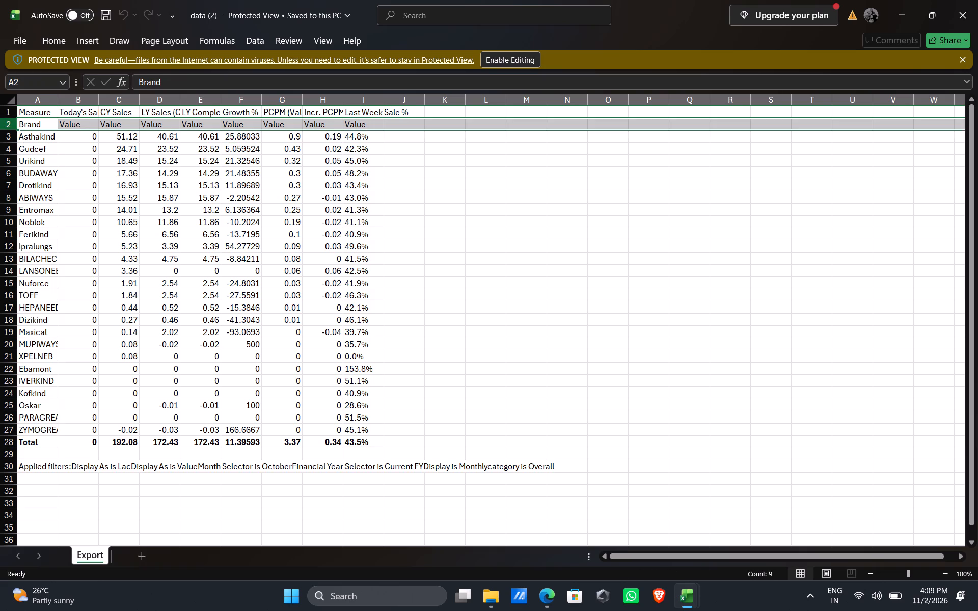
right_click(10, 124)
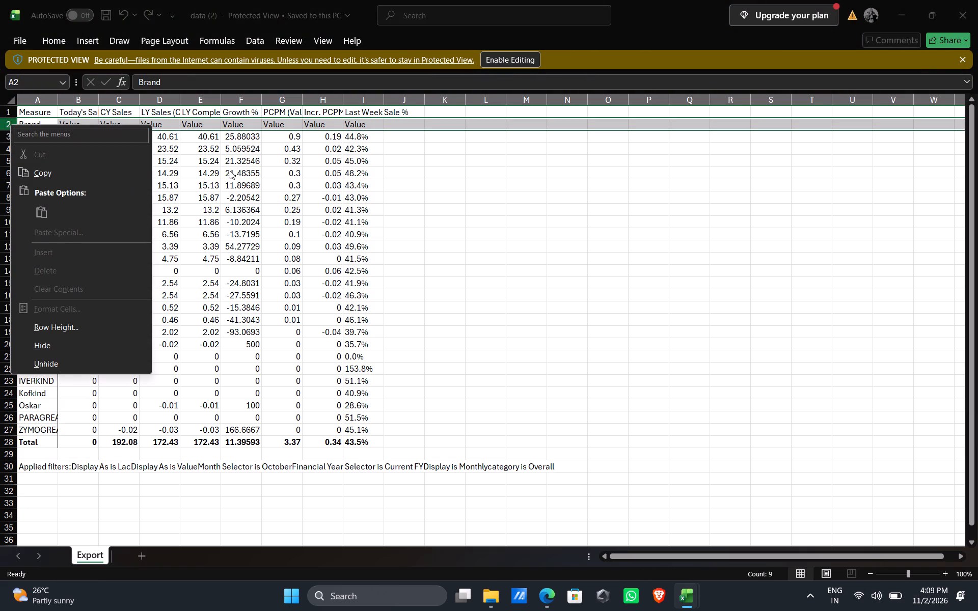
click(242, 168)
click(520, 57)
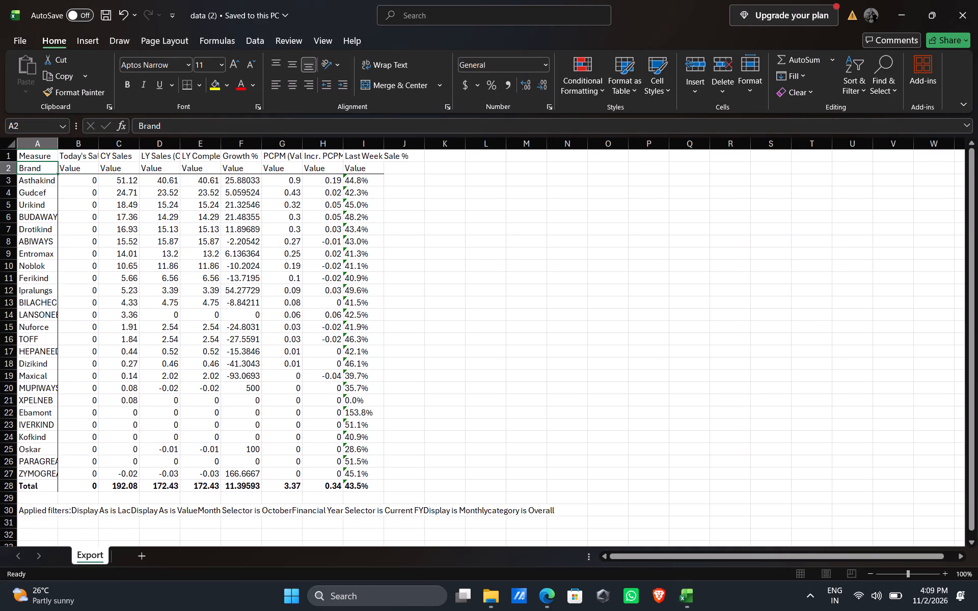
Copy the exported brand table A1:I28 into a new sheet of the data workbook, starting at cell A2.
drag(25, 156, 361, 448)
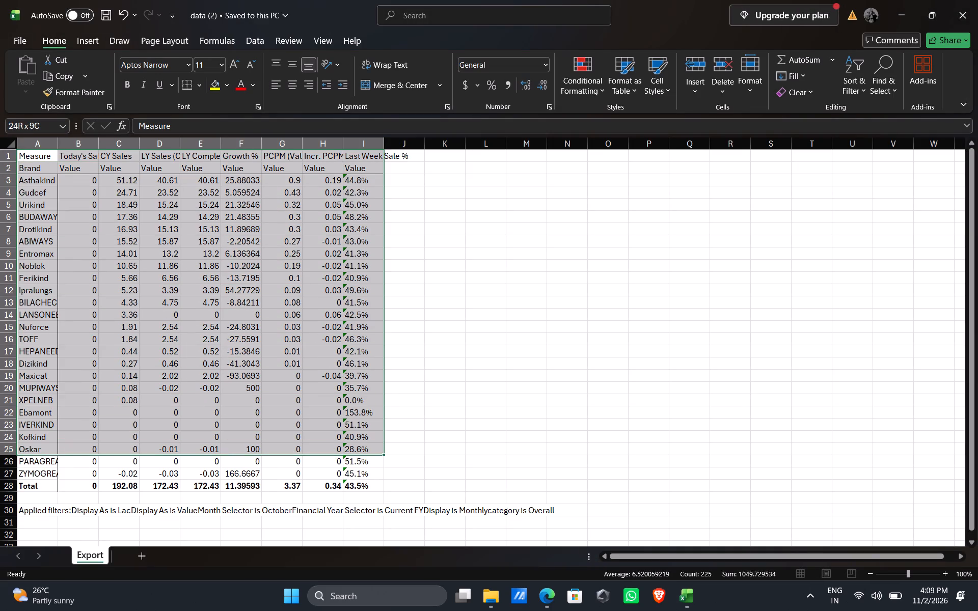
drag(361, 448, 362, 486)
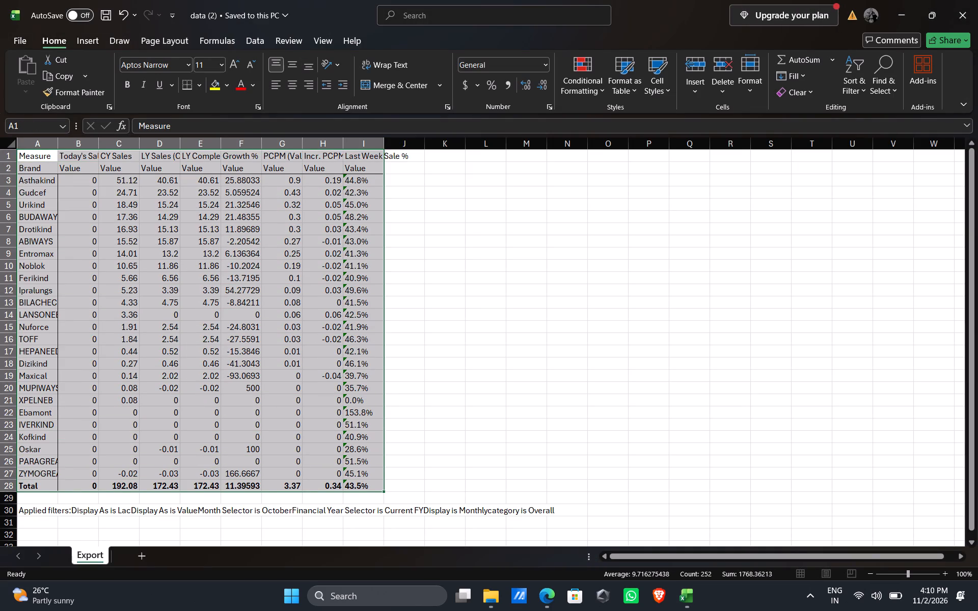
key(ctrl+c)
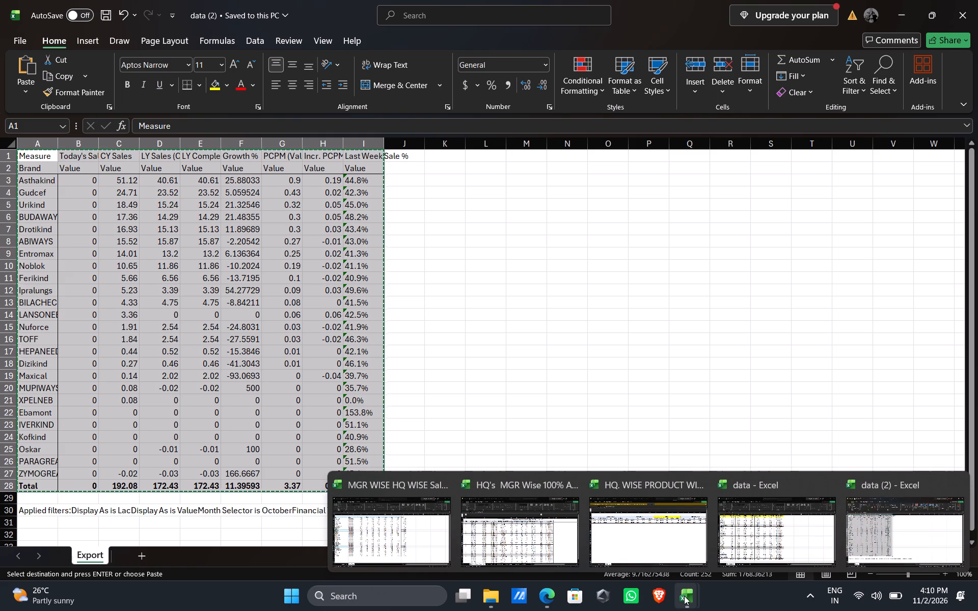
click(741, 530)
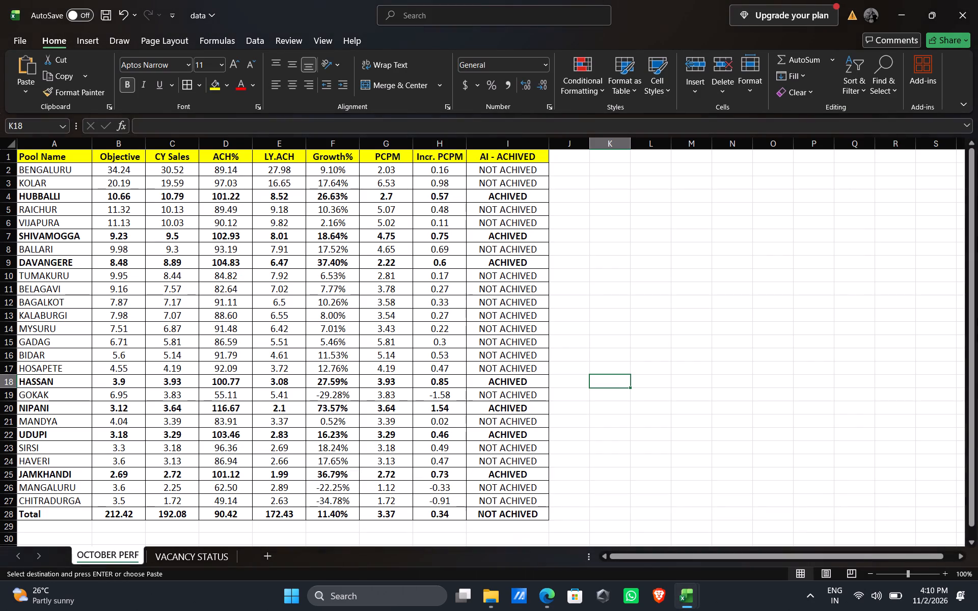
click(268, 556)
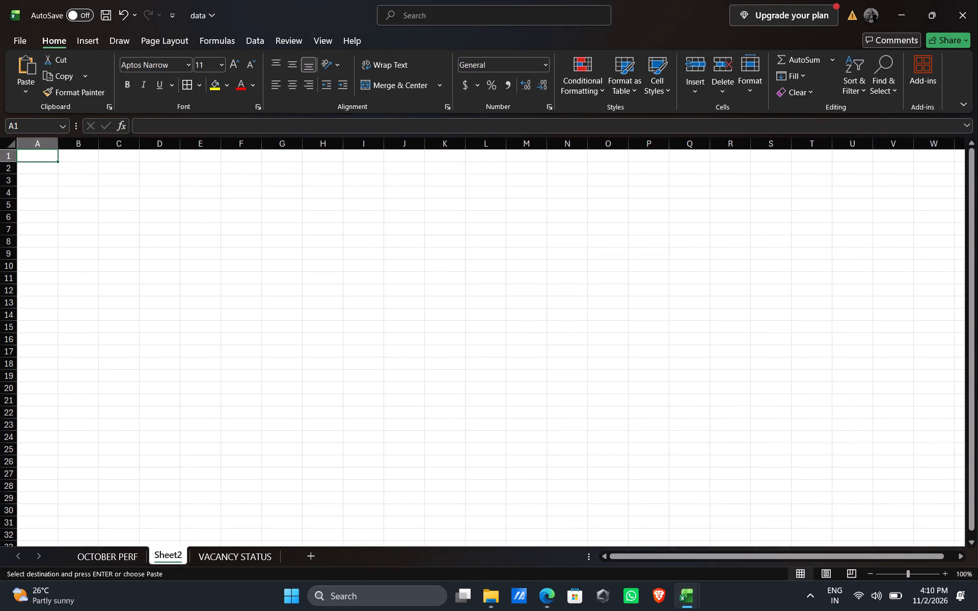
click(35, 164)
key(ctrl+v)
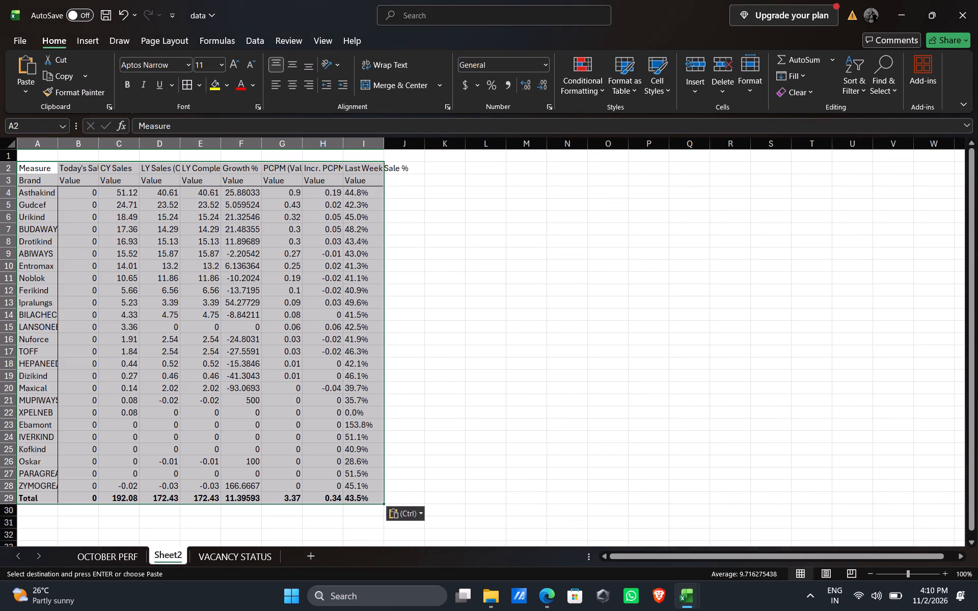
Delete the Brand/Value subheading row 3 and widen column A to fit the brand names.
click(7, 180)
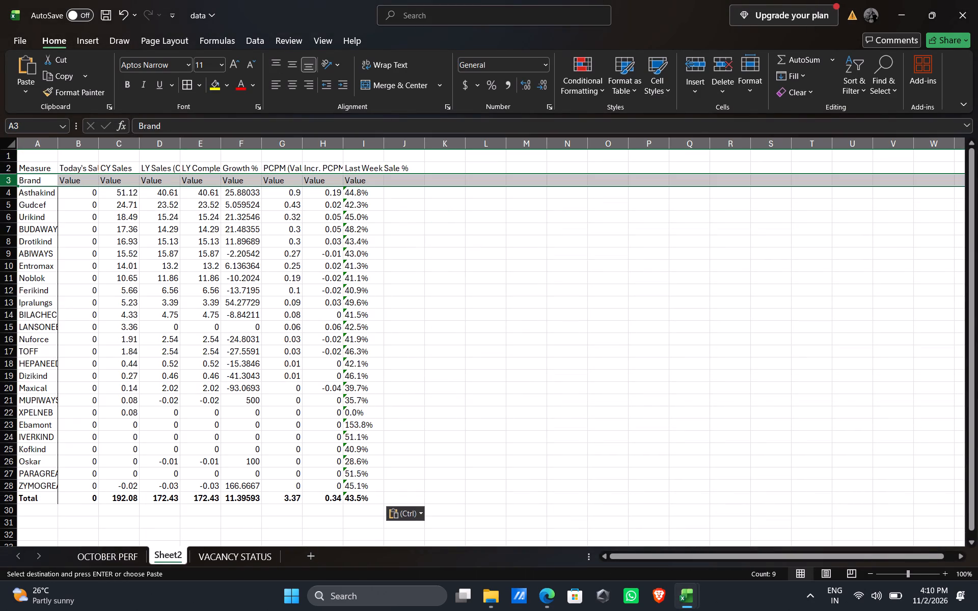
right_click(7, 180)
click(42, 323)
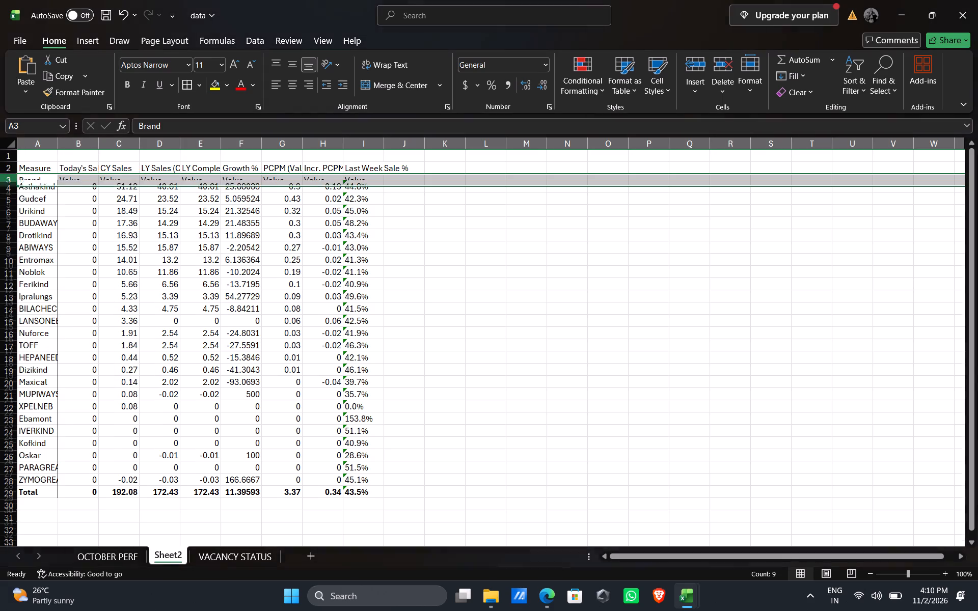
drag(57, 144, 92, 147)
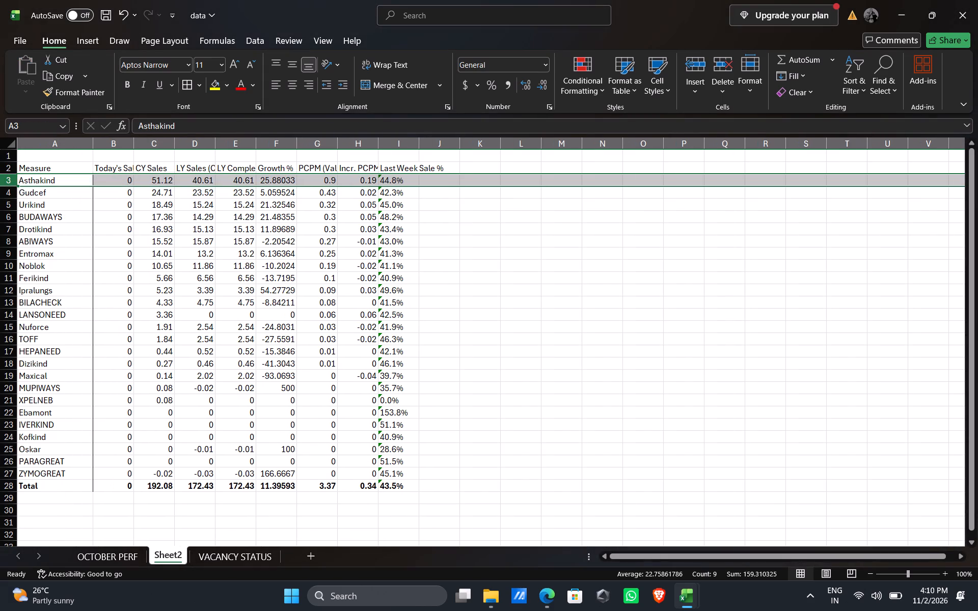
Delete the Today's Sale and LY Sales (Current Month MTD) columns from the pasted brand table.
click(110, 145)
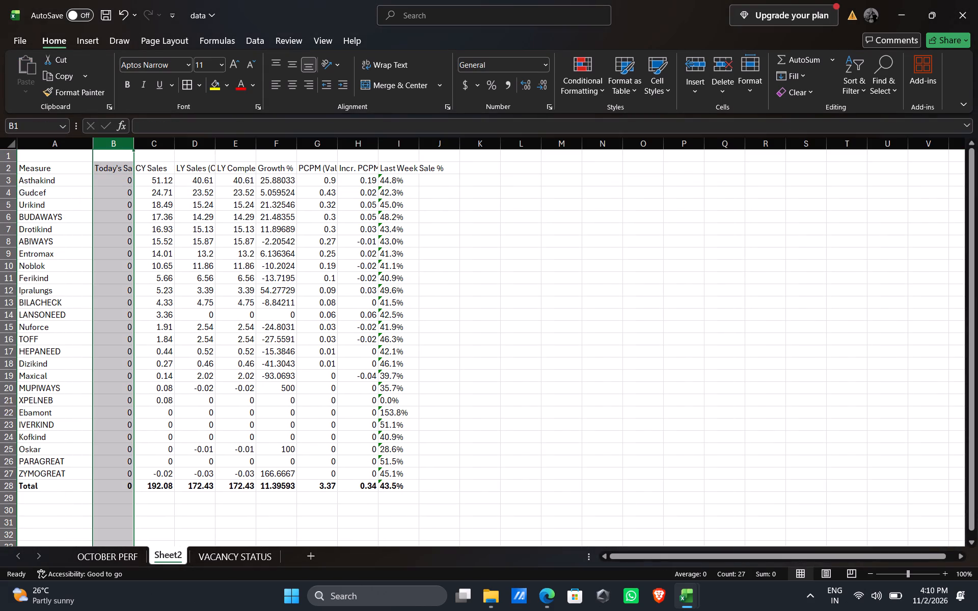
right_click(110, 145)
click(137, 289)
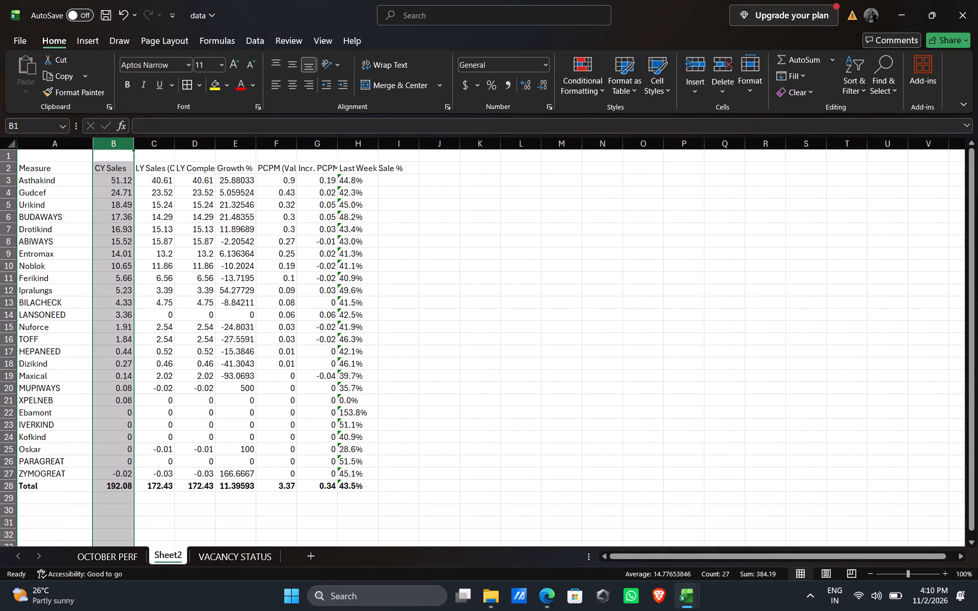
click(161, 168)
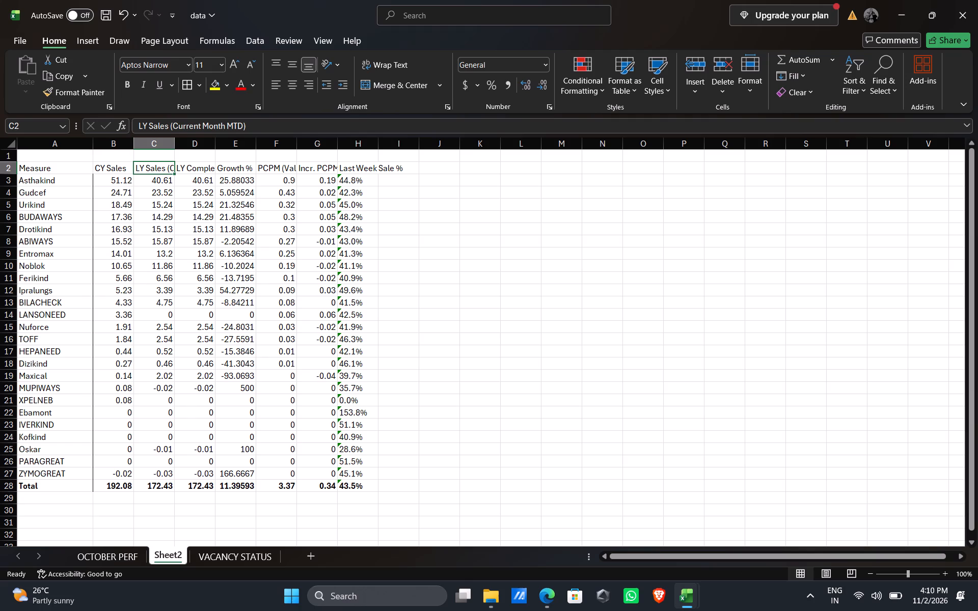
click(155, 142)
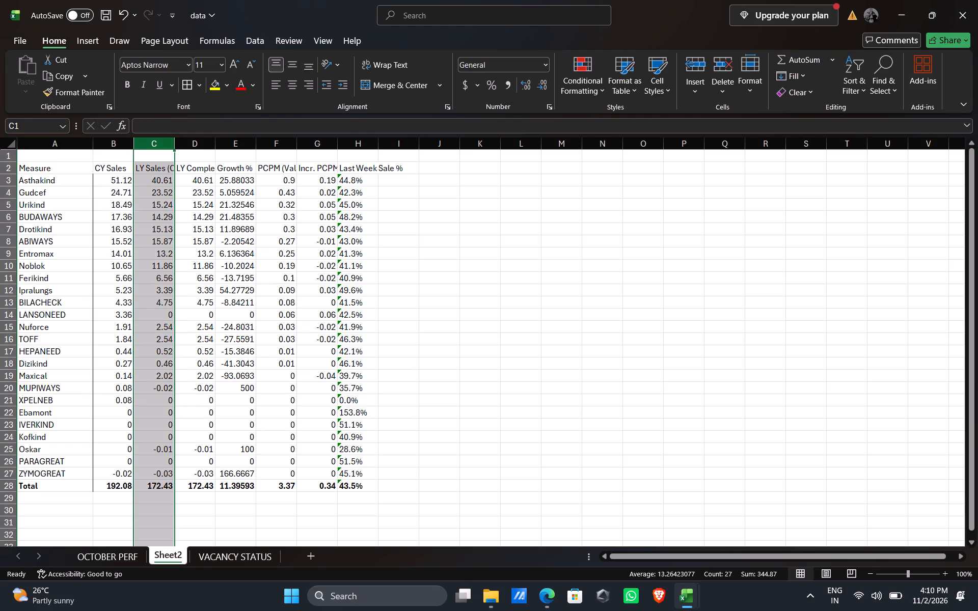
right_click(155, 142)
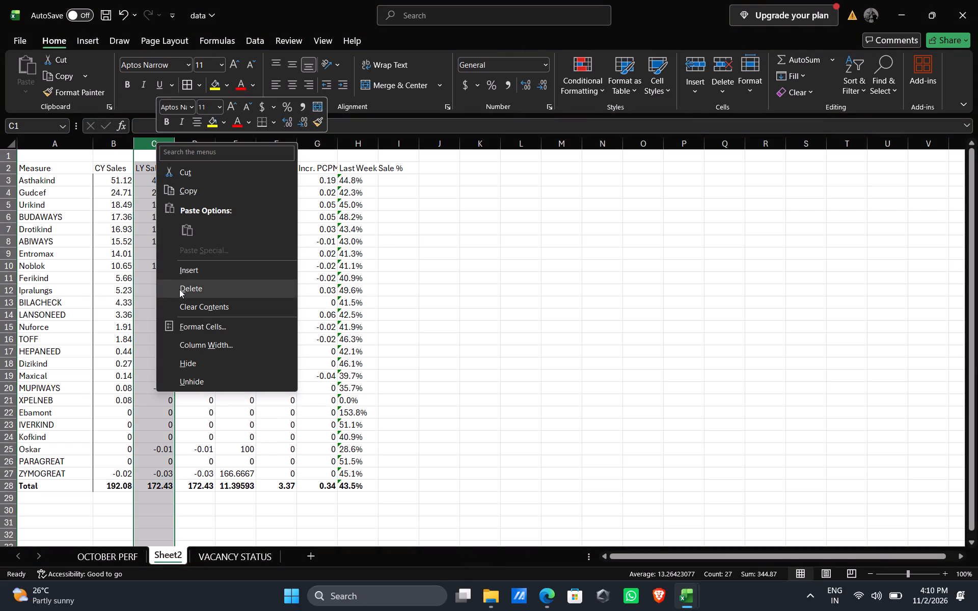
click(179, 289)
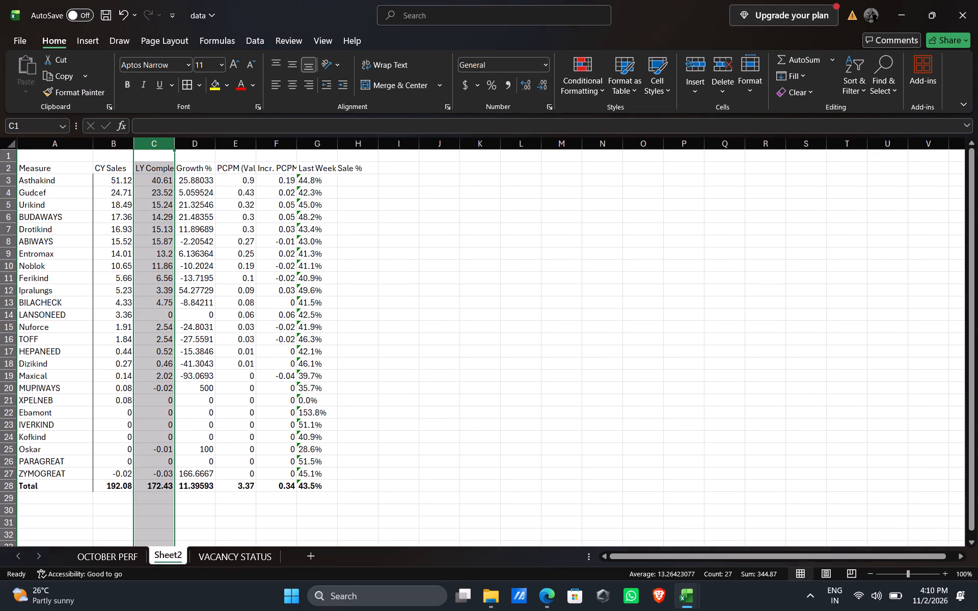
Insert a copy of the CY Sales column between the LY Complete Sales and Growth % columns.
click(116, 144)
key(ctrl+c)
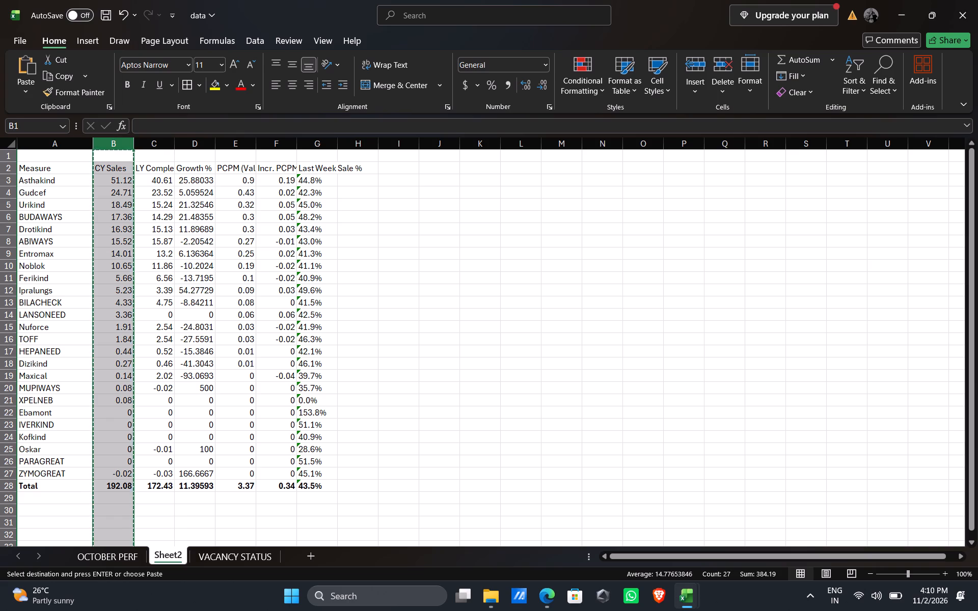
click(184, 141)
right_click(184, 141)
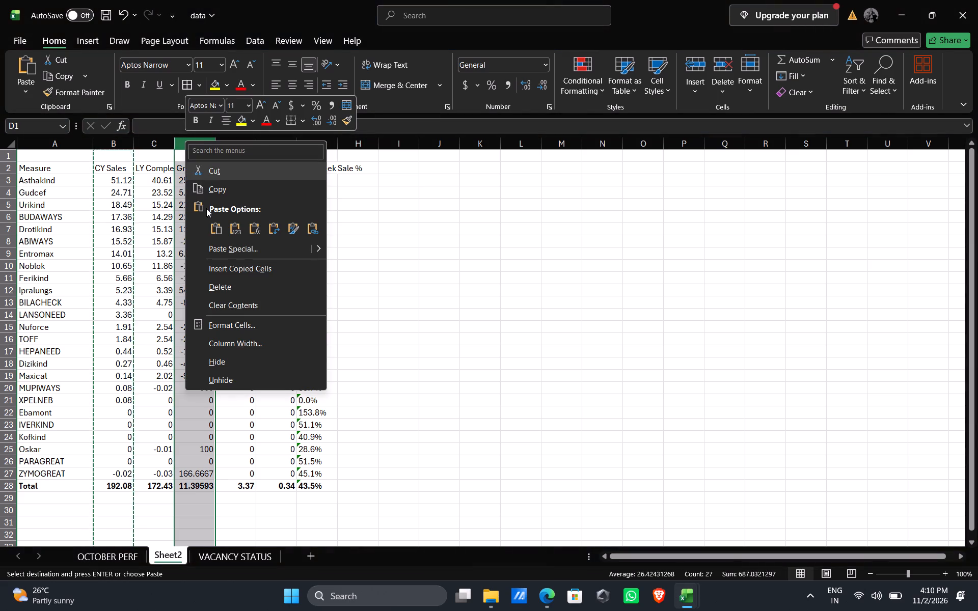
click(214, 264)
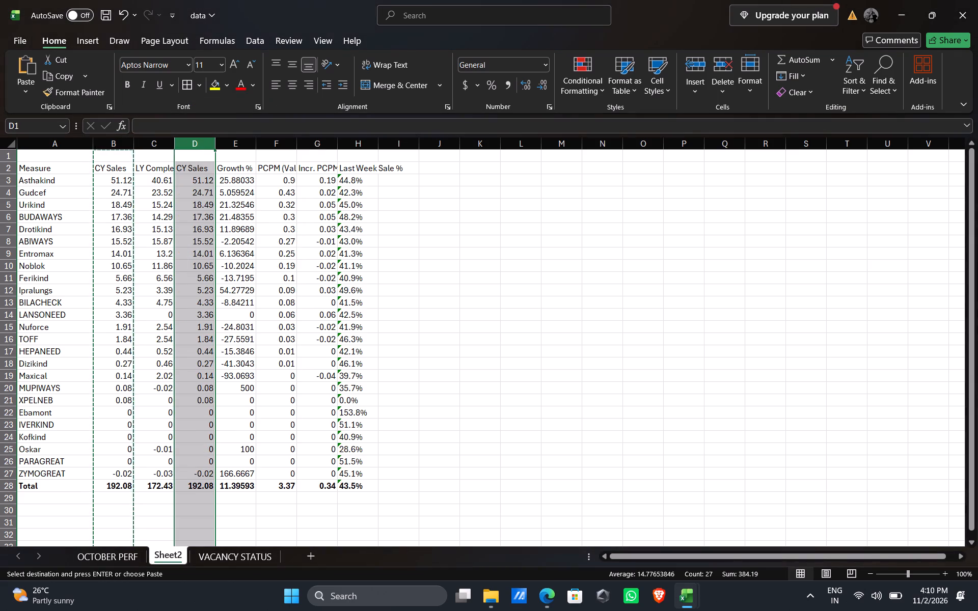
Delete the Last Week Sale % column from the brand table.
click(350, 143)
right_click(350, 143)
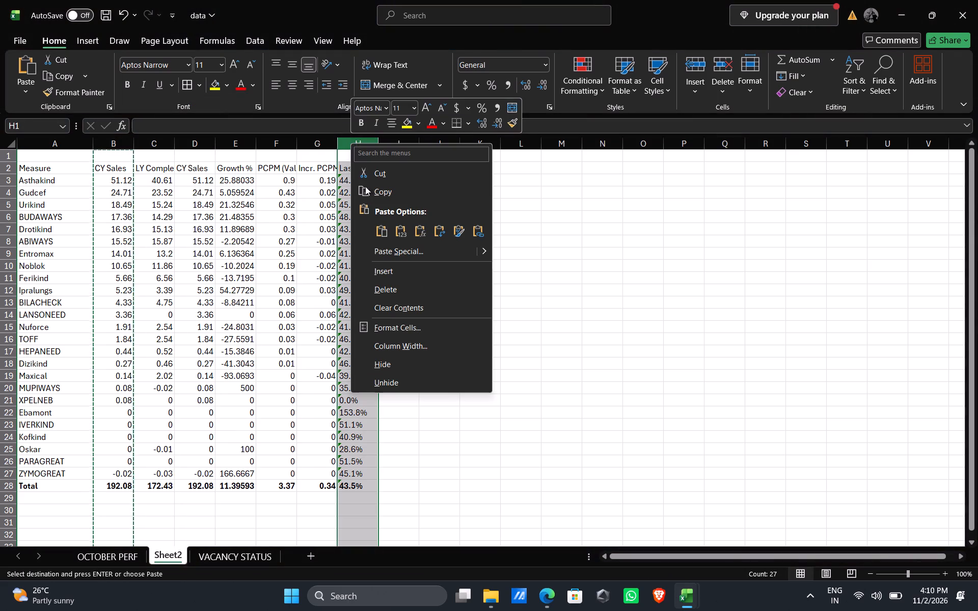
click(382, 290)
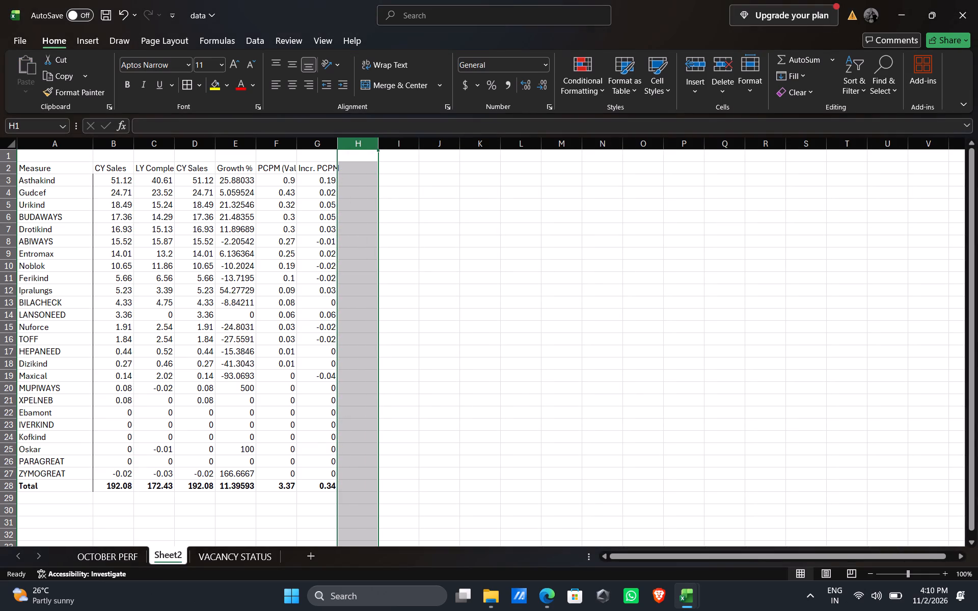
Format the Growth % values in E3:E28 as Number with two decimal places.
drag(236, 179, 242, 494)
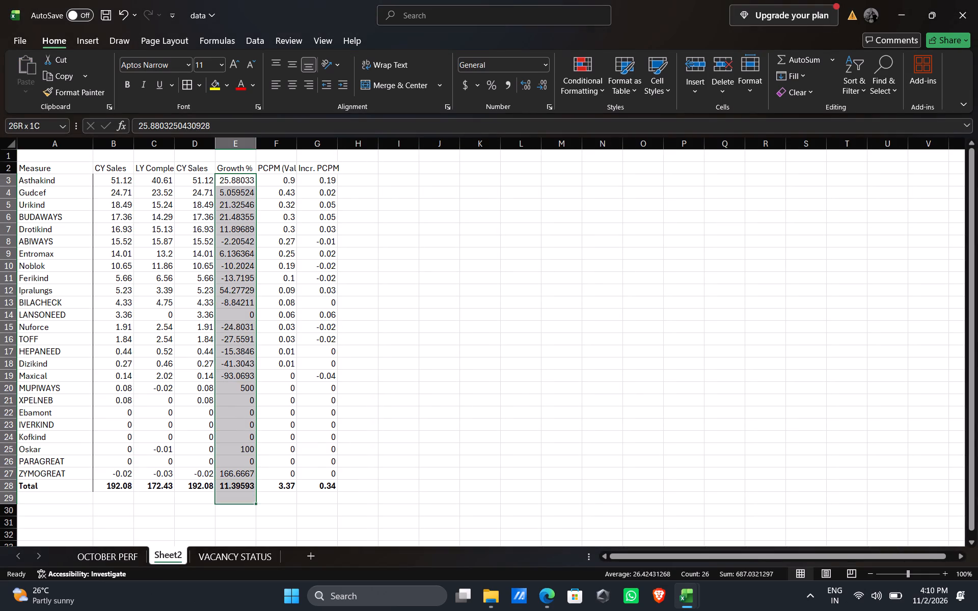
drag(242, 494, 237, 488)
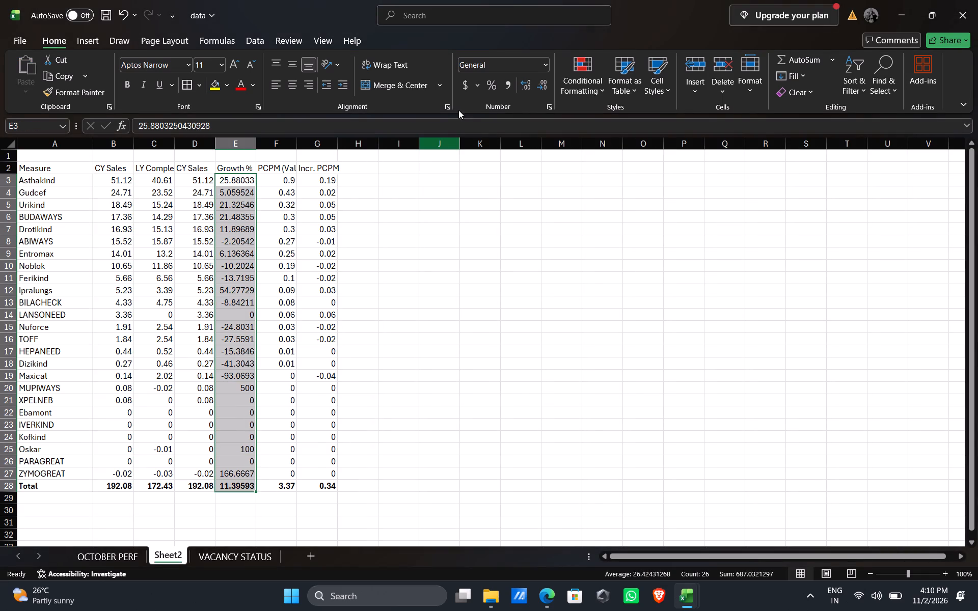
click(491, 86)
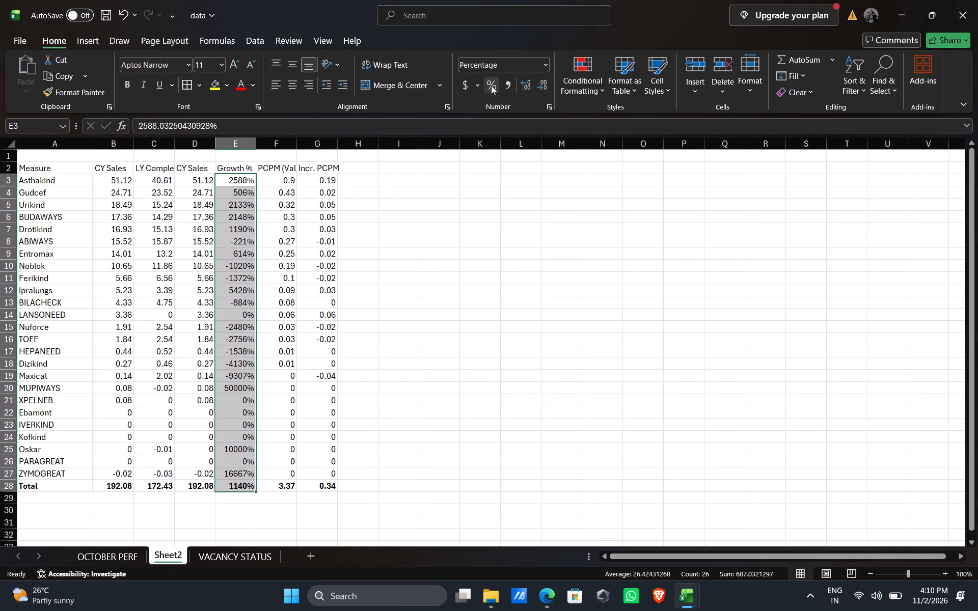
click(545, 66)
click(506, 121)
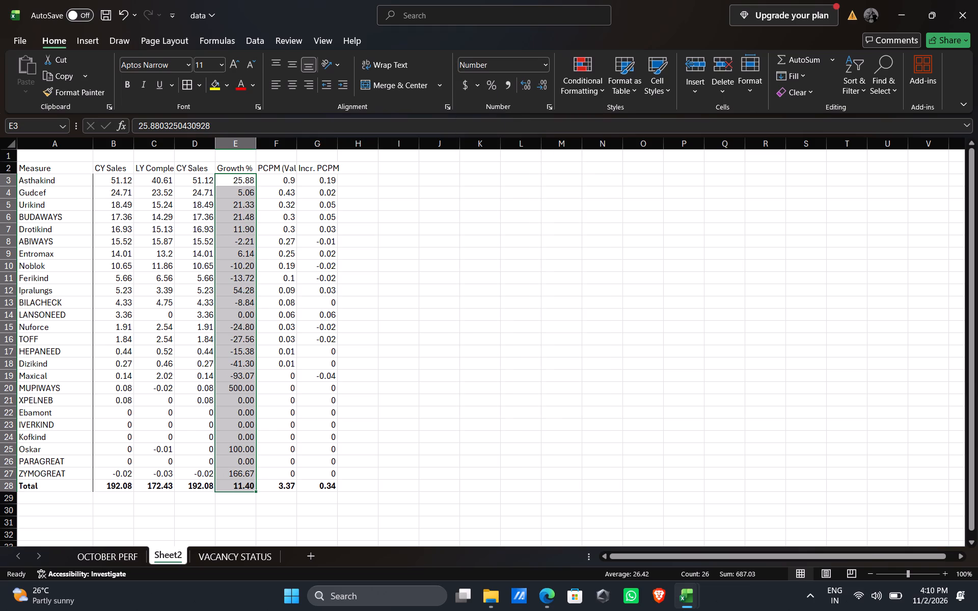
Replace the Measure header in cell A2 with BRANDS.
click(48, 168)
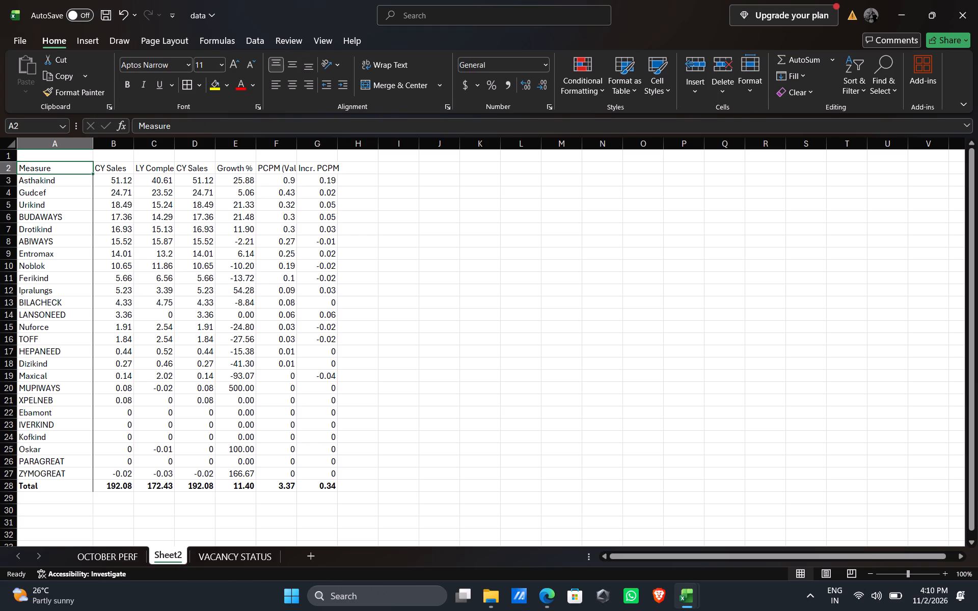
text(BRANDS)
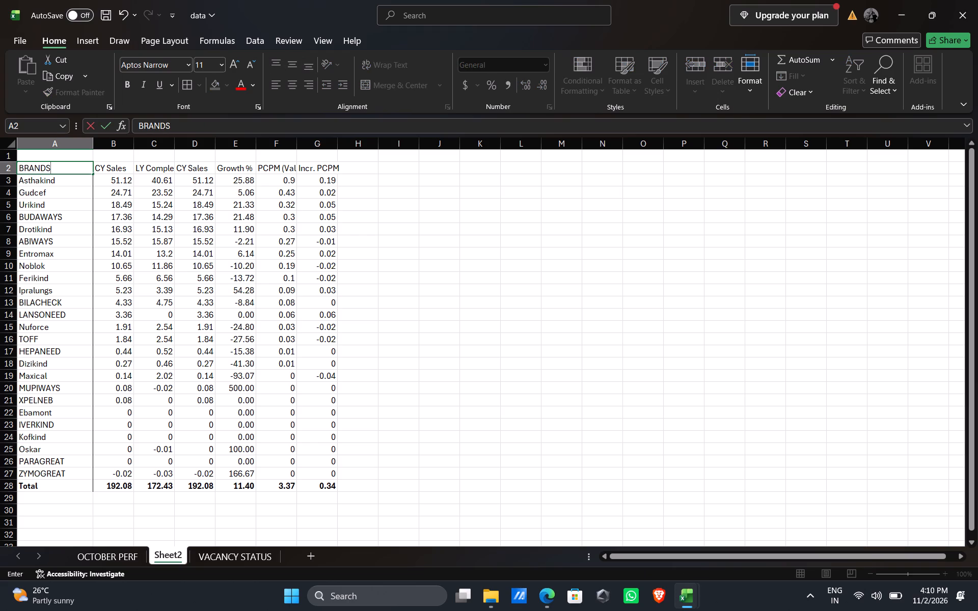
key(Down)
Apply all borders, centre alignment and font size 12 to the brand table A2:G28.
drag(29, 169, 290, 199)
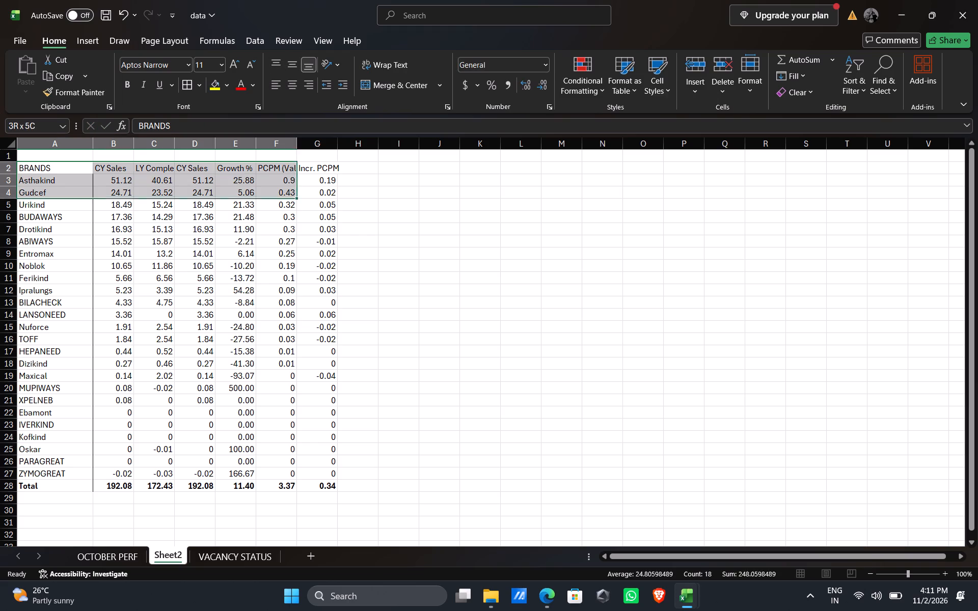
drag(290, 199, 306, 483)
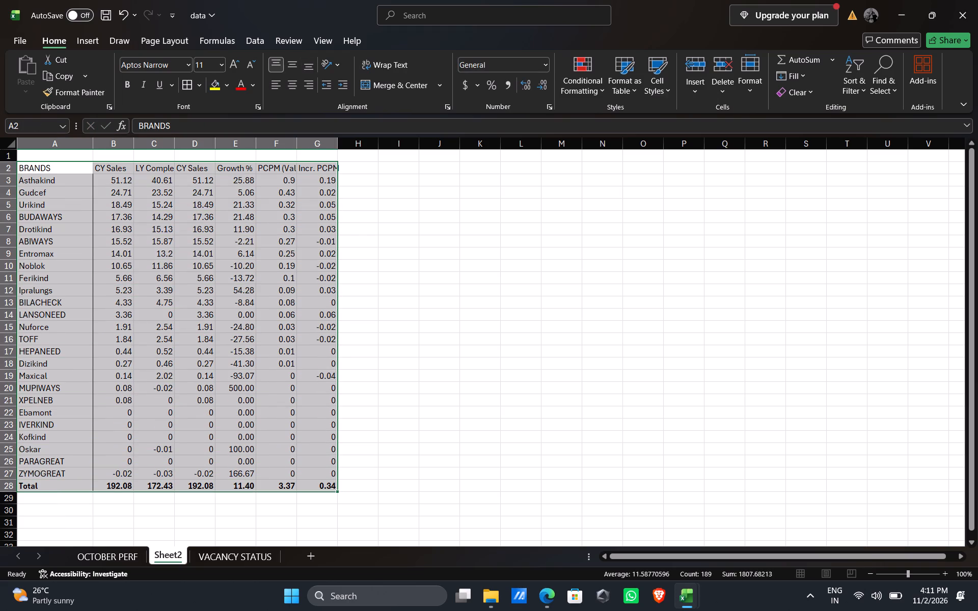
click(186, 85)
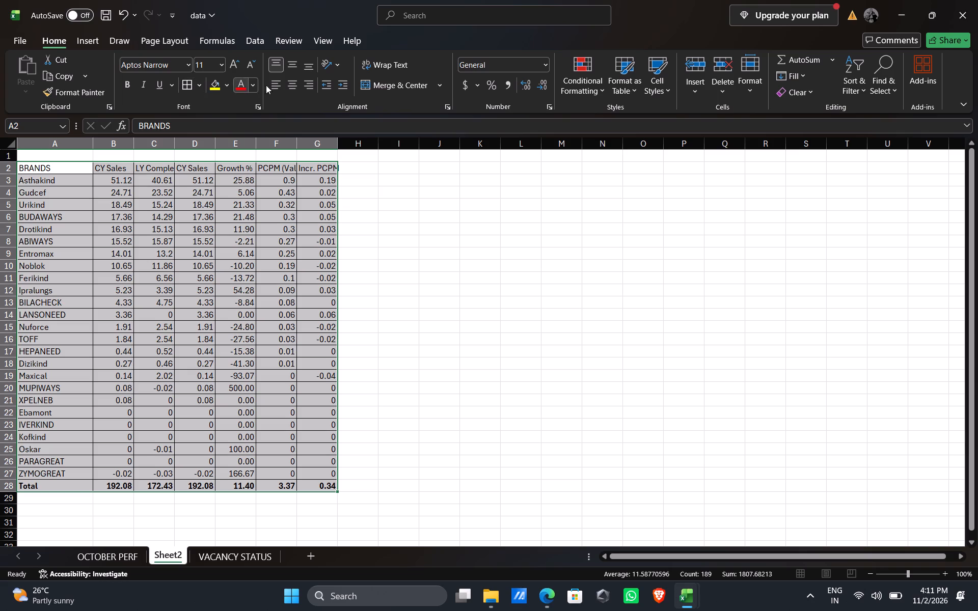
click(288, 88)
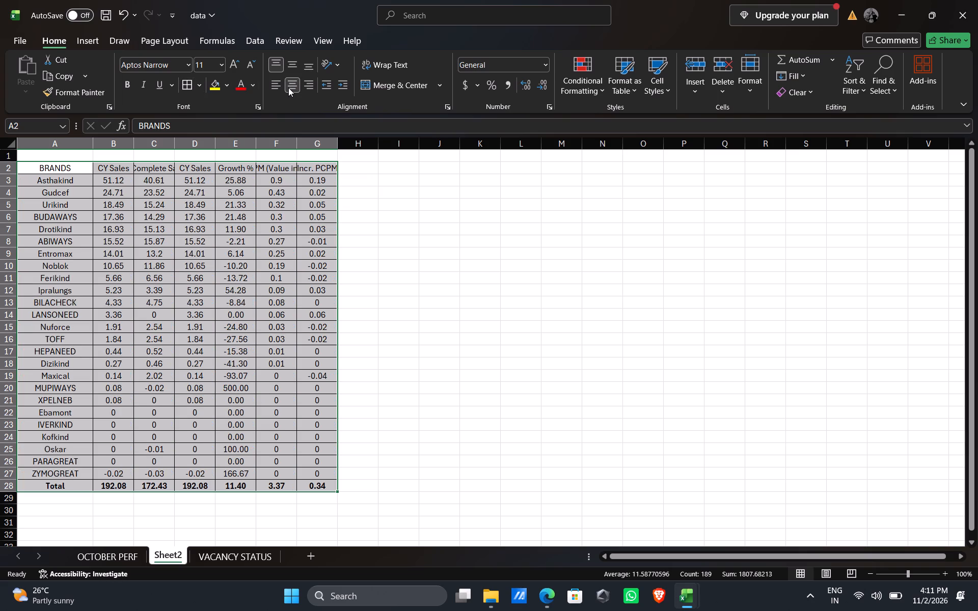
click(206, 65)
text(12)
key(Return)
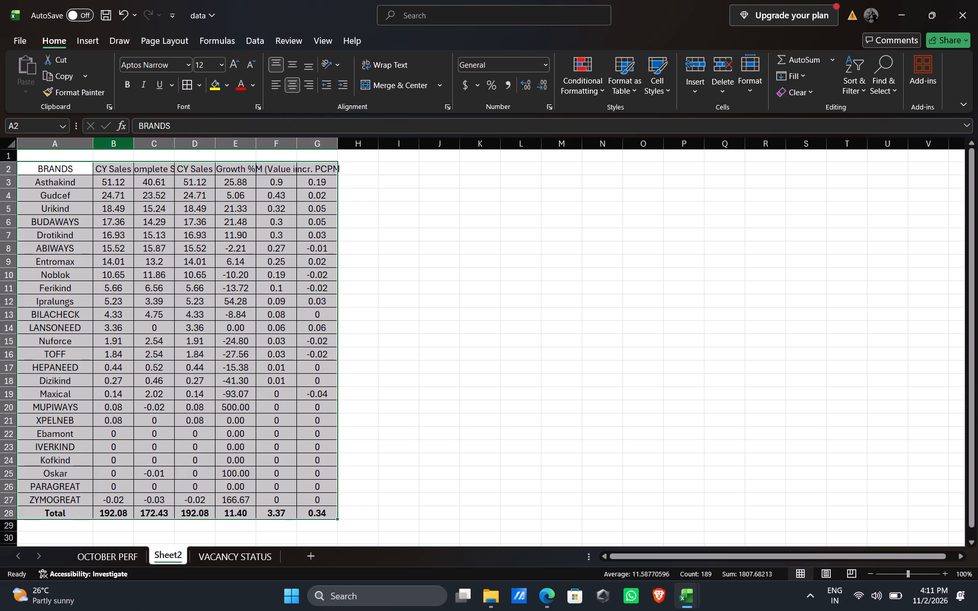
Make the BRANDS column (column A) bold.
click(67, 140)
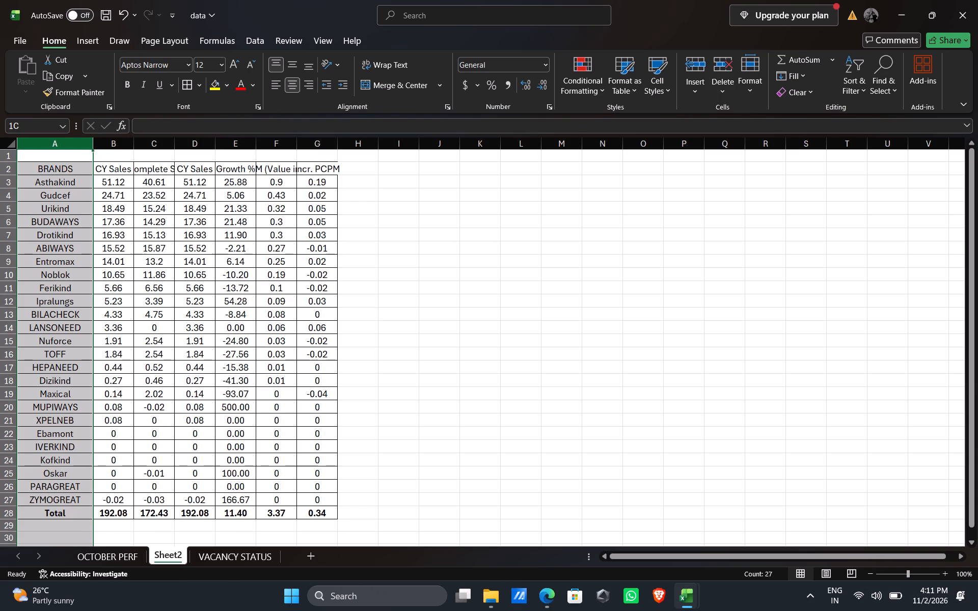
click(124, 80)
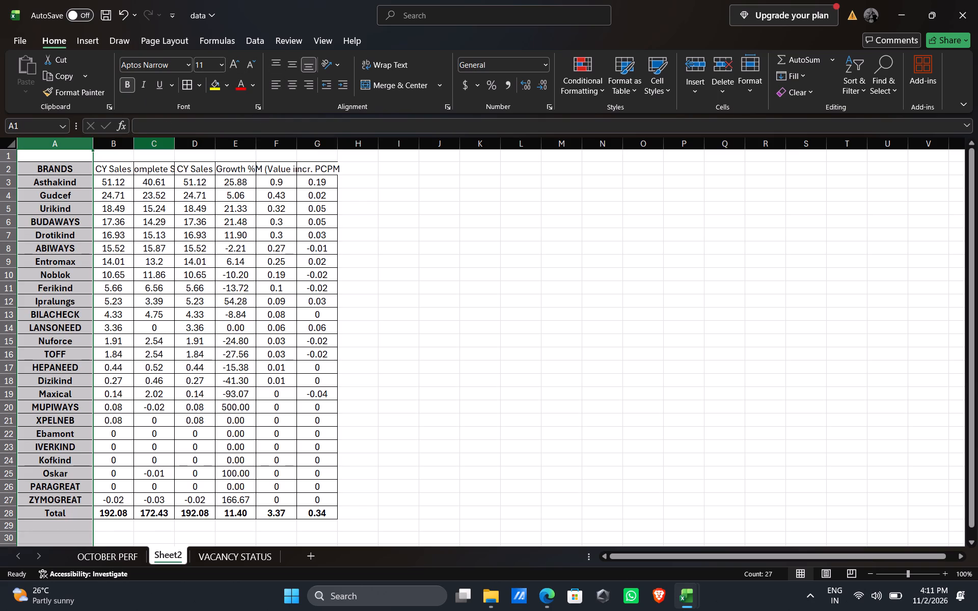
Widen columns B to G equally so their contents have more room.
click(111, 148)
drag(110, 145, 307, 144)
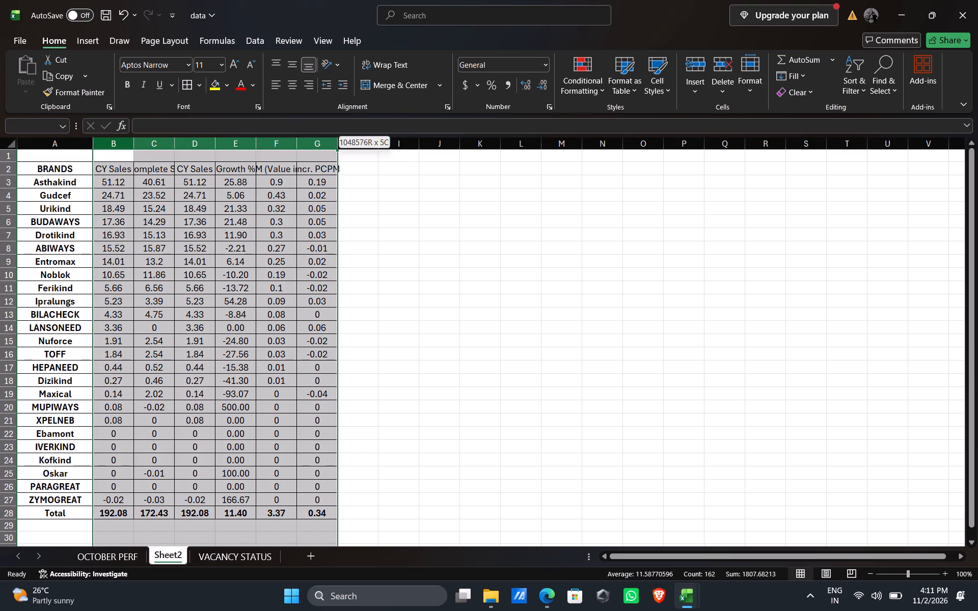
drag(307, 144, 311, 142)
drag(338, 143, 348, 143)
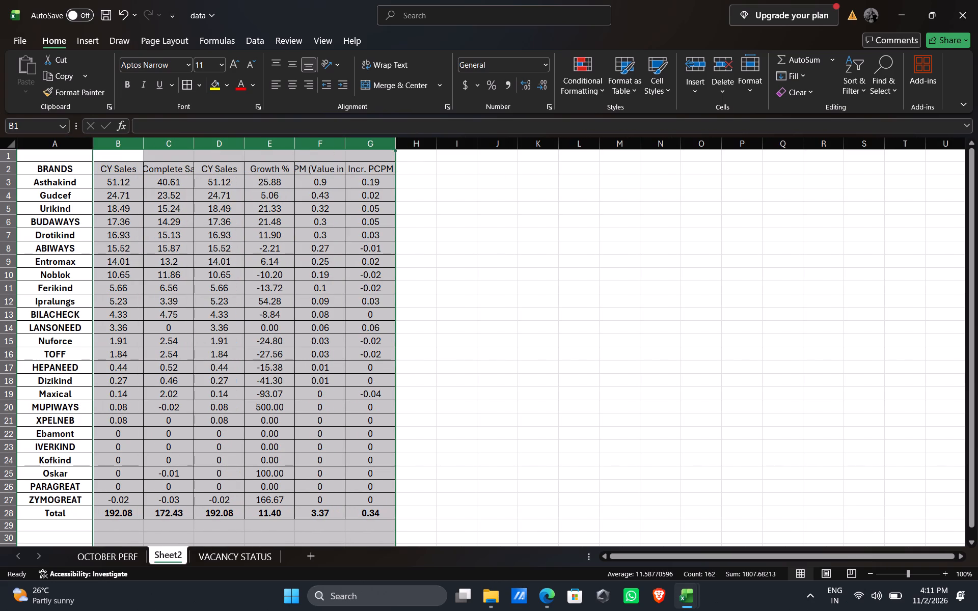
Replace the LY Complete Sales header in C2 with LY.ACH.
click(173, 169)
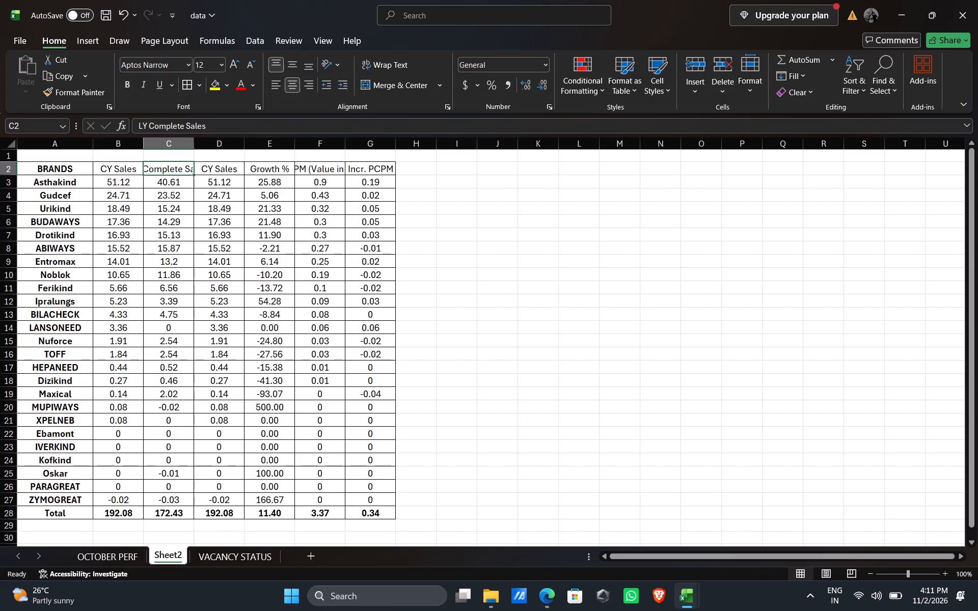
text(LY.ACH)
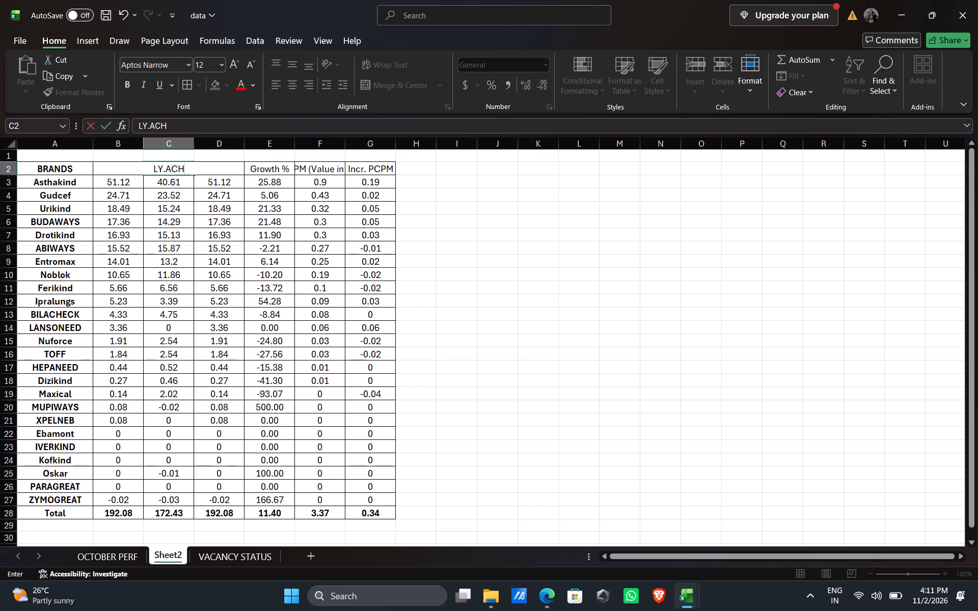
key(Right)
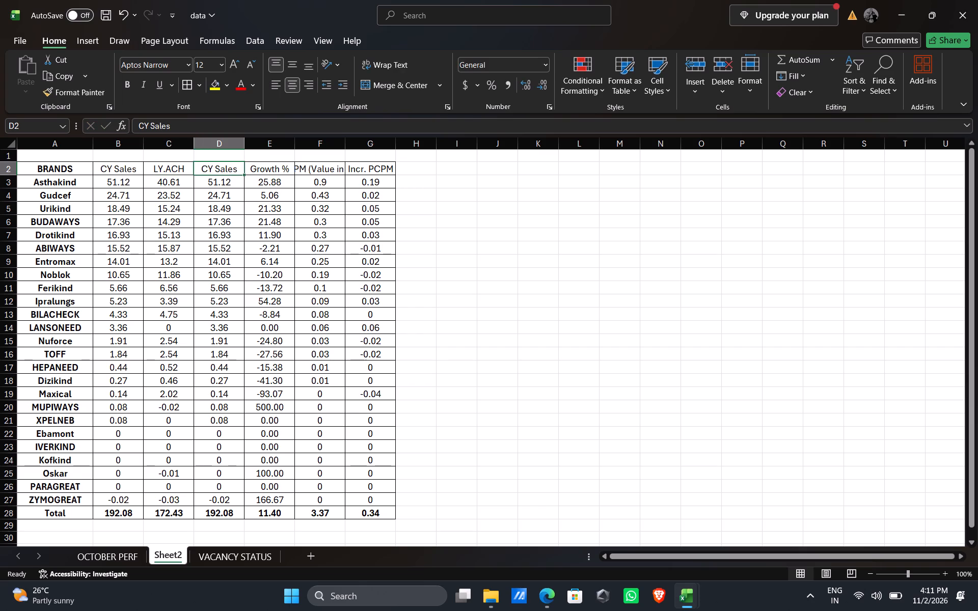
Delete the first CY Sales column (column B), keeping the copy beside Growth %.
click(125, 145)
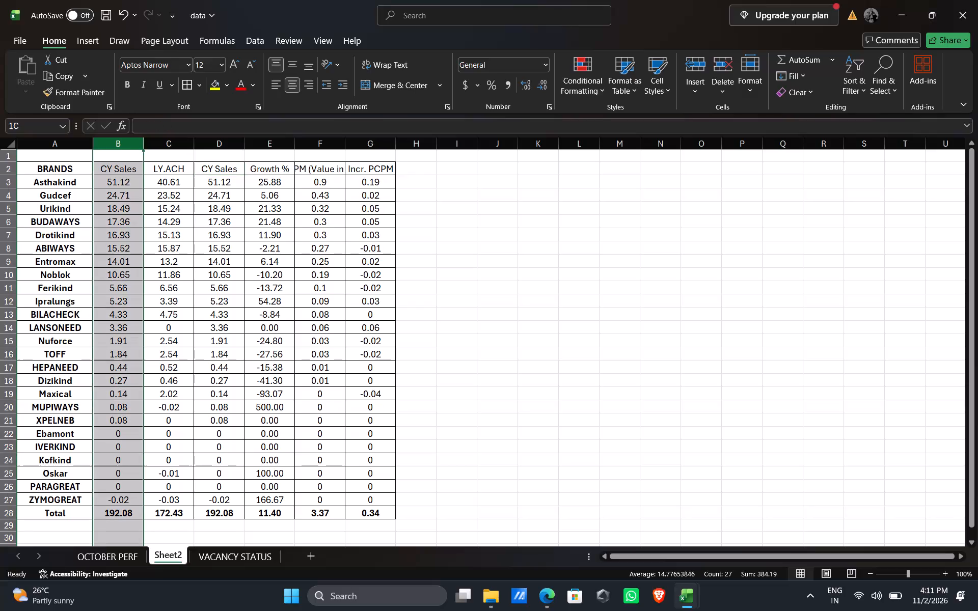
right_click(125, 145)
click(159, 289)
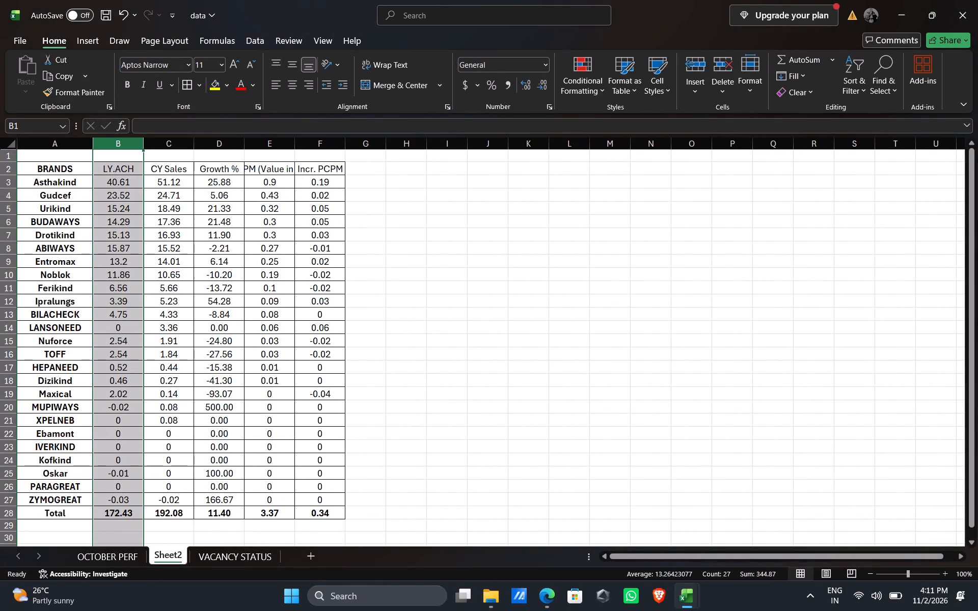
Widen column E slightly, and enlarge columns B to F together to a larger equal width.
click(267, 170)
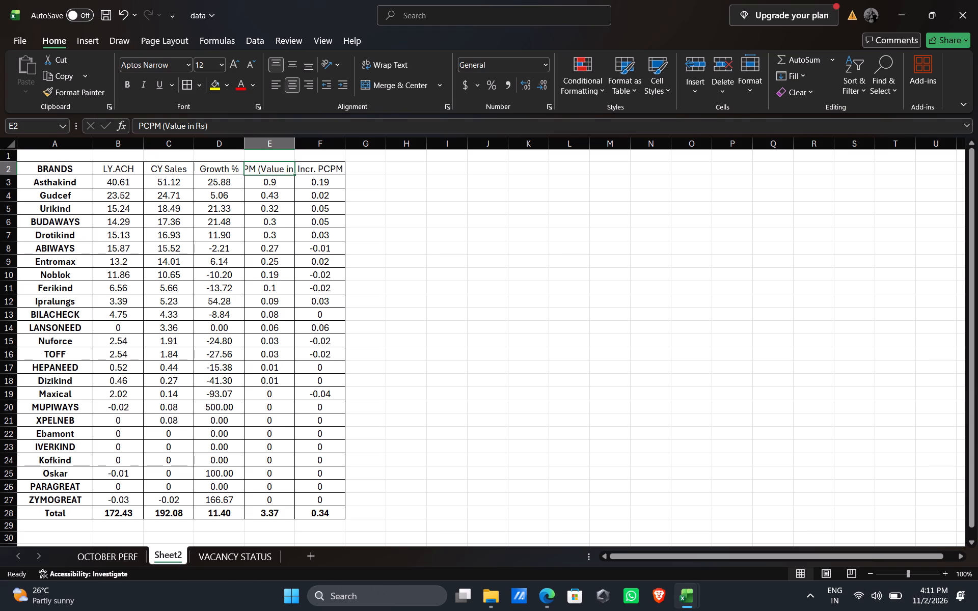
drag(294, 143, 303, 143)
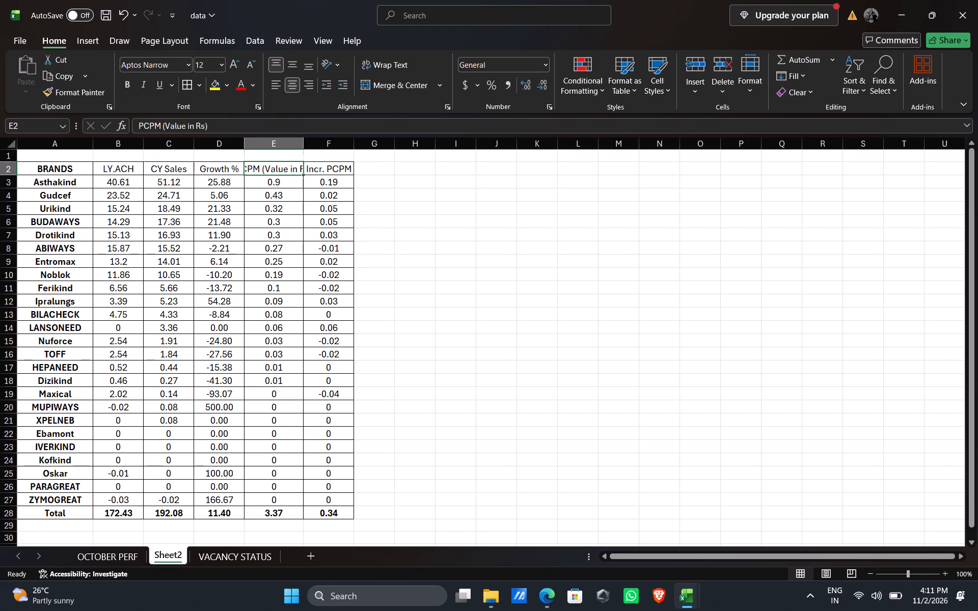
click(303, 143)
drag(124, 142, 321, 141)
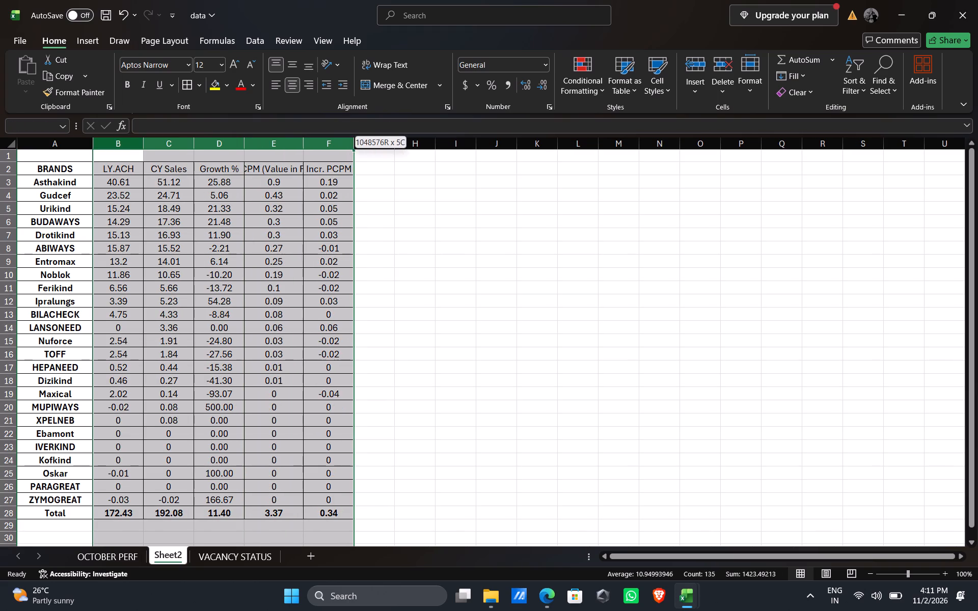
drag(321, 141, 326, 141)
drag(354, 143, 362, 143)
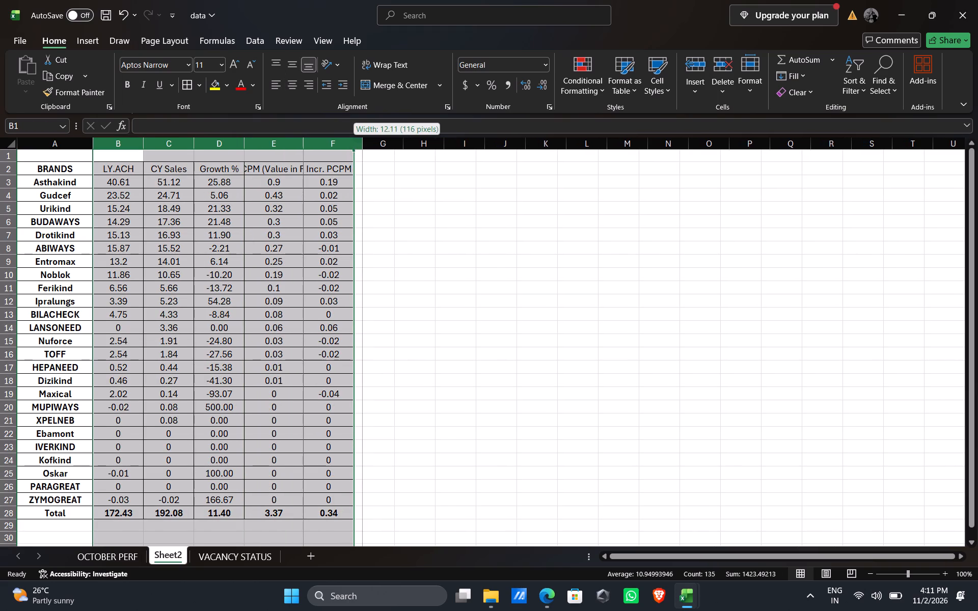
drag(362, 143, 360, 143)
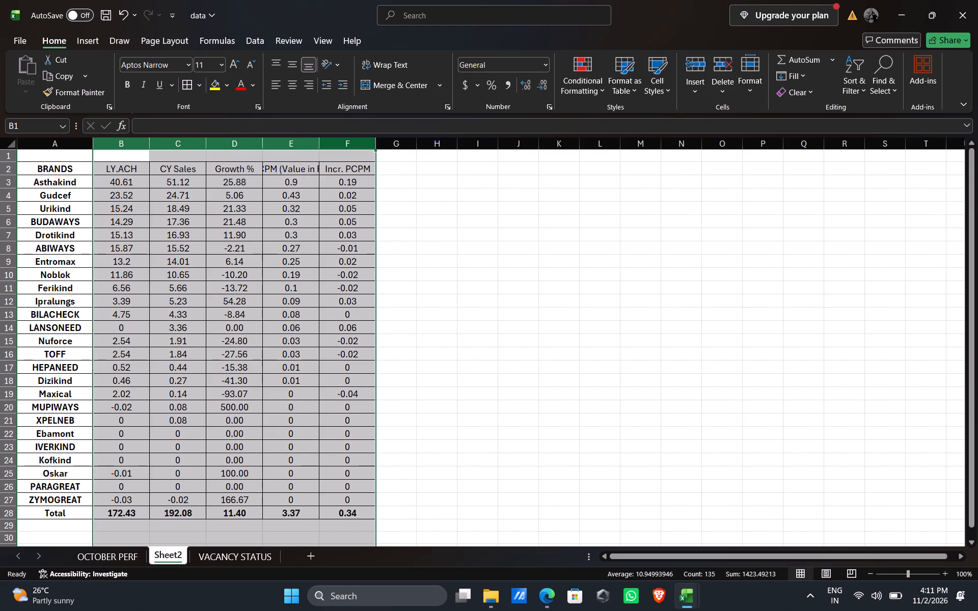
drag(376, 143, 385, 143)
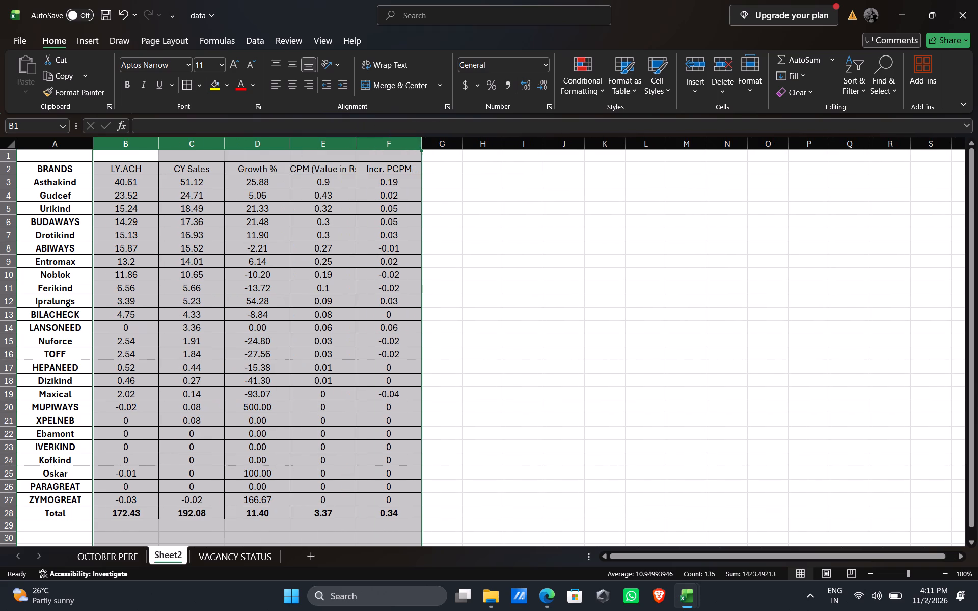
Left-align the PCPM (Value in Rs) header in E2.
click(316, 167)
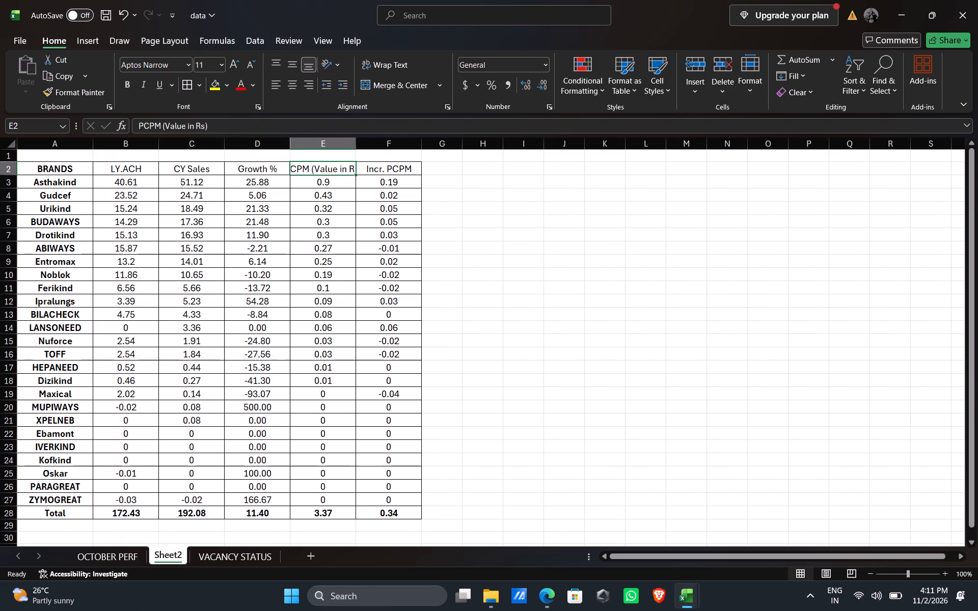
click(279, 86)
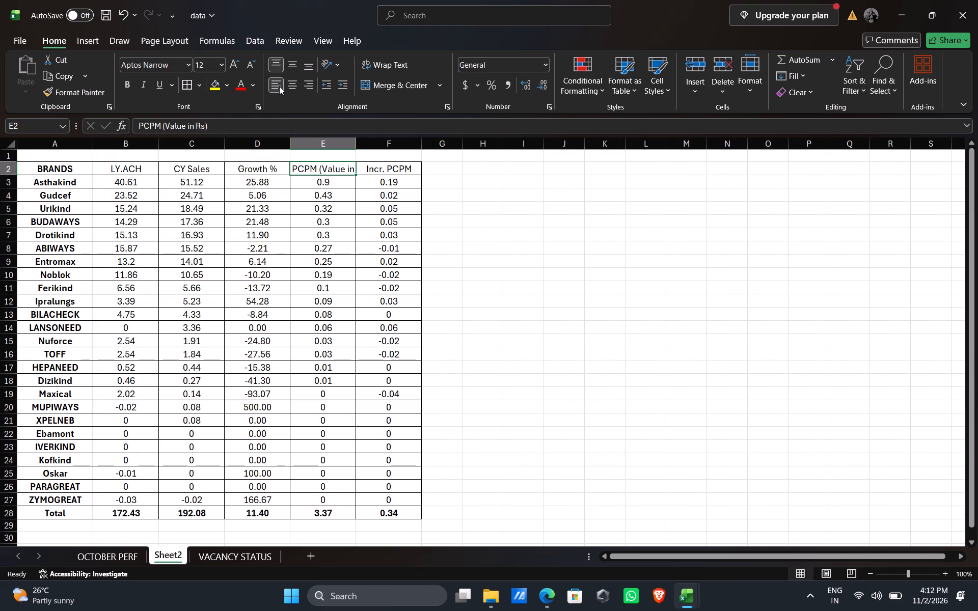
Fill the header row A2:F2 with yellow and make its text bold.
drag(53, 169, 389, 164)
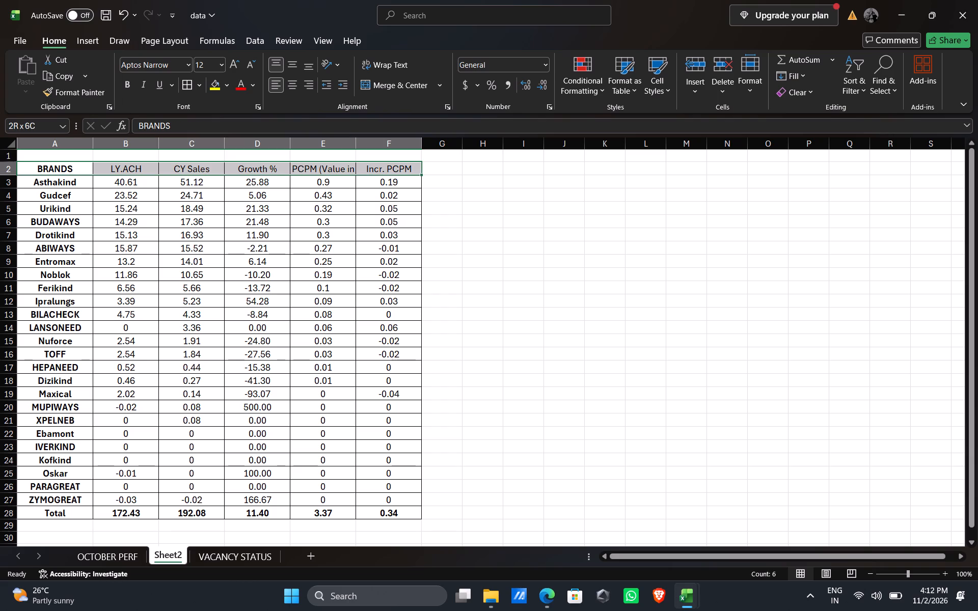
drag(389, 164, 389, 166)
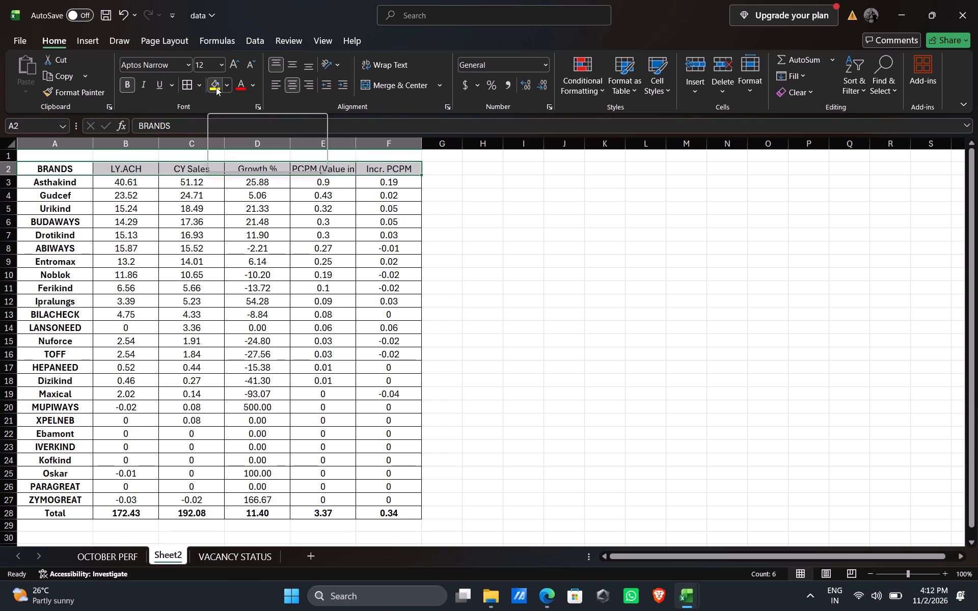
click(216, 87)
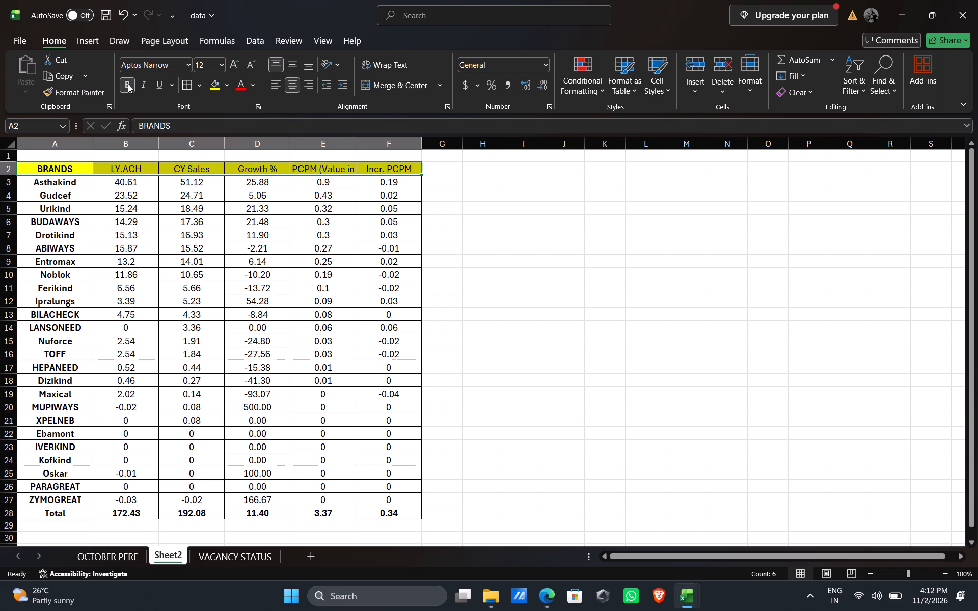
click(128, 84)
click(128, 84)
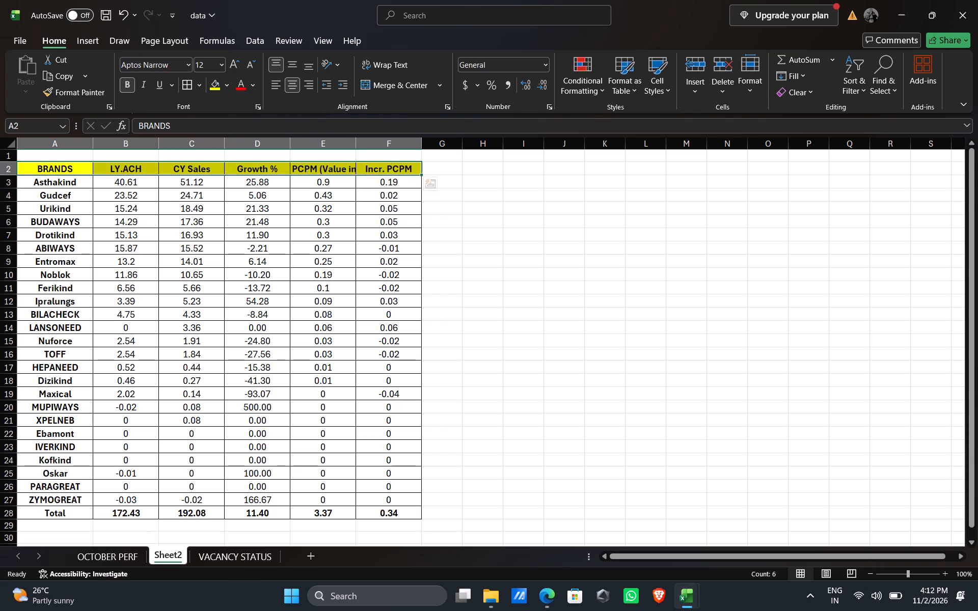
Highlight the Growth % cells of Asthakind, Urikind, BUDAWAYS and Ipralungs with standard light green fill and bold text.
click(259, 182)
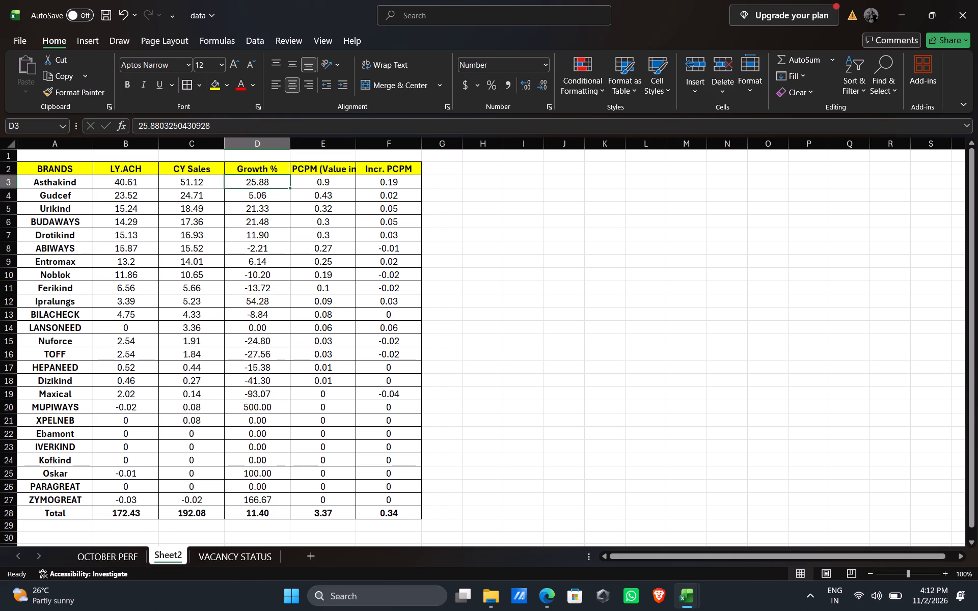
ctrl+click(263, 223)
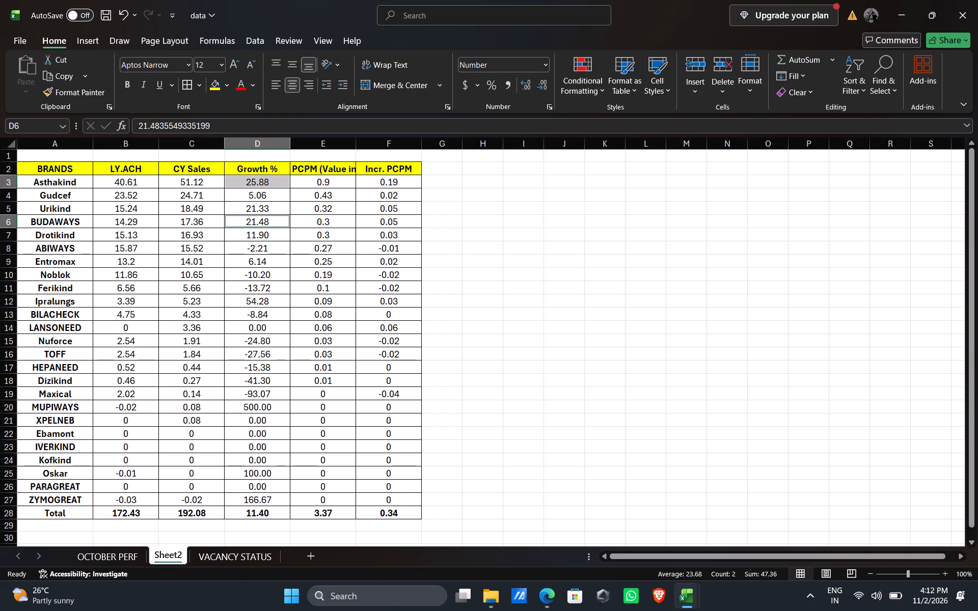
ctrl+click(259, 210)
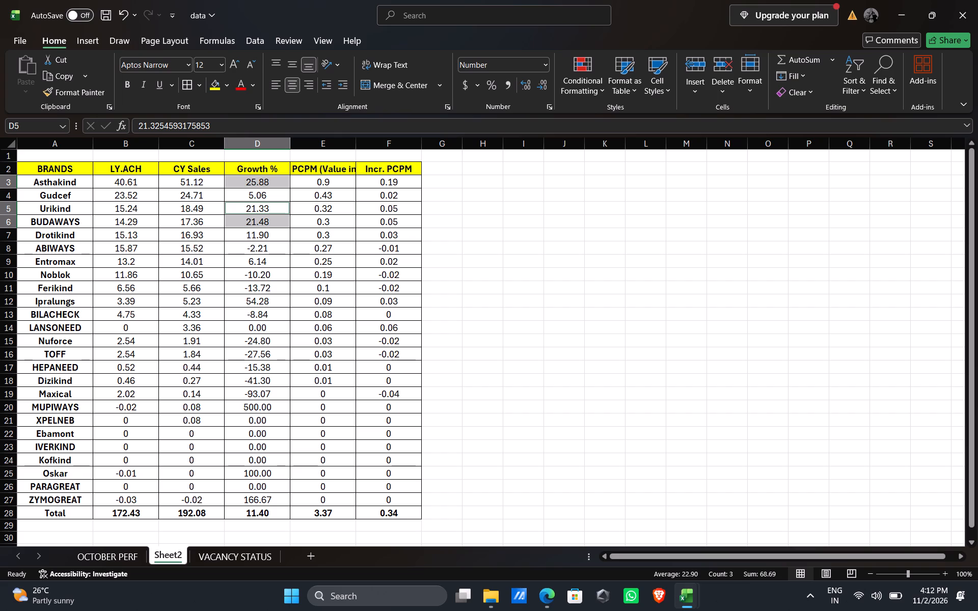
ctrl+click(262, 298)
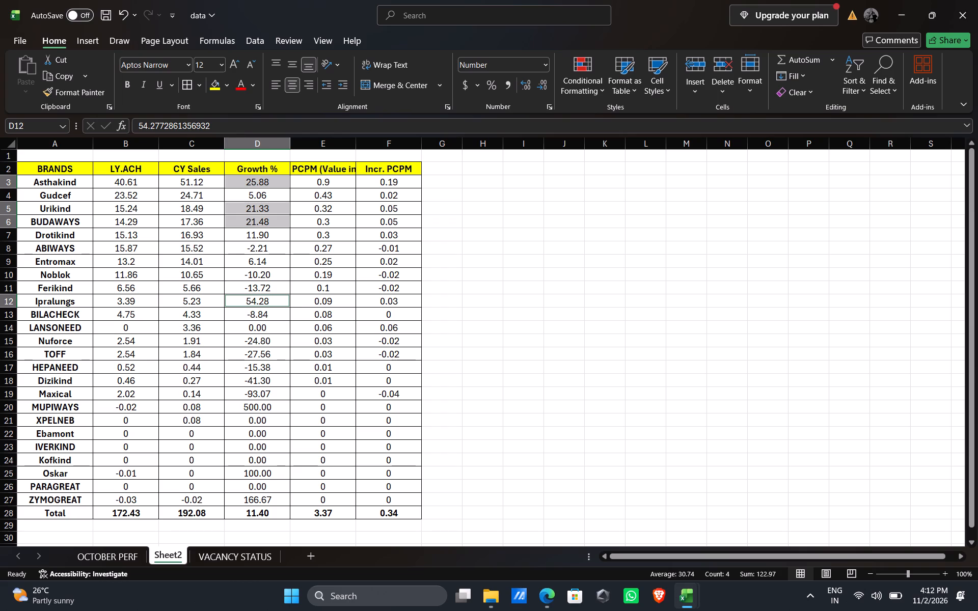
click(227, 86)
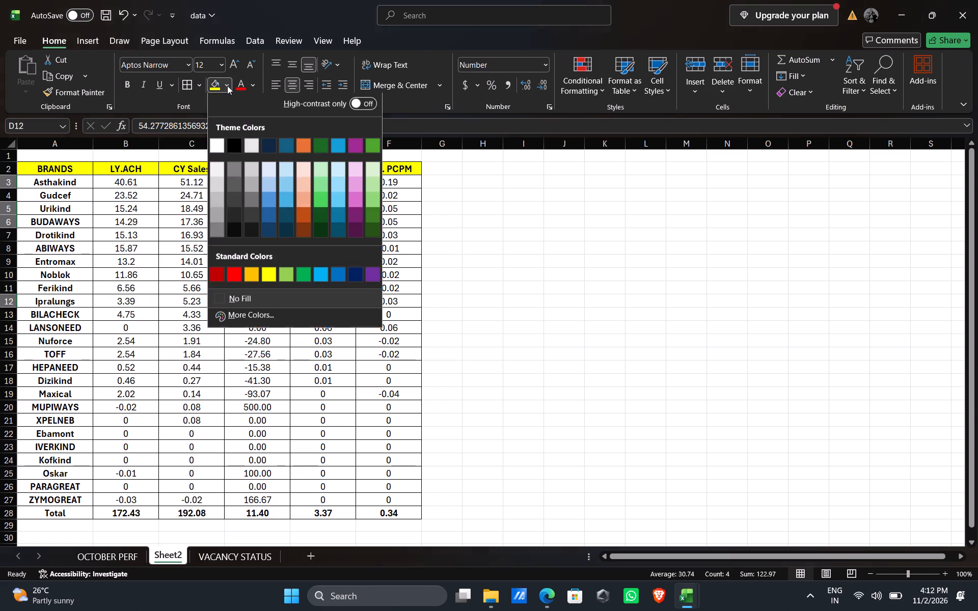
click(284, 276)
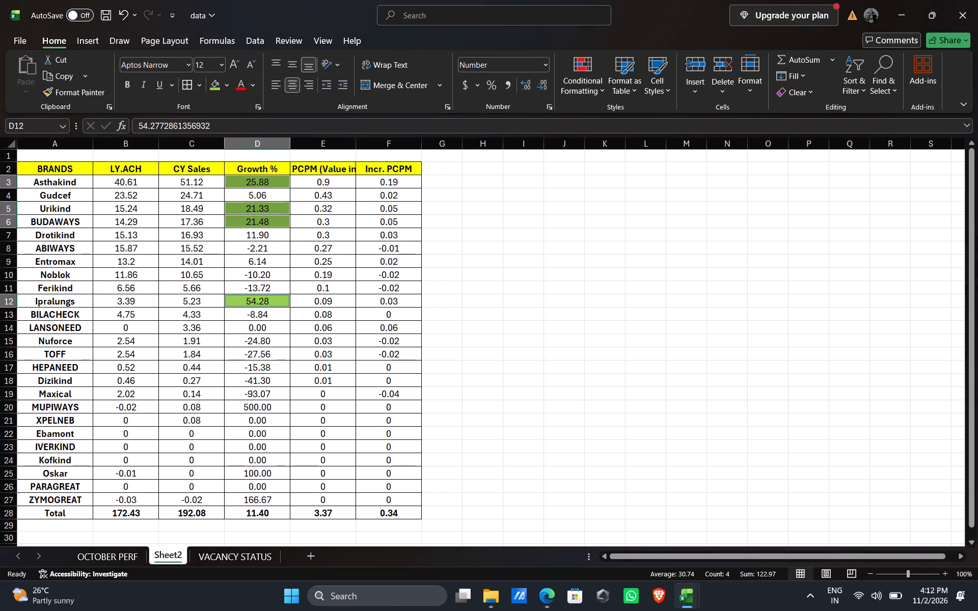
click(125, 82)
Highlight the Growth % cells of ABIWAYS and BILACHECK with standard red fill and bold white text.
click(252, 252)
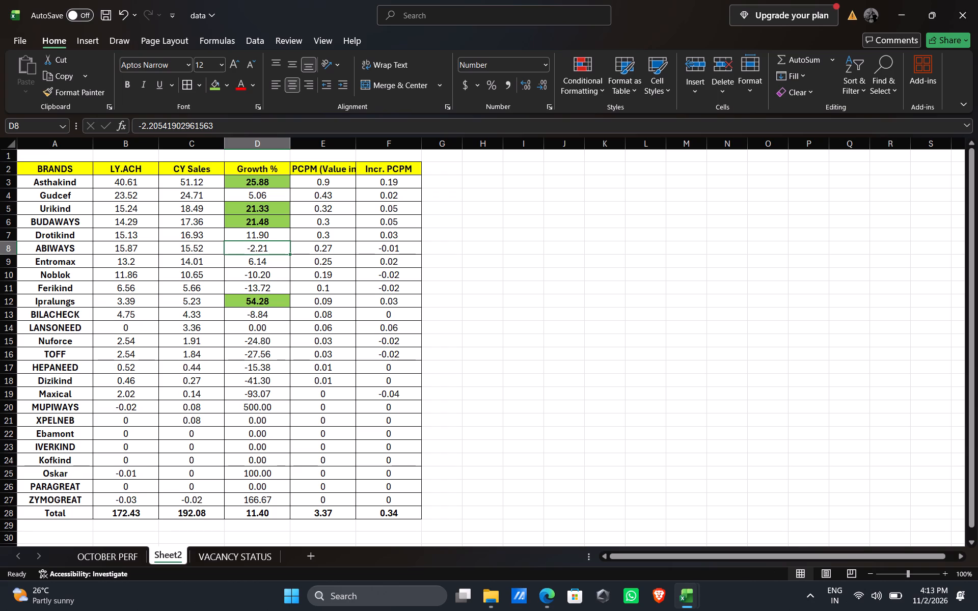
ctrl+click(260, 315)
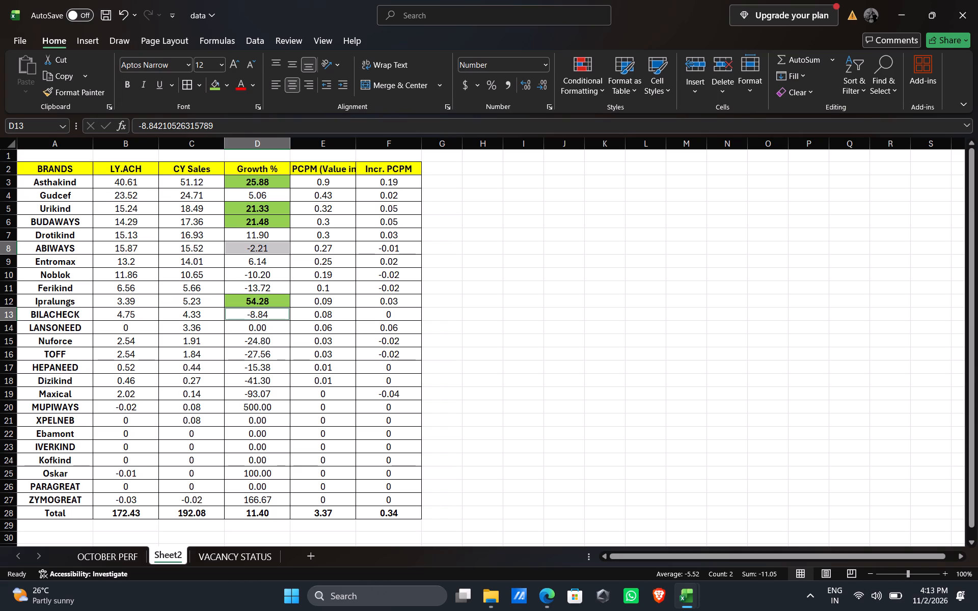
click(226, 87)
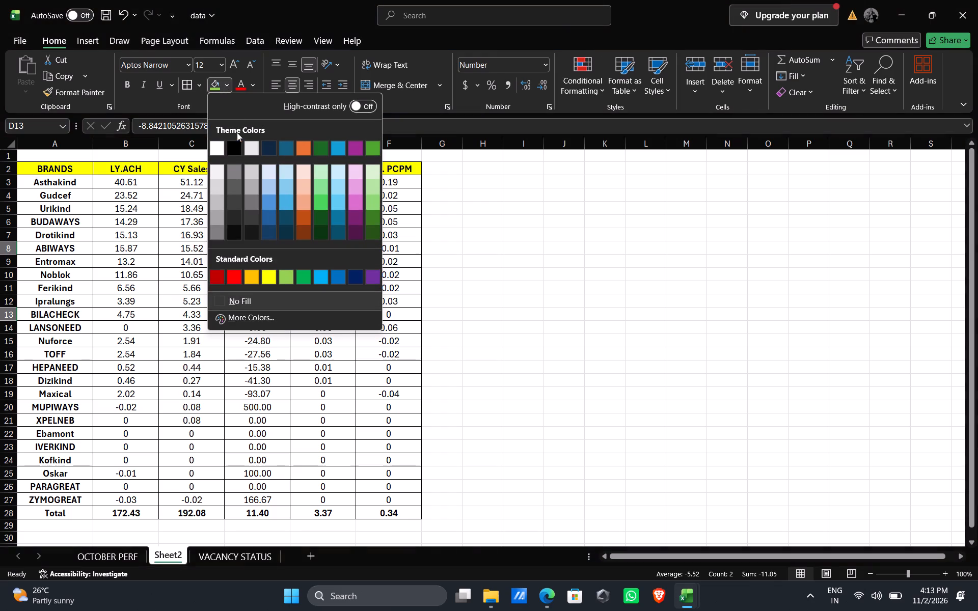
click(232, 276)
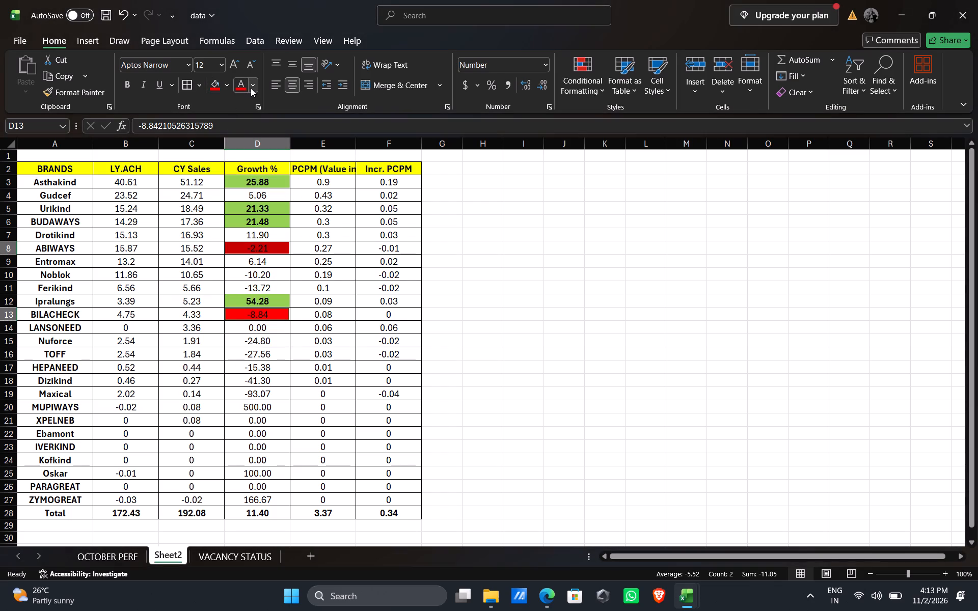
click(254, 87)
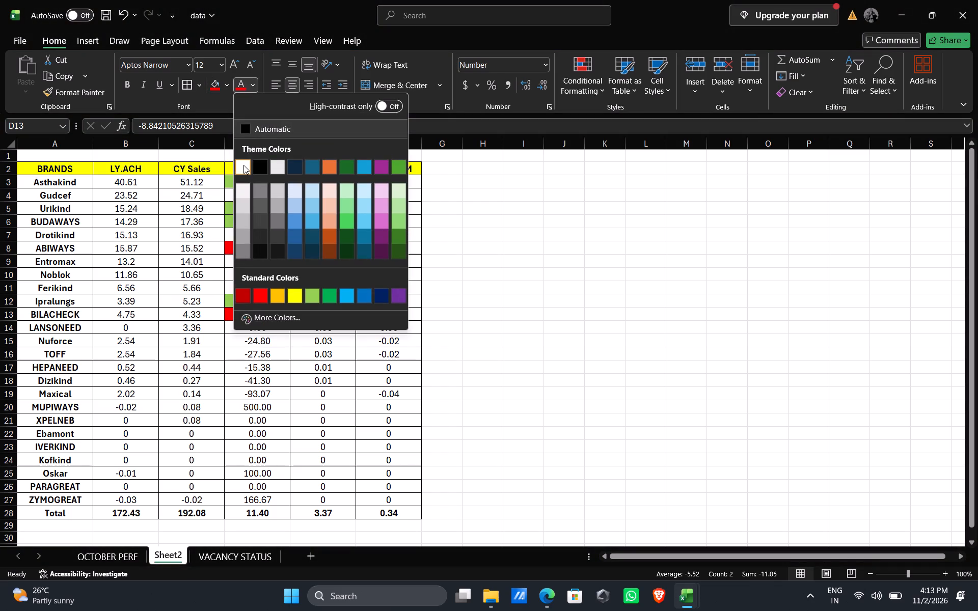
click(243, 165)
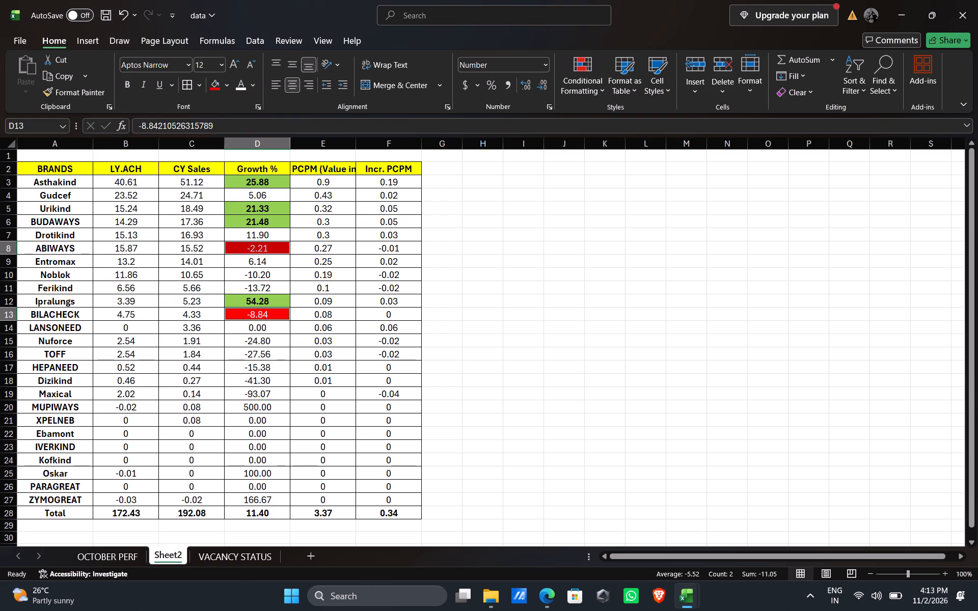
click(125, 85)
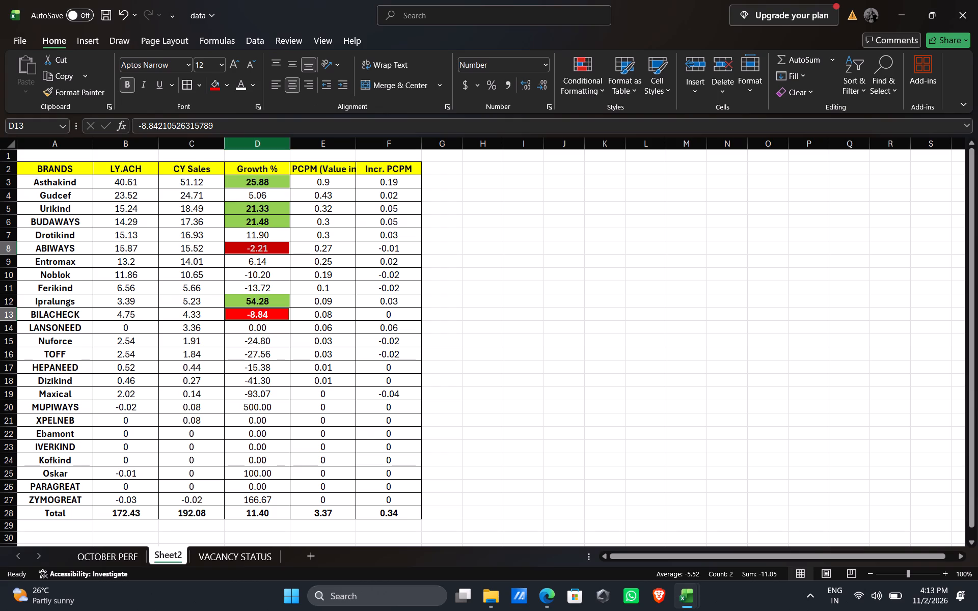
click(482, 237)
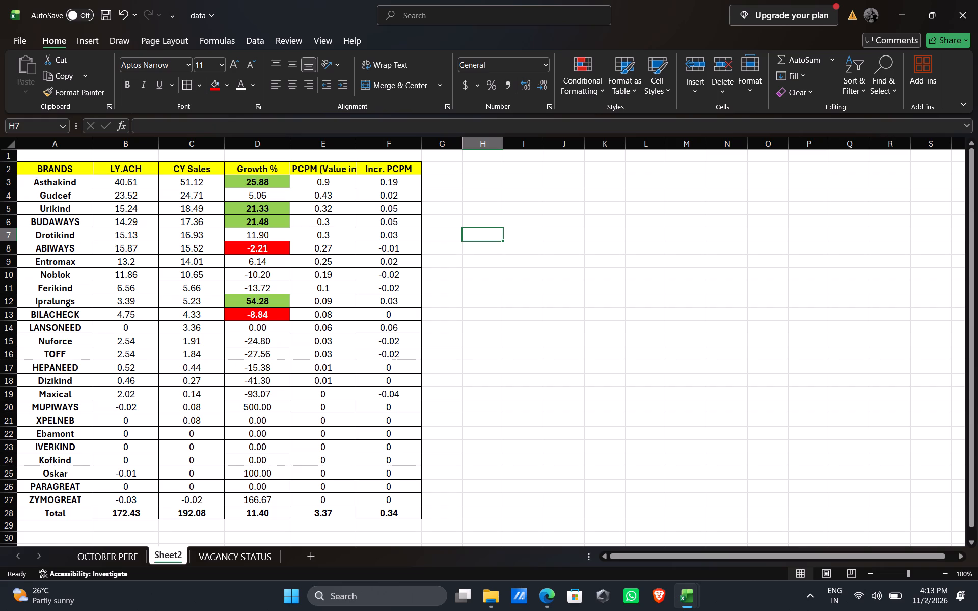
Fill the Growth % cells of Gudcef and Entromax with standard orange.
click(264, 198)
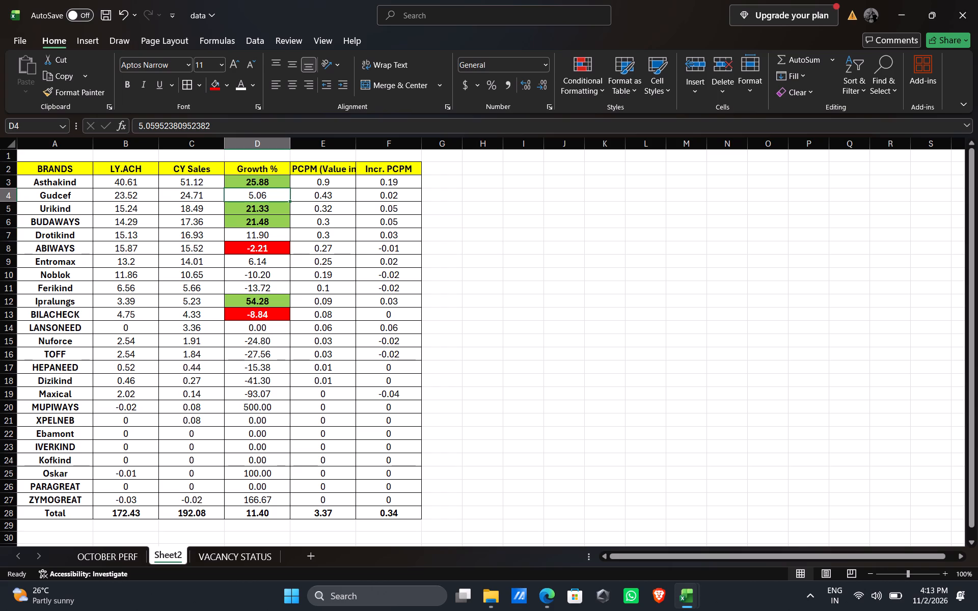
ctrl+click(266, 263)
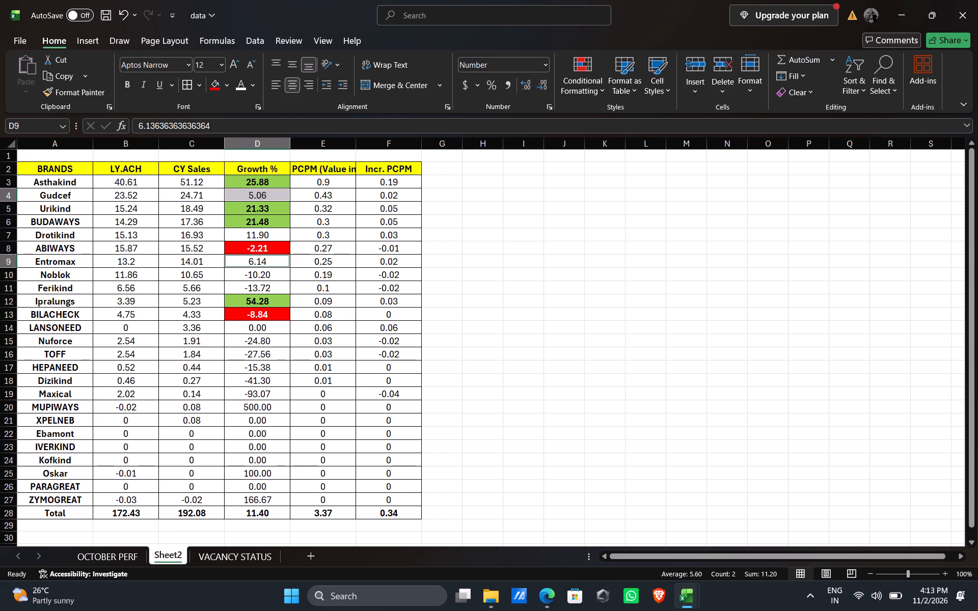
click(226, 84)
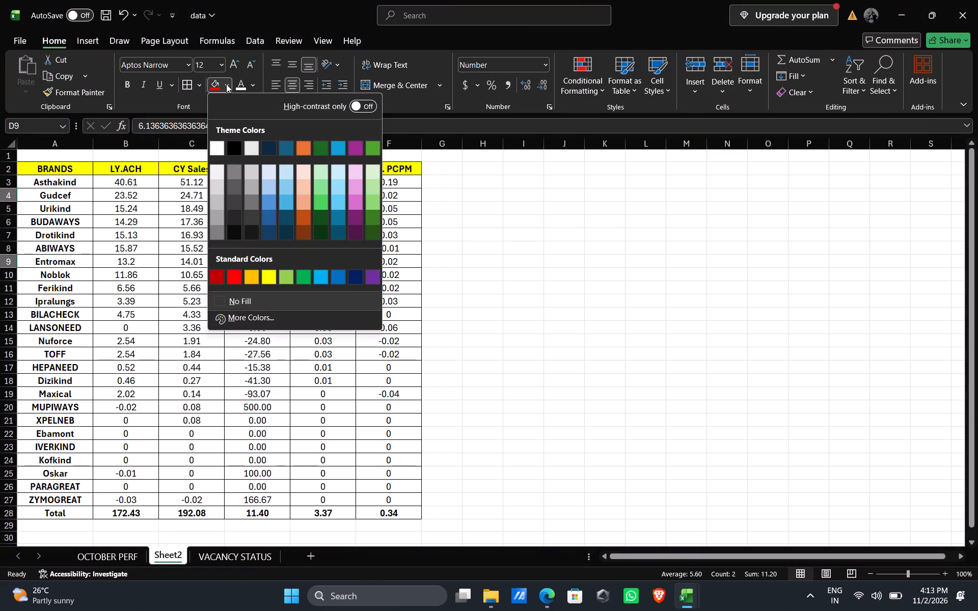
click(250, 275)
click(428, 249)
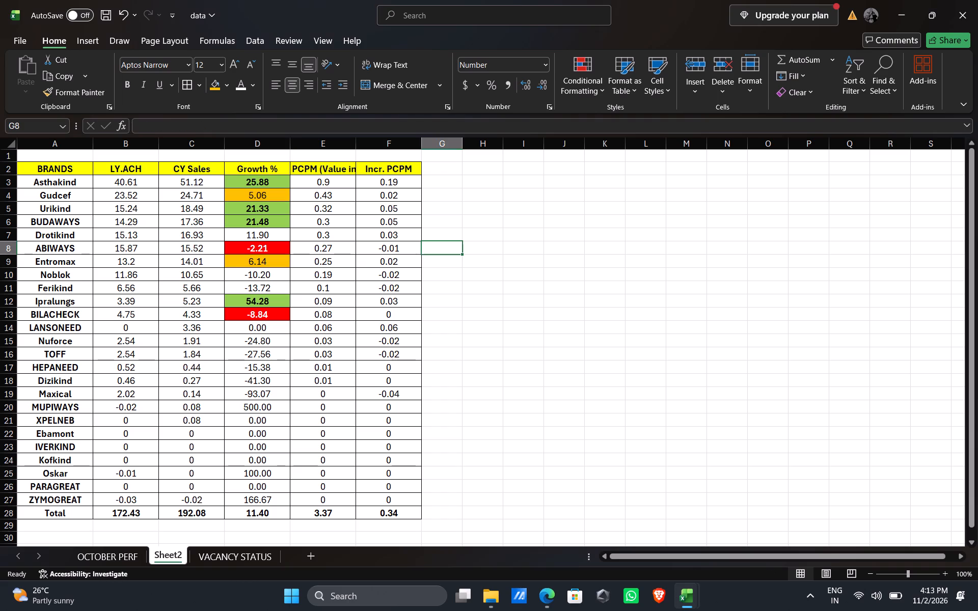
click(491, 260)
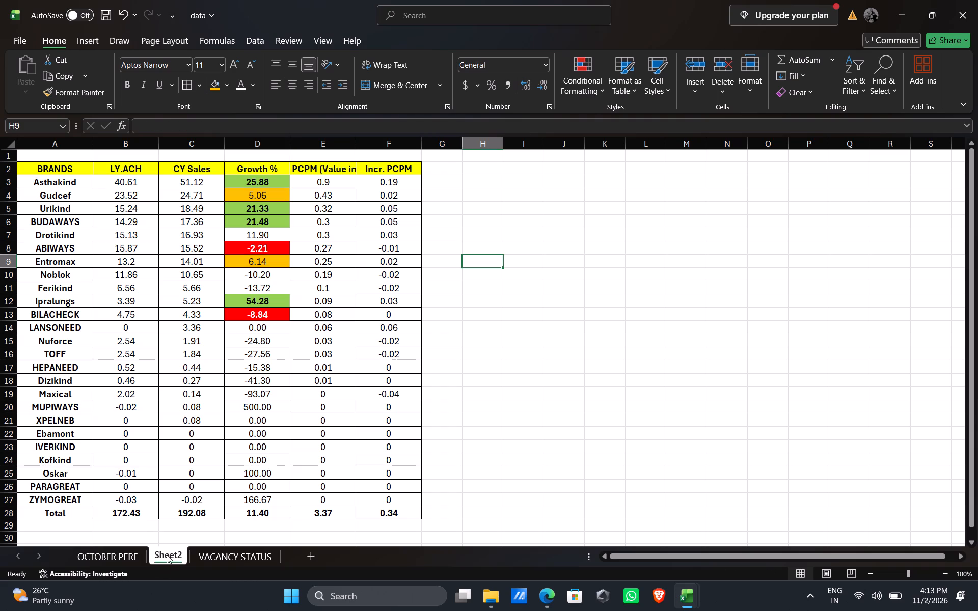
Rename Sheet2 as BRAND WISE.
right_click(167, 554)
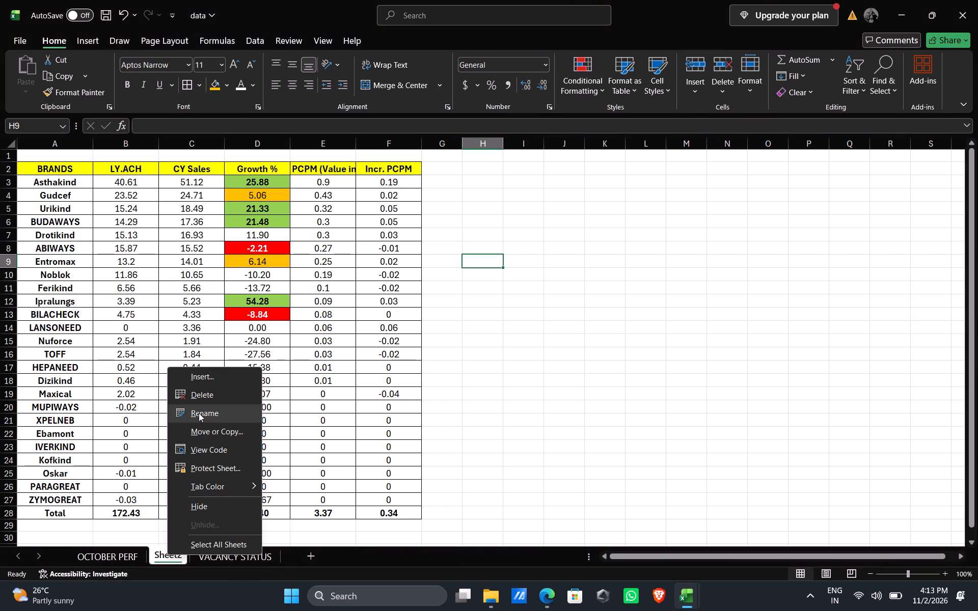
click(199, 413)
text(BRAND WISE)
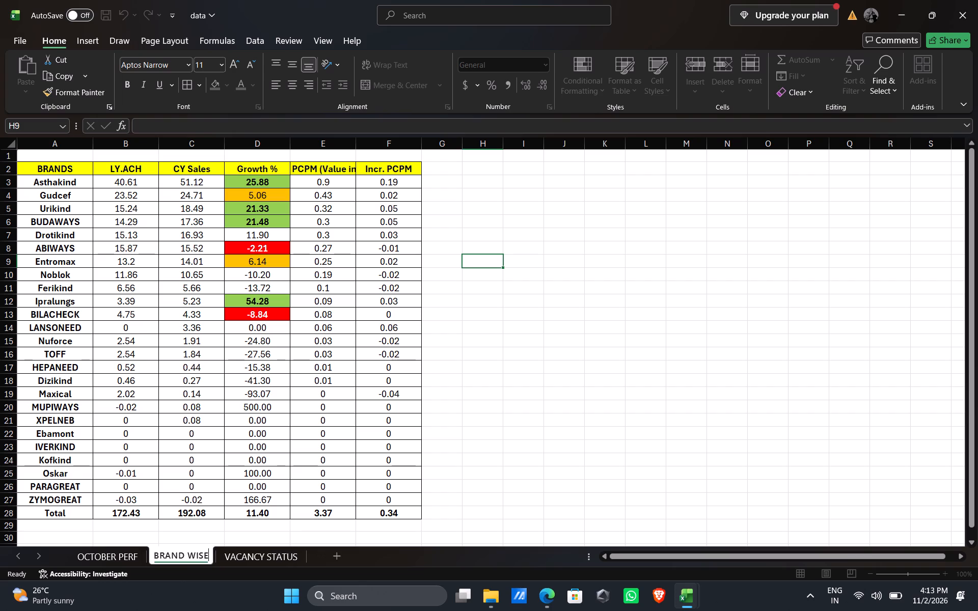
click(484, 369)
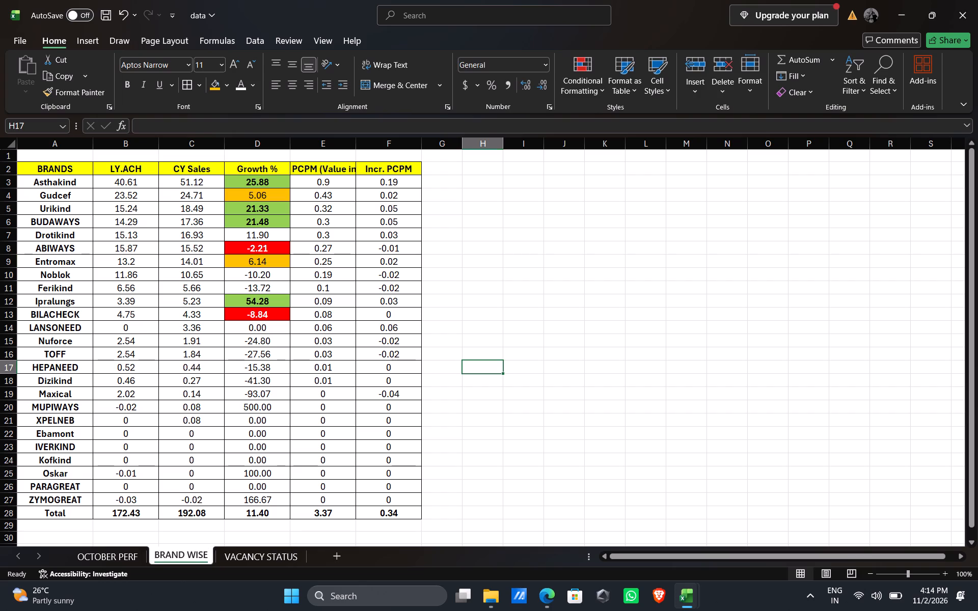
On the OCTOBER PERF sheet, highlight the Growth% cells of GOKAK, MANGALURU and CHITRADURGA with red fill and bold white text.
click(118, 557)
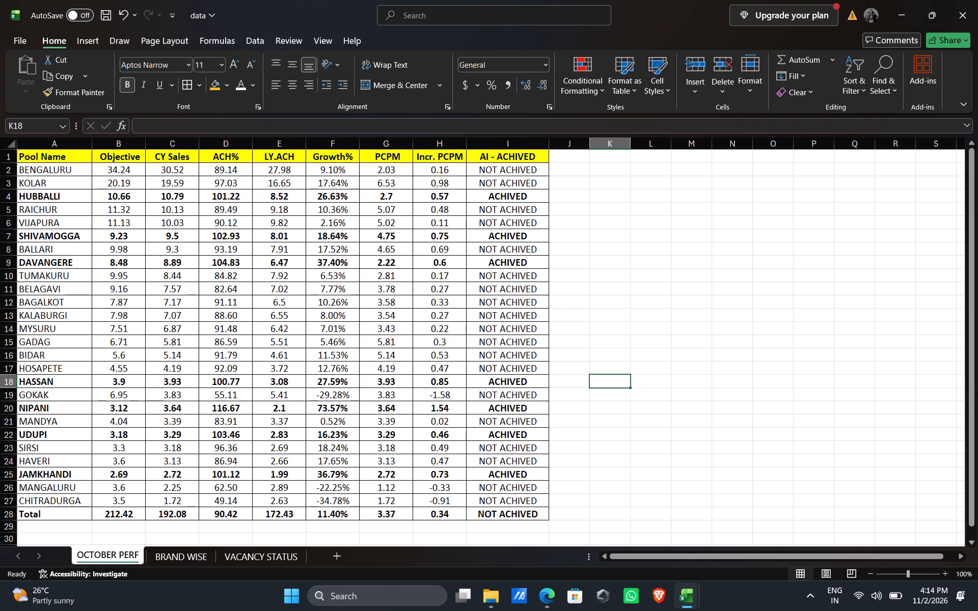
click(324, 394)
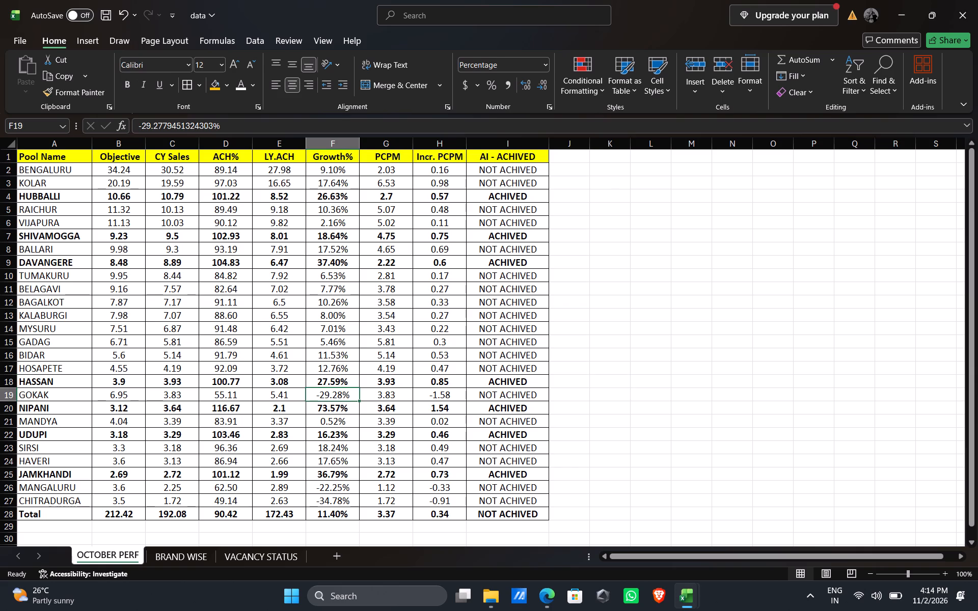
ctrl+click(327, 484)
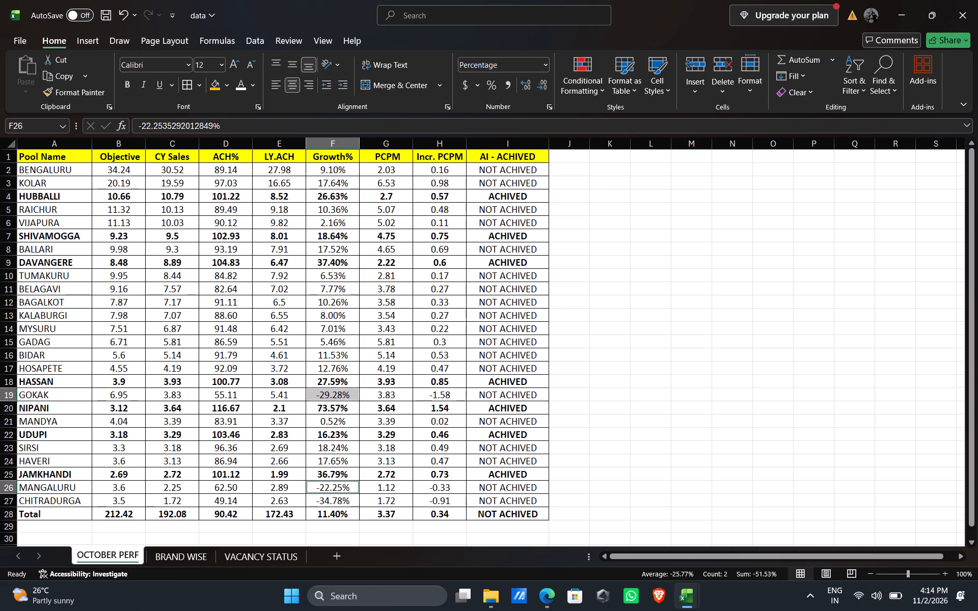
ctrl+click(328, 503)
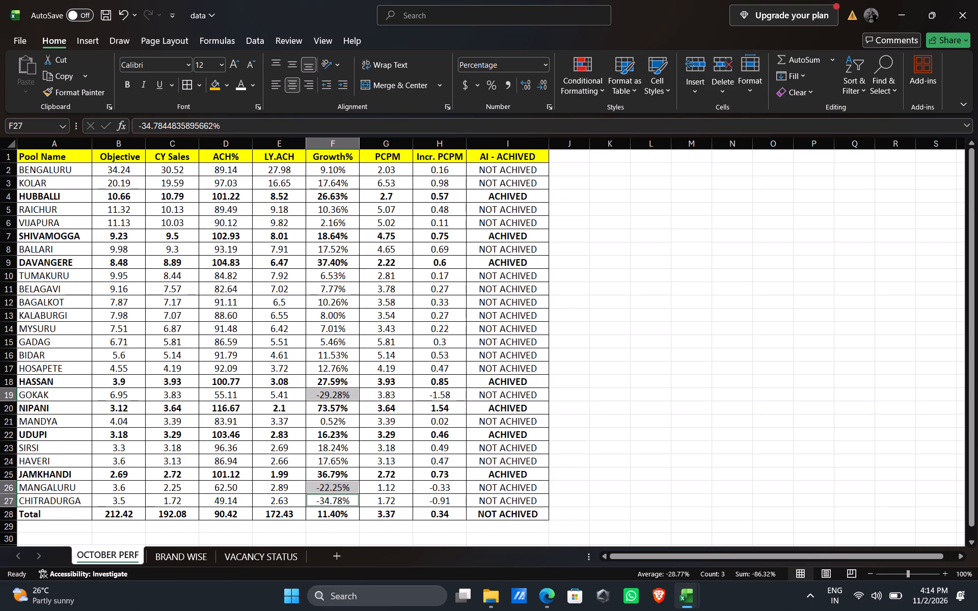
click(225, 79)
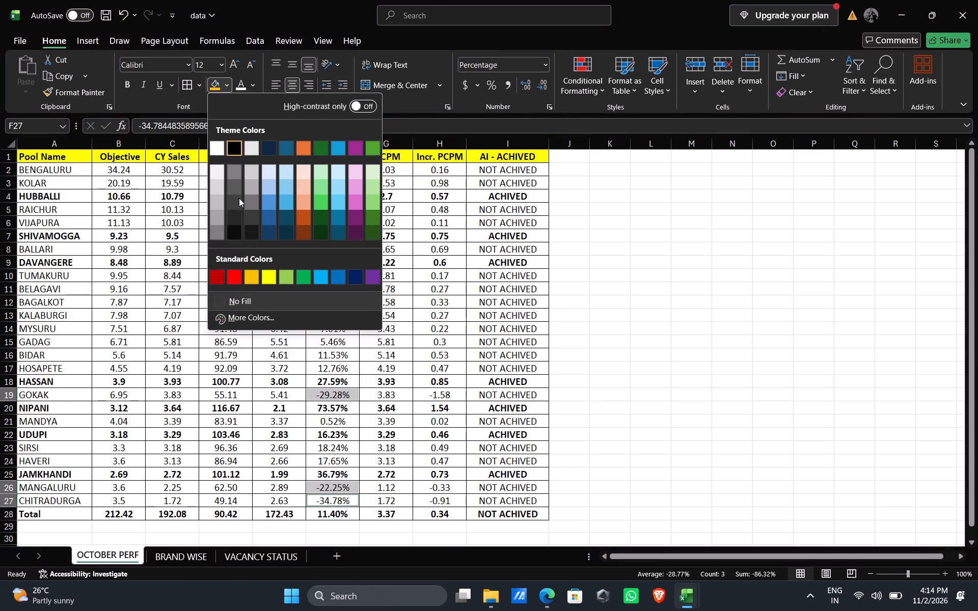
click(234, 275)
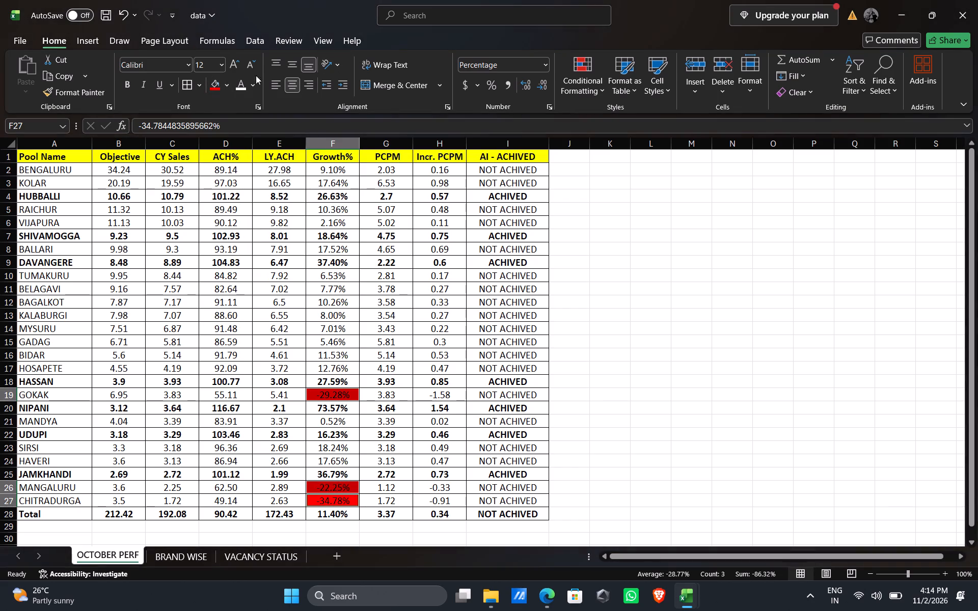
click(240, 85)
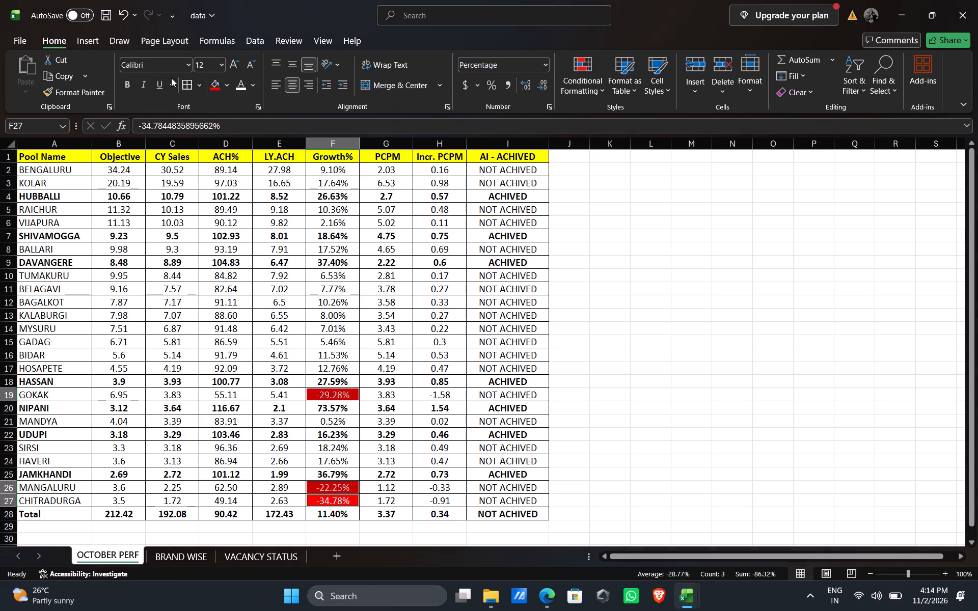
click(128, 84)
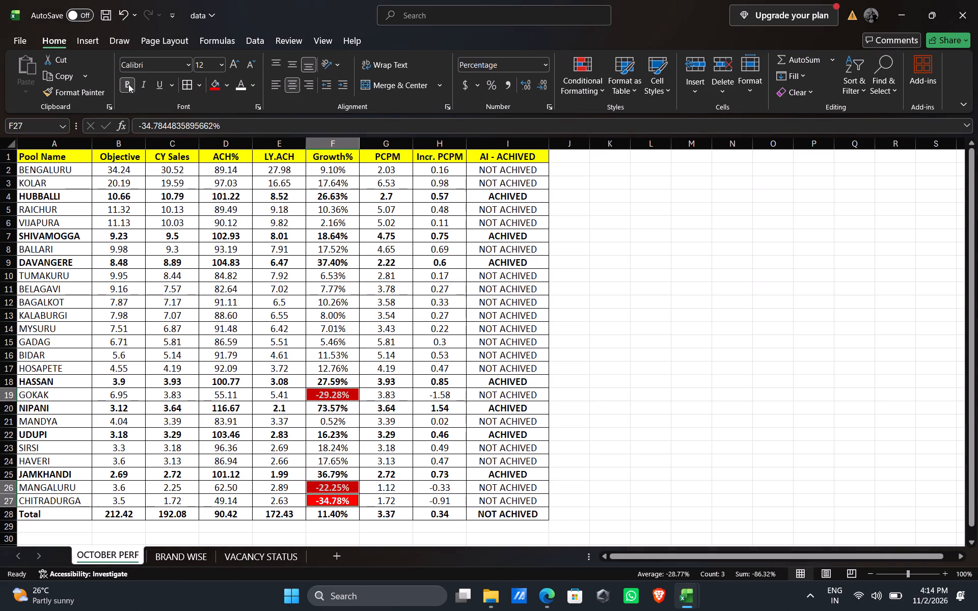
click(588, 225)
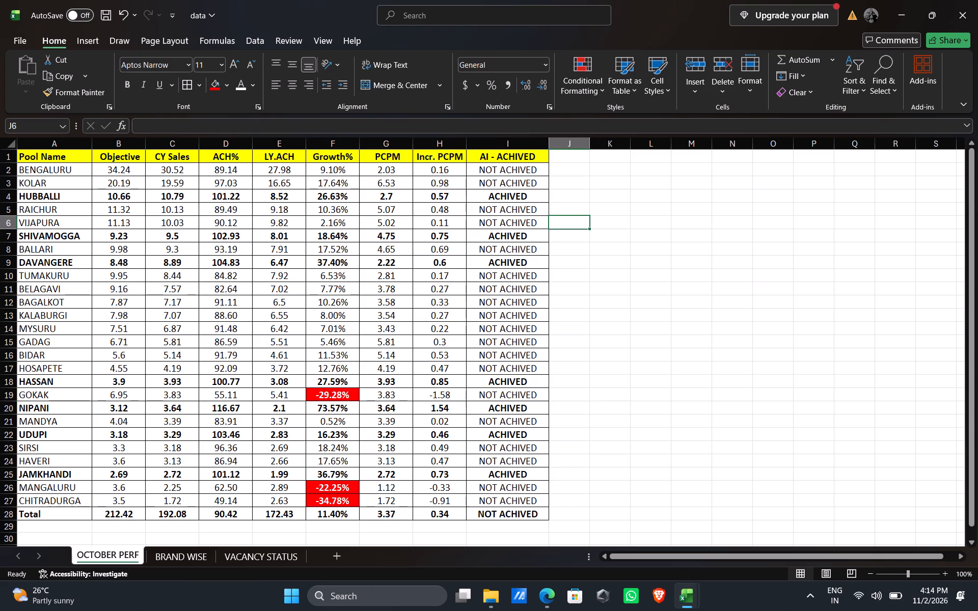
Fill the Growth% cells F2:F18, BENGALURU to HASSAN, with standard light green and make their text bold.
drag(329, 168, 335, 374)
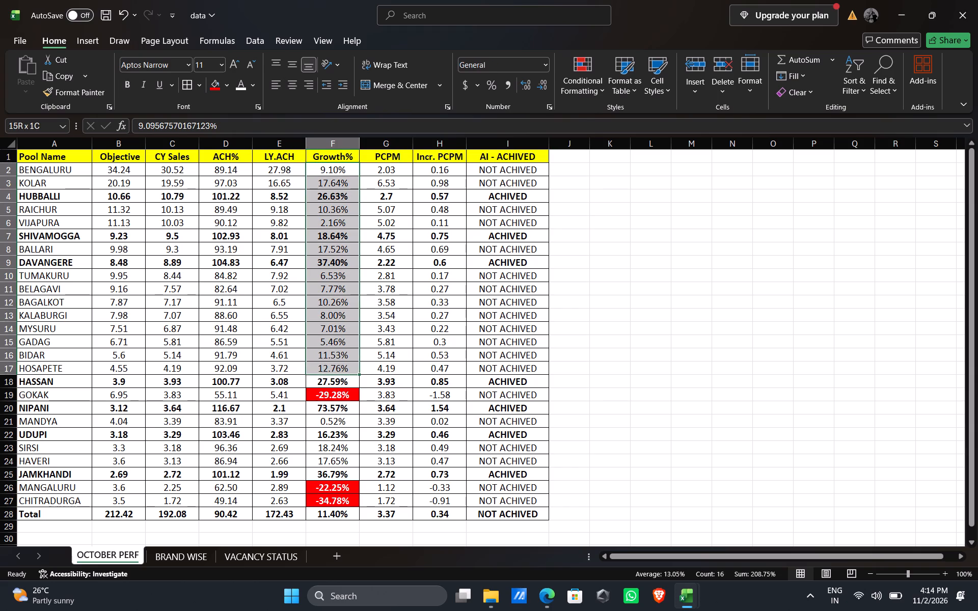
drag(335, 374, 335, 375)
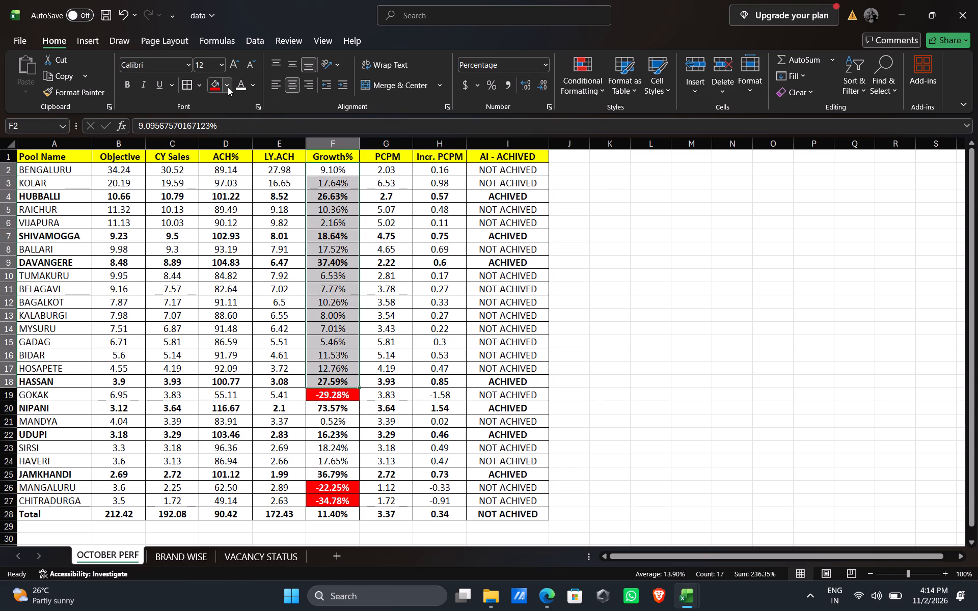
click(228, 87)
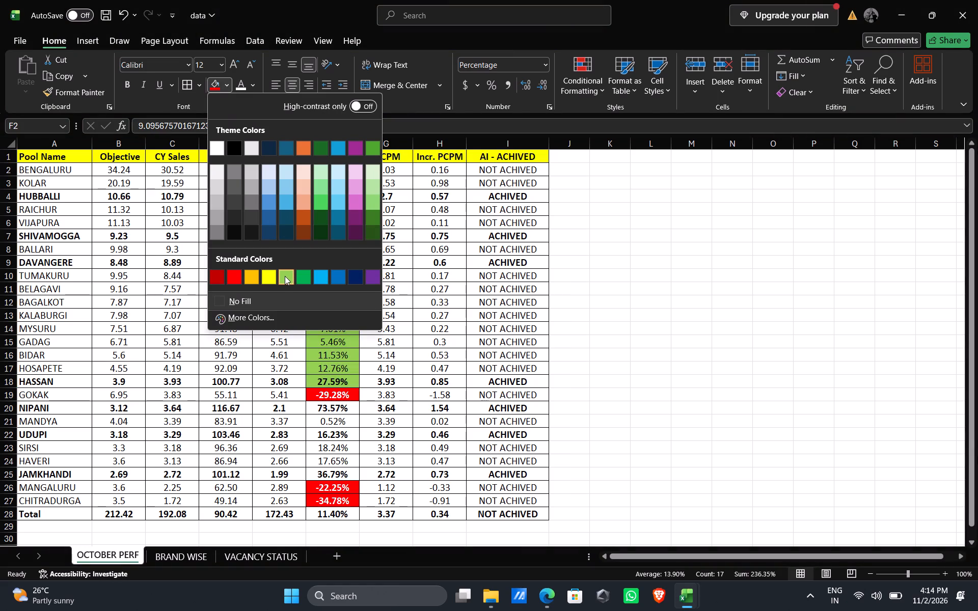
click(285, 276)
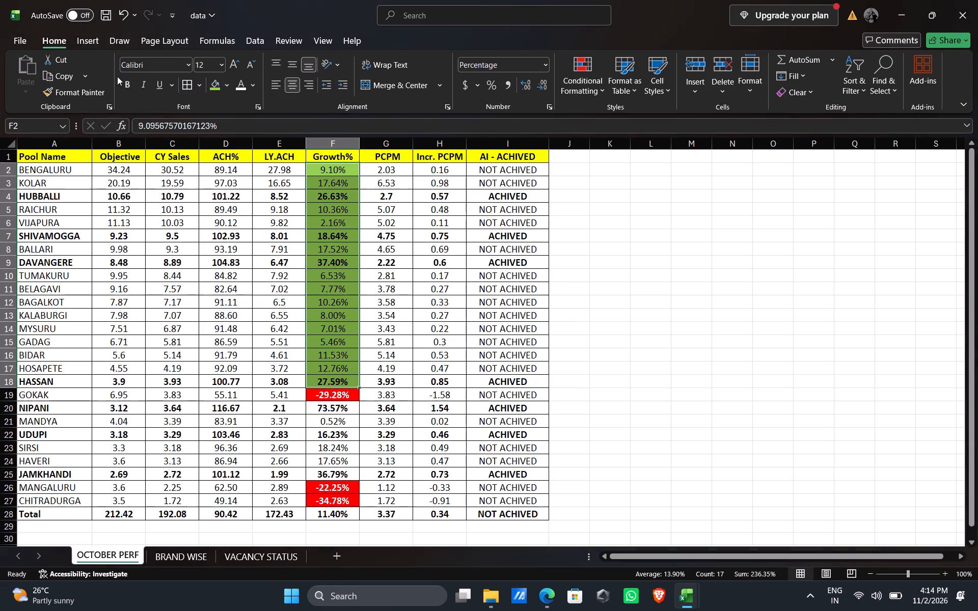
click(126, 83)
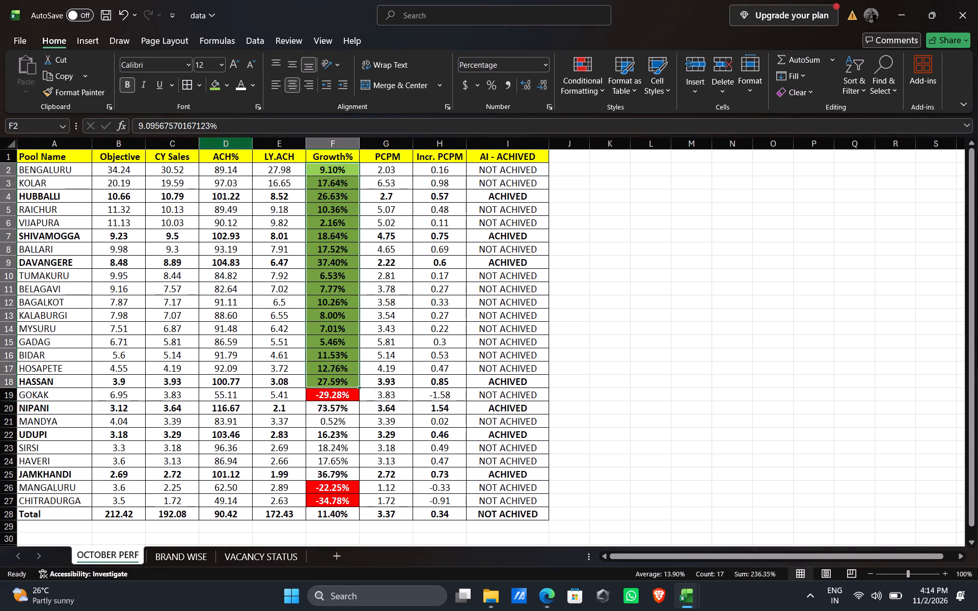
Fill the Growth% cells of NIPANI to JAMKHANDI and the Total row with light green and make them all bold.
drag(335, 409, 339, 466)
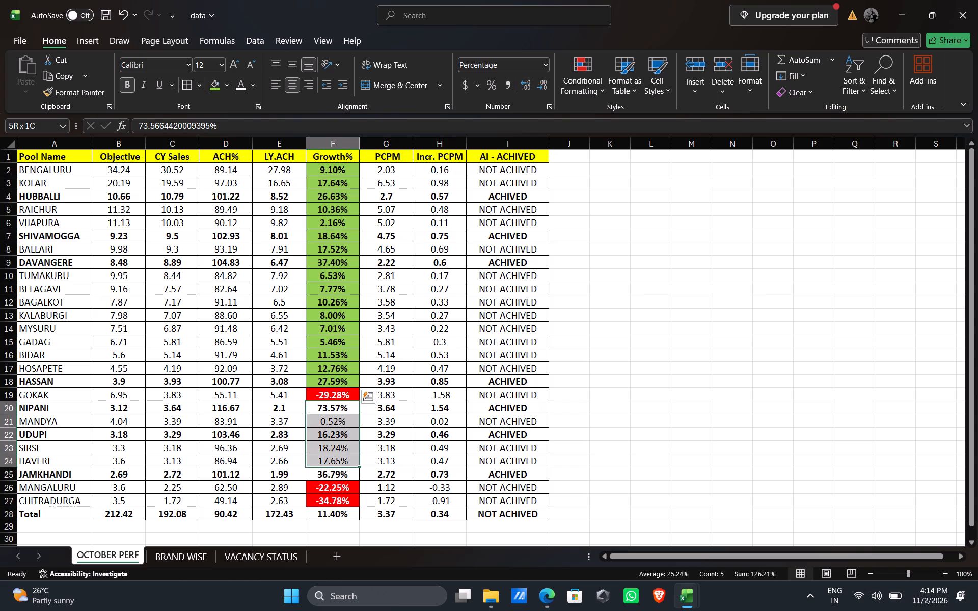
drag(339, 466, 339, 469)
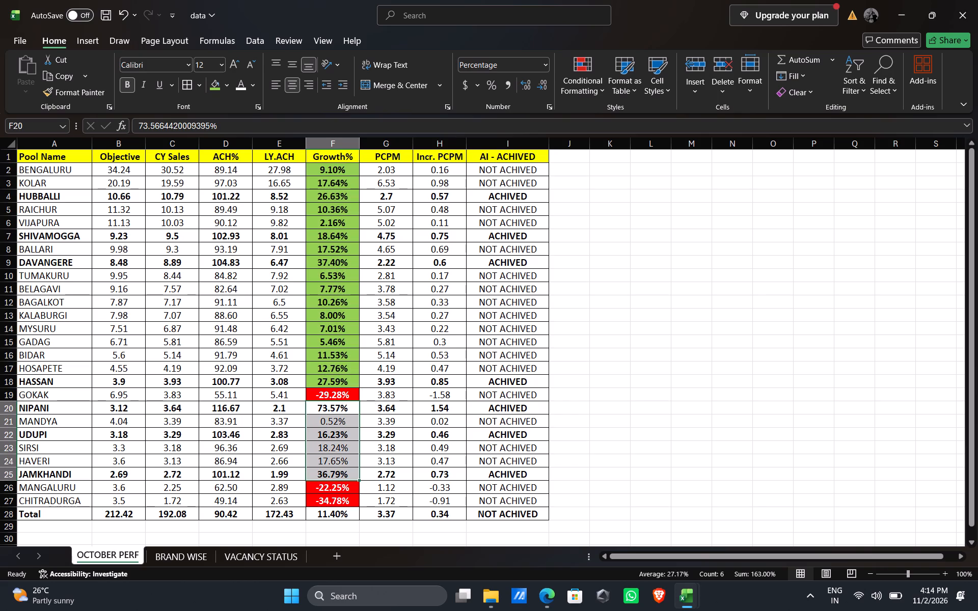
ctrl+click(337, 516)
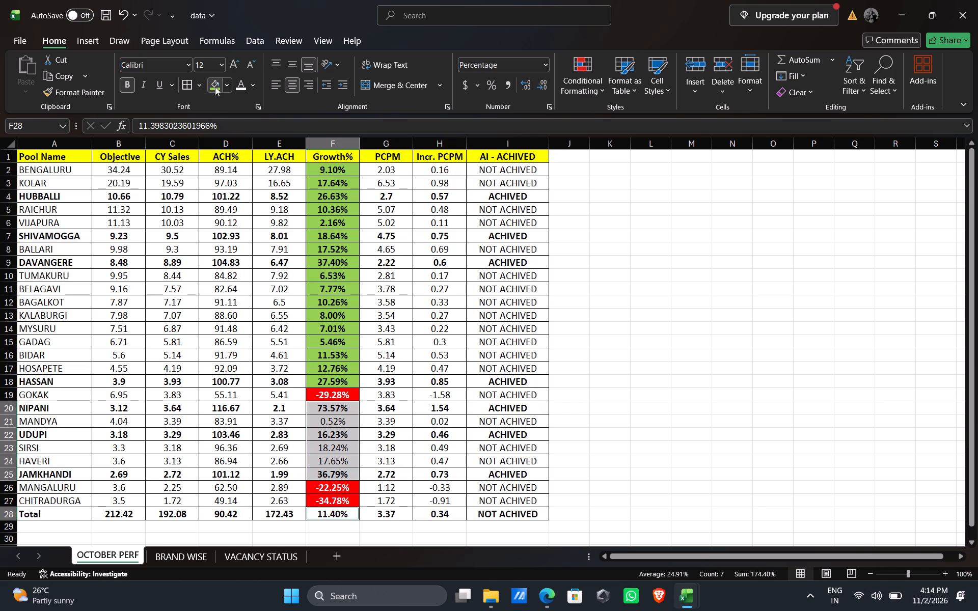
click(215, 87)
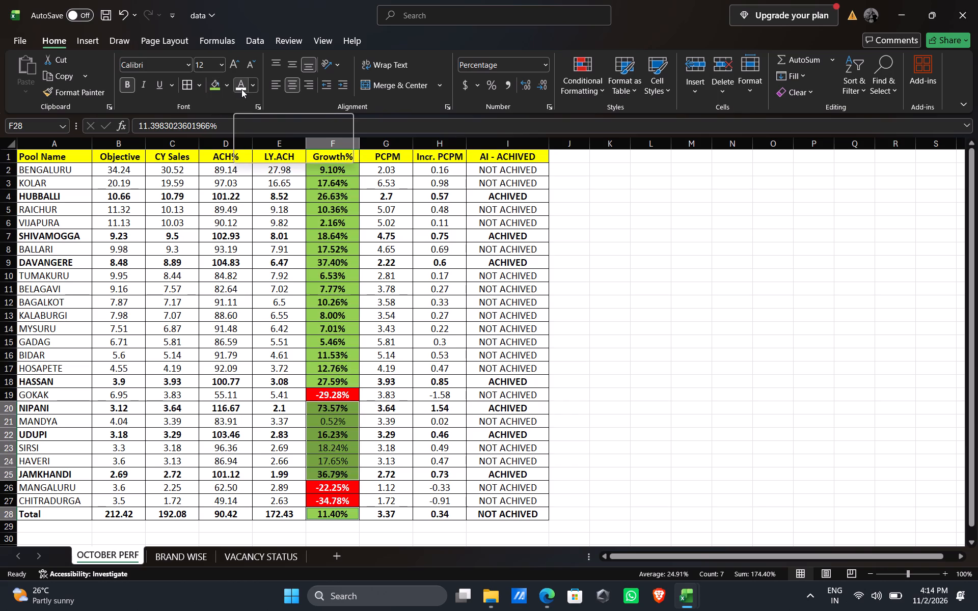
click(127, 82)
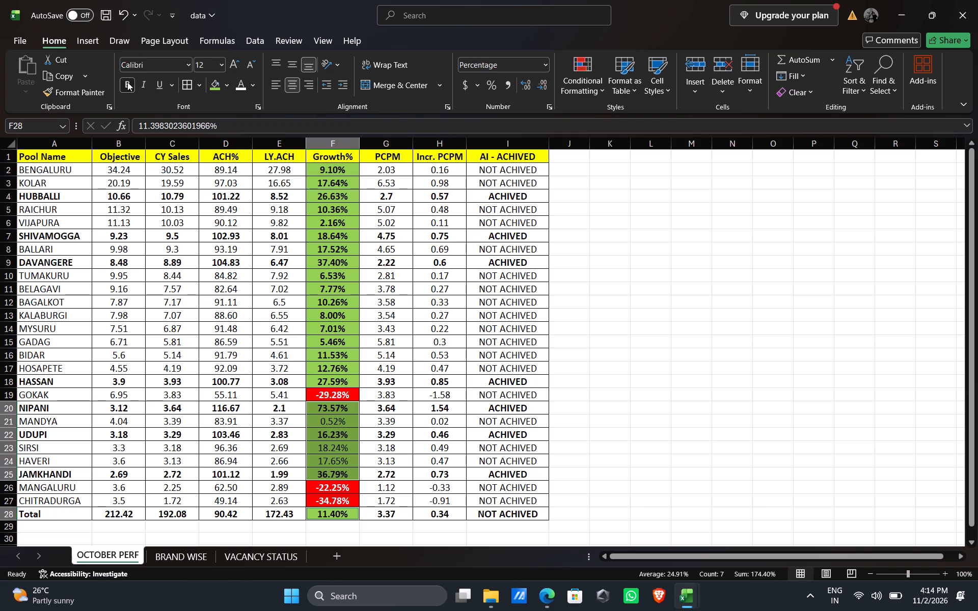
click(127, 82)
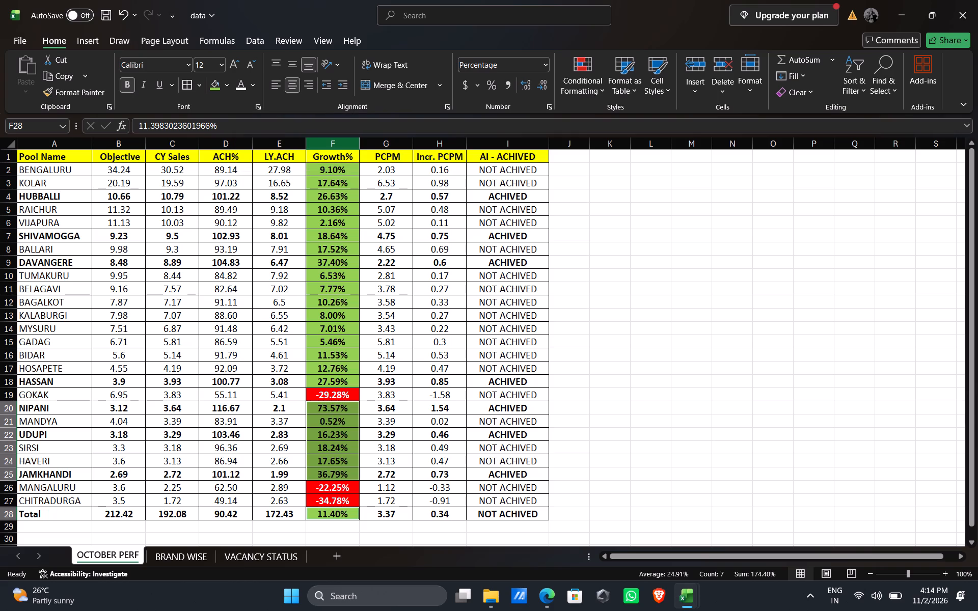
click(686, 258)
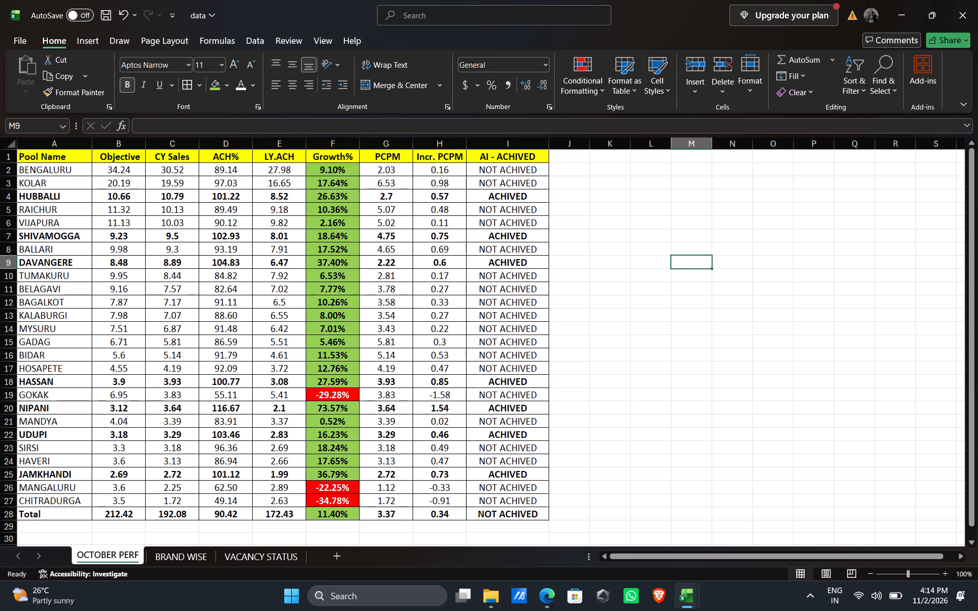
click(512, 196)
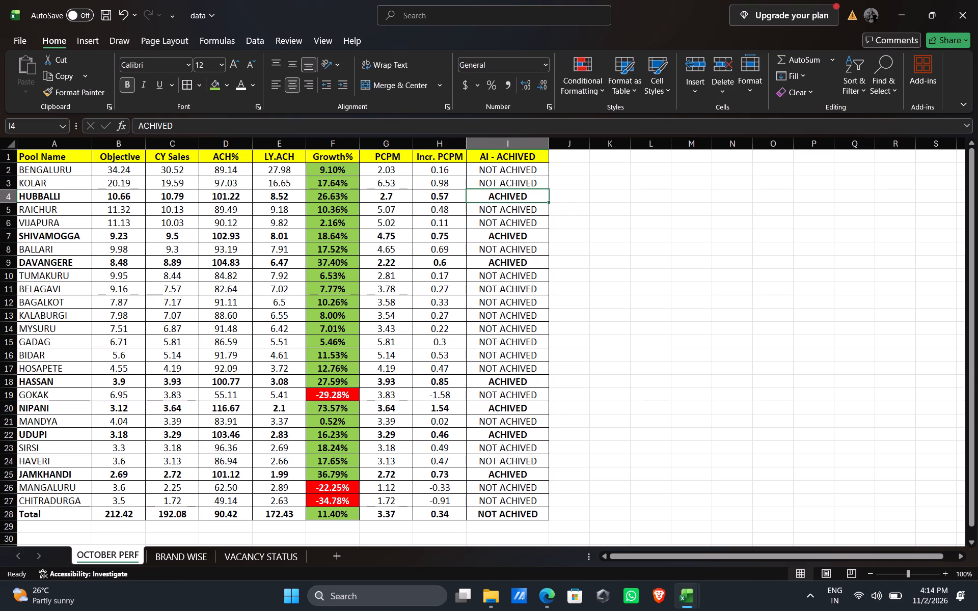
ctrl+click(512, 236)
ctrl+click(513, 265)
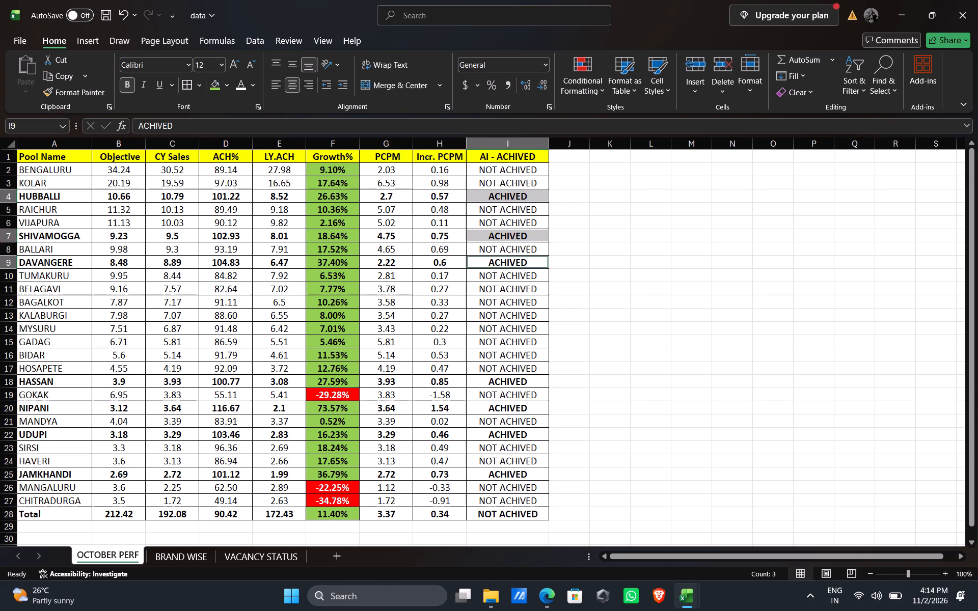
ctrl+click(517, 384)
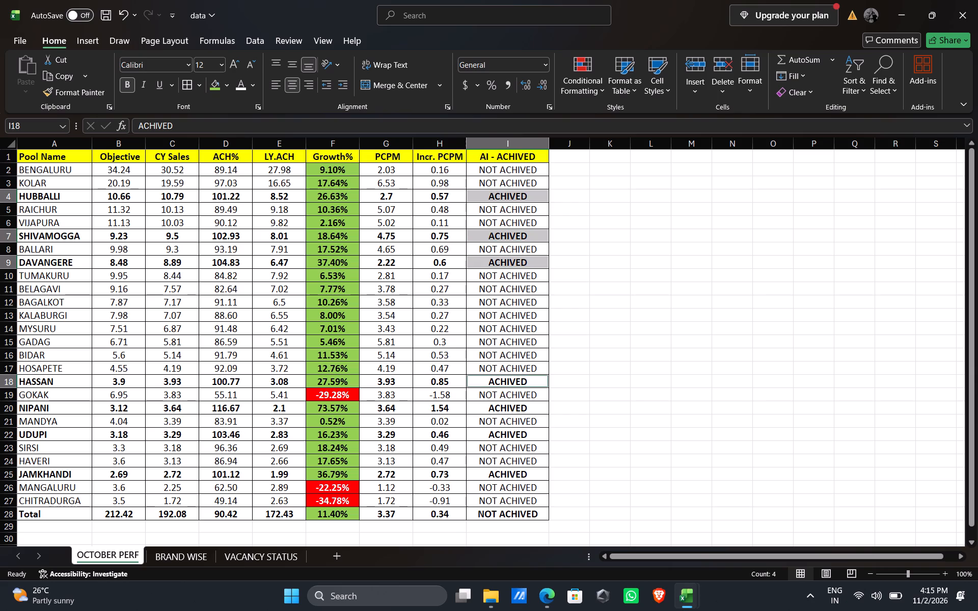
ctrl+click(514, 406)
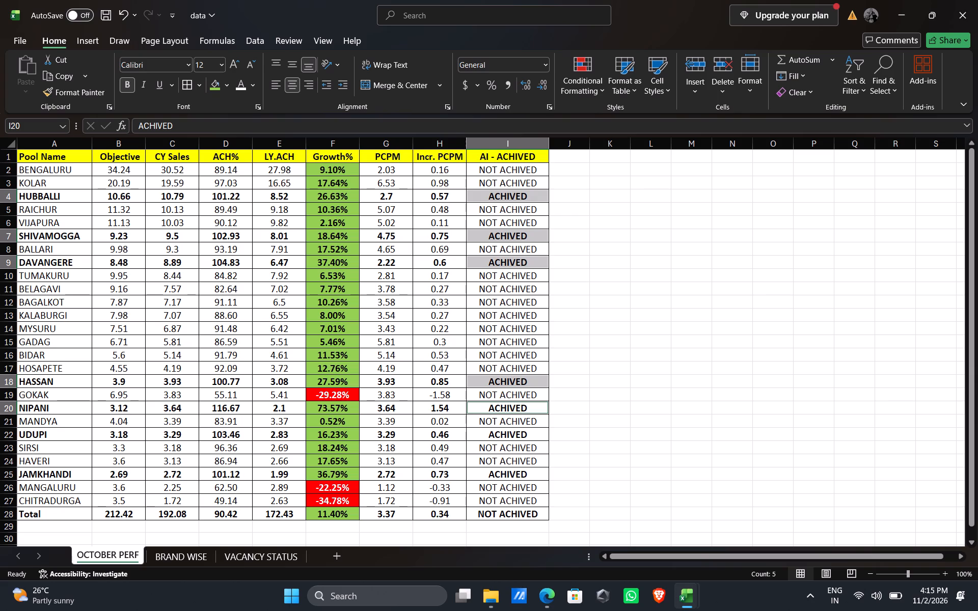
Correct the spelling of BENGALURU's status in the AI - ACHIVED column to NOT ACHIEVED.
click(512, 167)
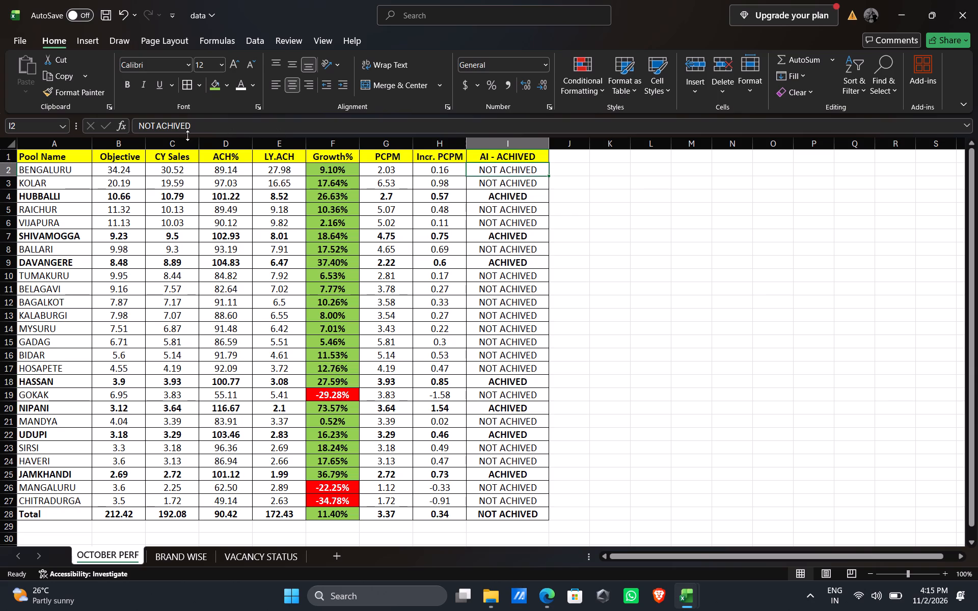
click(175, 124)
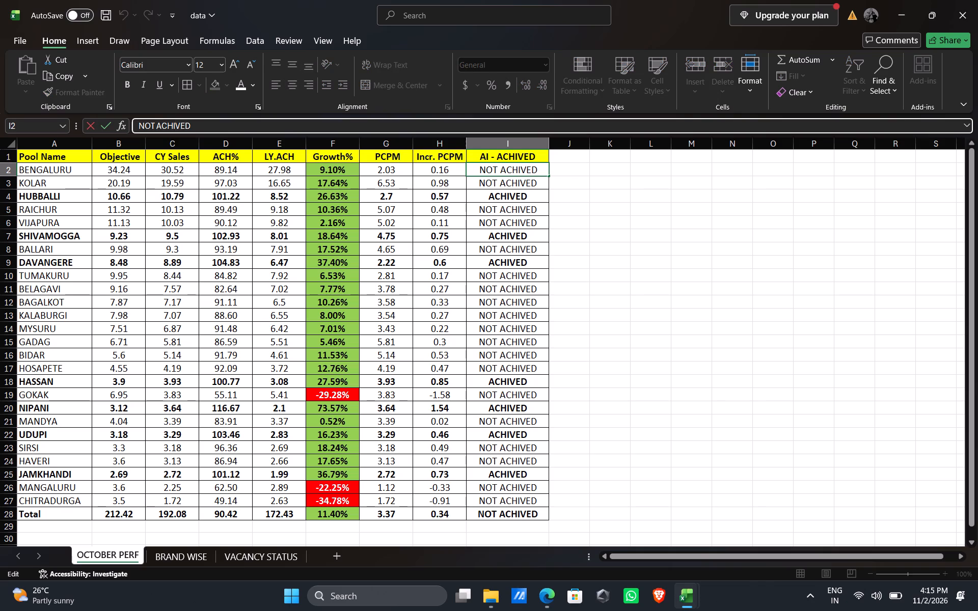
key(e)
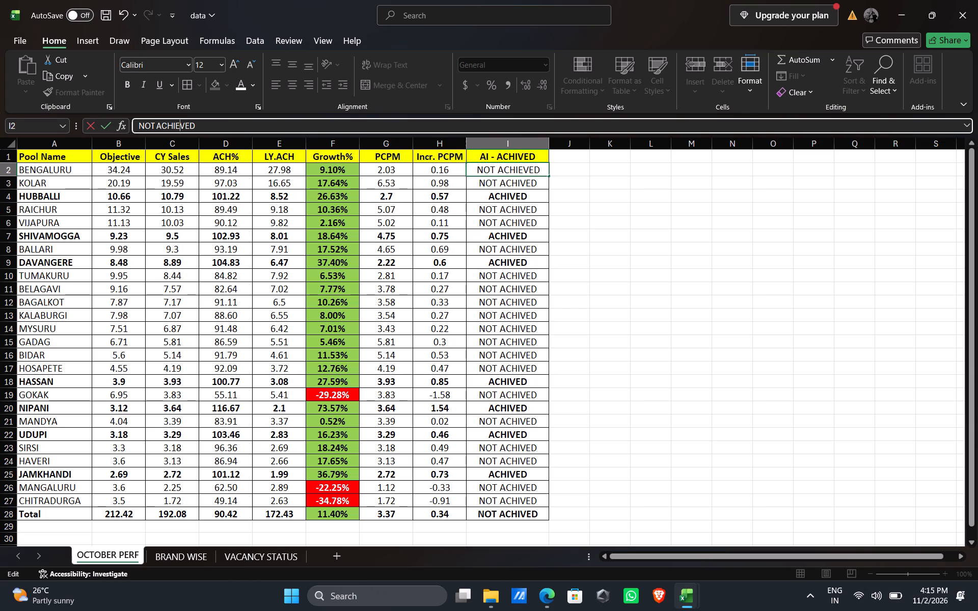
key(Return)
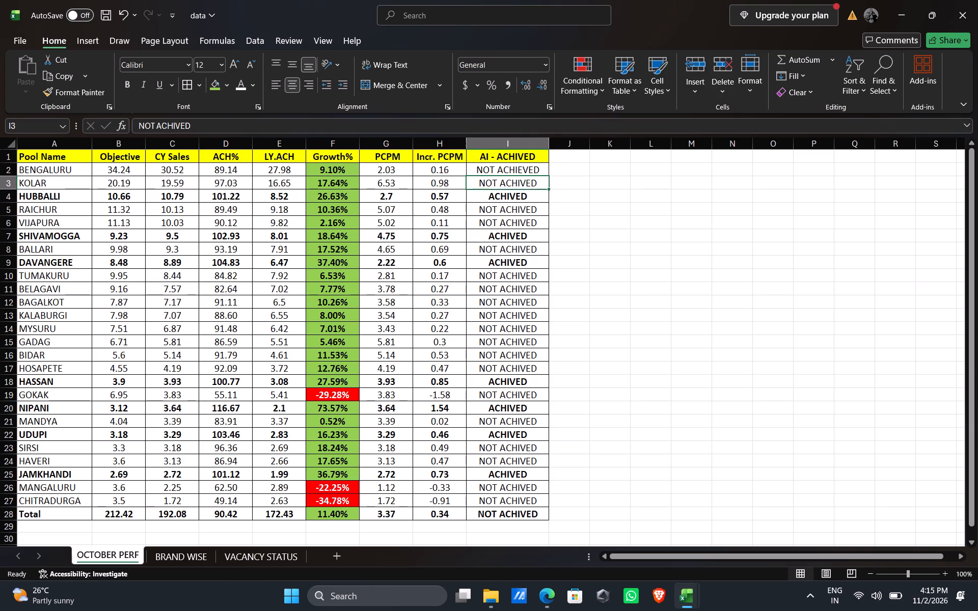
Copy BENGALURU's NOT ACHIEVED status to KOLAR, RAICHUR, VIJAPURA, BALLARI and the rows from TUMAKURU to HOSAPETE.
key(Up)
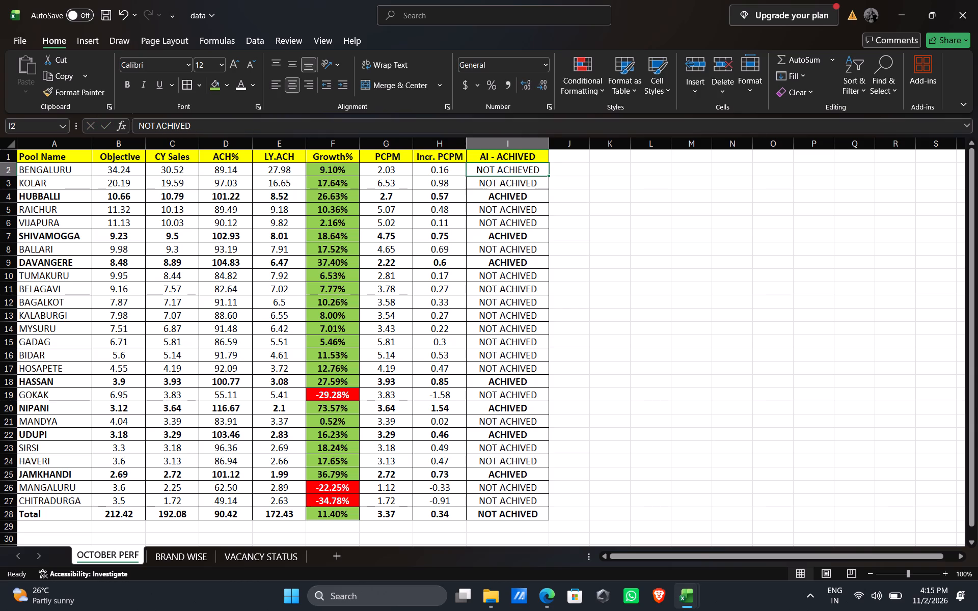
key(ctrl+c)
click(483, 179)
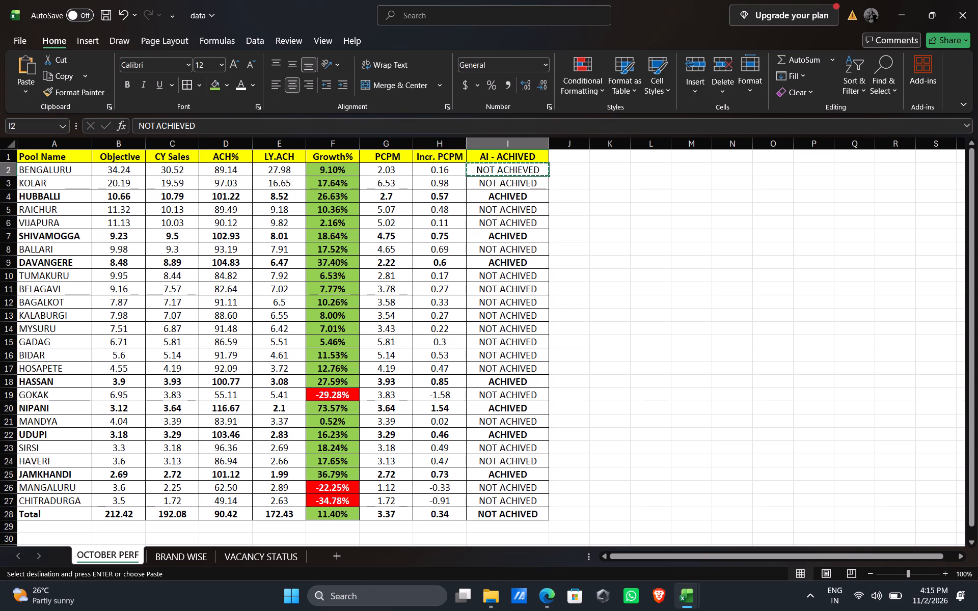
key(ctrl+v)
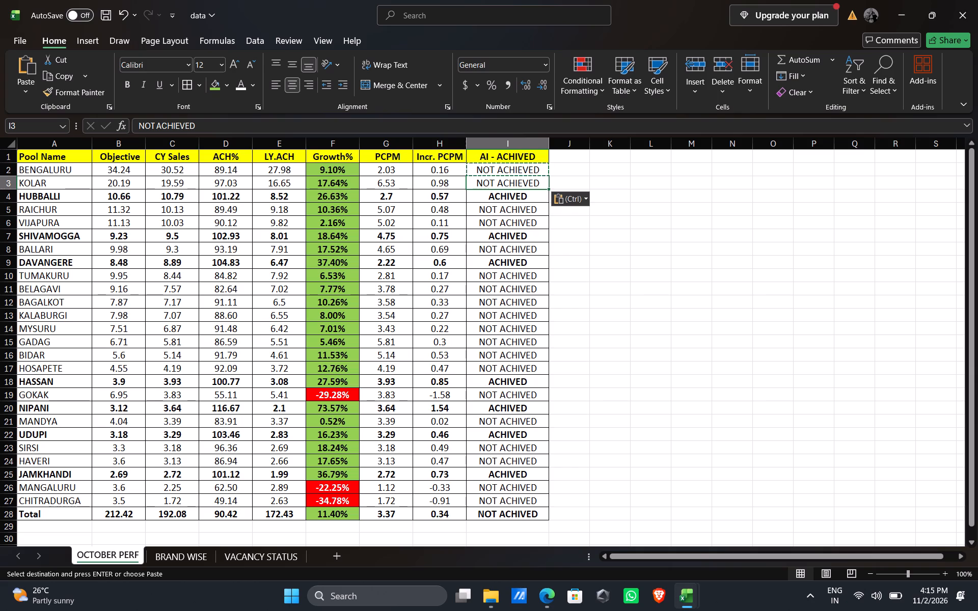
click(494, 208)
key(ctrl+v)
click(498, 224)
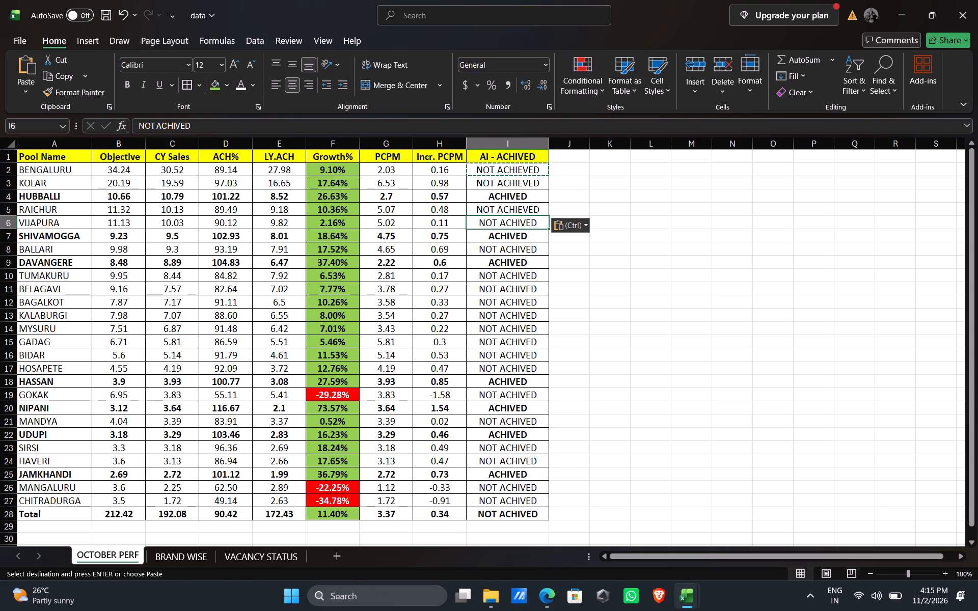
key(ctrl+v)
click(498, 247)
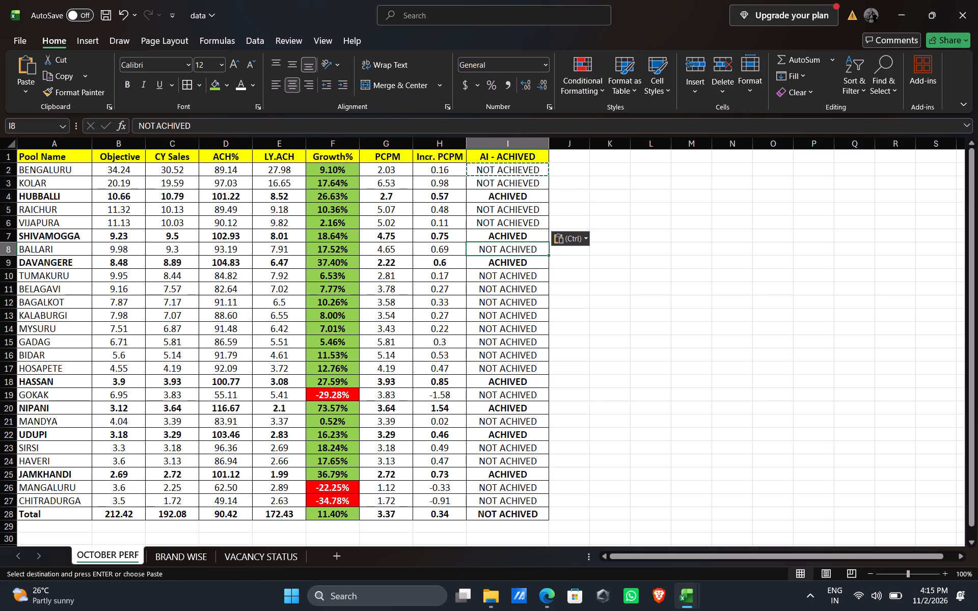
key(ctrl+v)
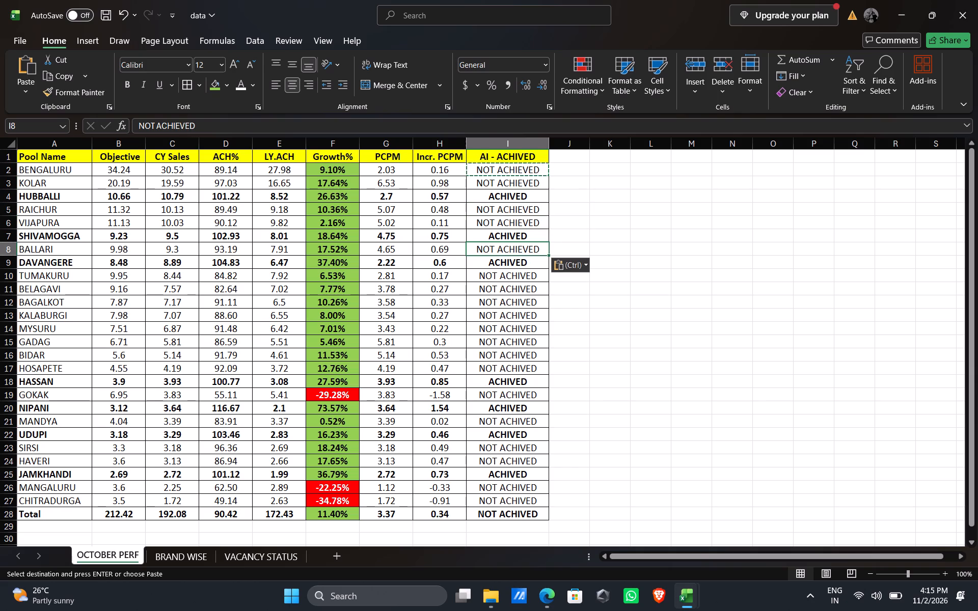
drag(492, 274, 488, 363)
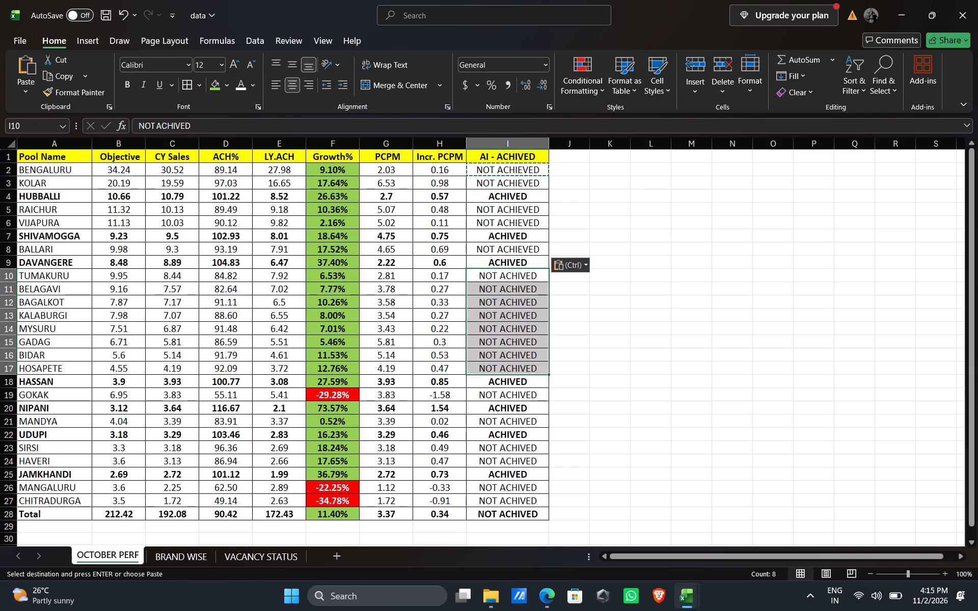
key(ctrl+v)
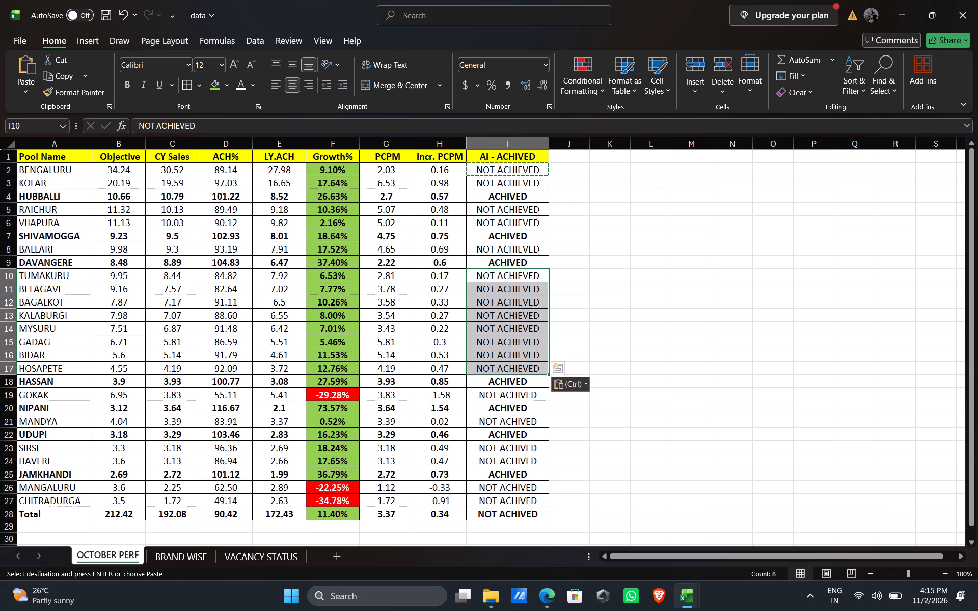
Paste NOT ACHIEVED over the misspelled statuses of SIRSI, HAVERI, MANDYA, GOKAK, MANGALURU and CHITRADURGA.
drag(493, 447, 491, 454)
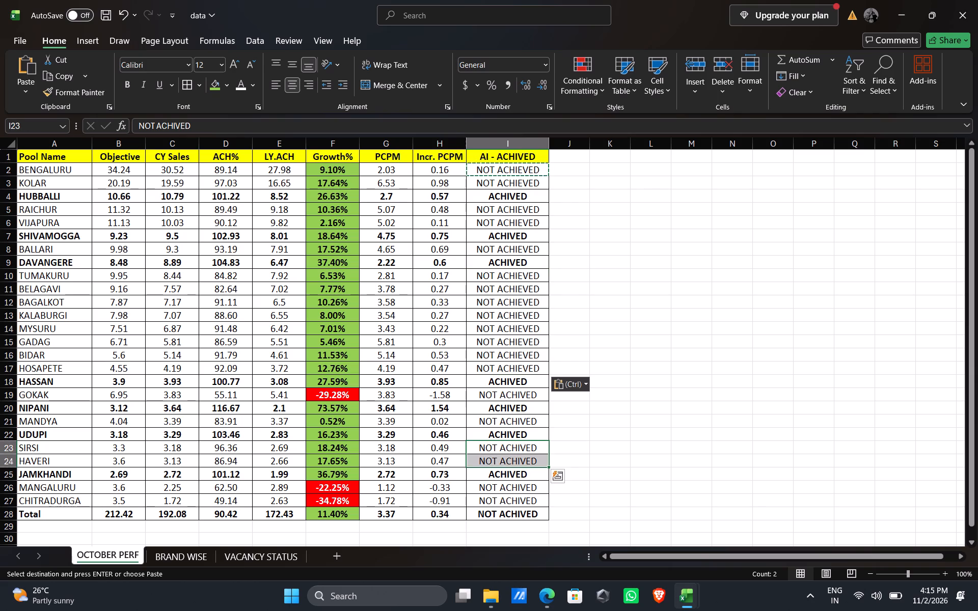
key(ctrl+v)
click(491, 422)
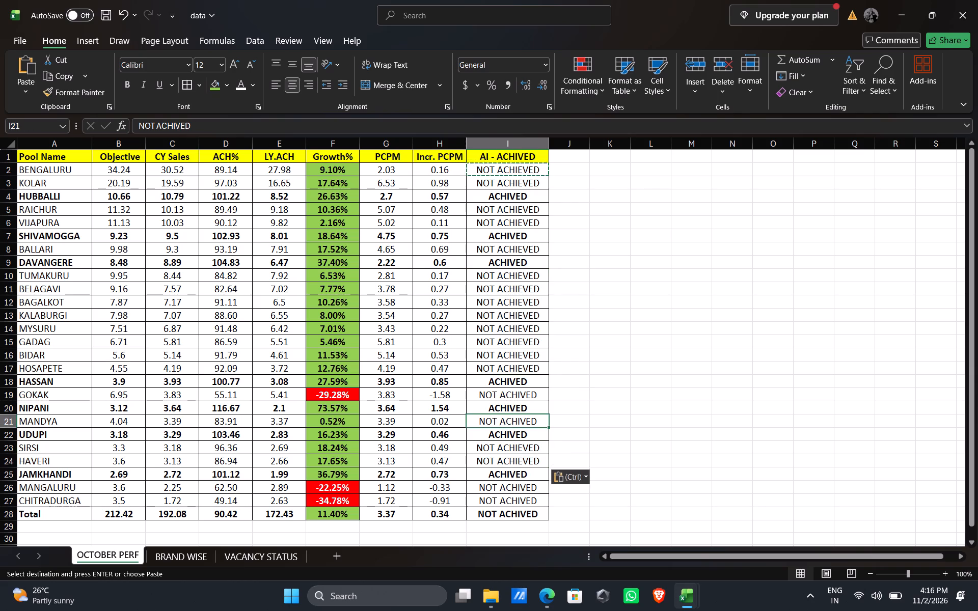
key(ctrl+v)
click(488, 395)
key(ctrl+v)
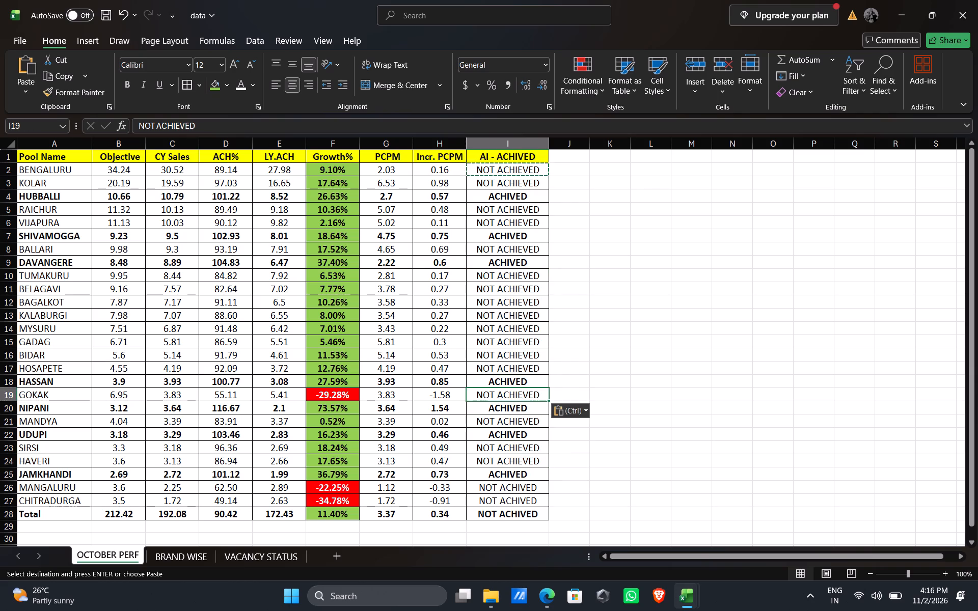
drag(492, 488, 490, 499)
key(ctrl+v)
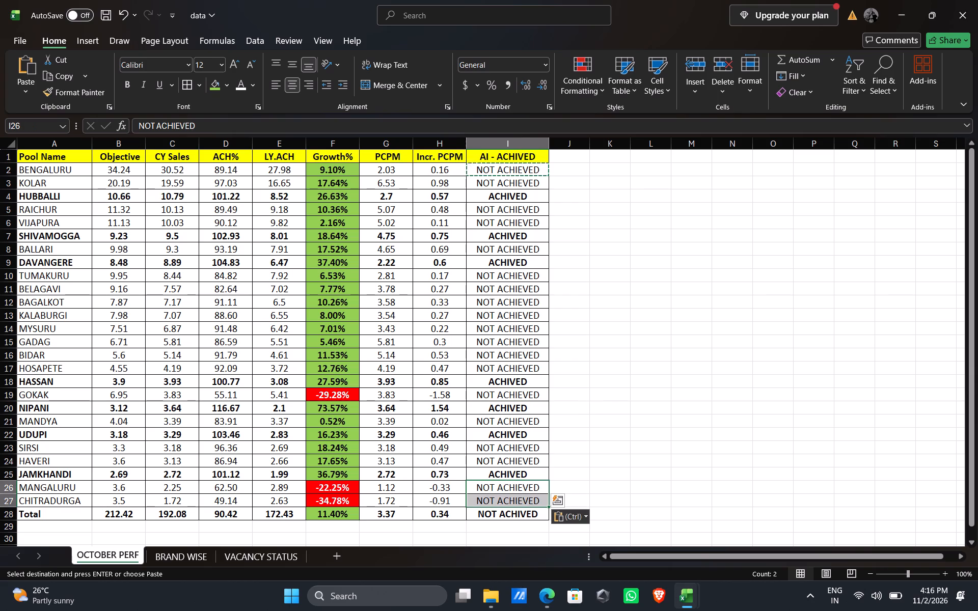
Paste NOT ACHIEVED into the Total row's status cell and make it bold.
click(493, 515)
key(ctrl+v)
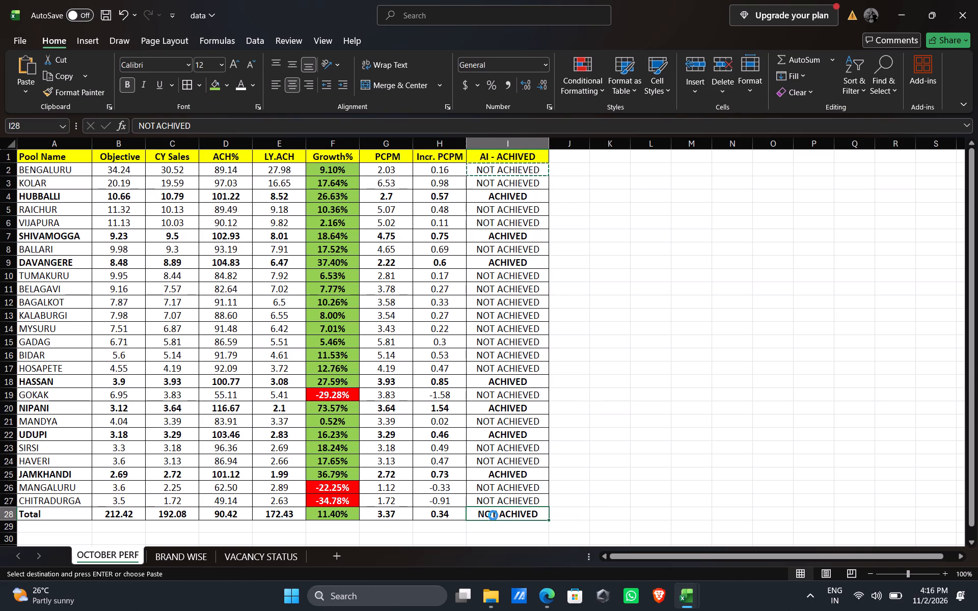
click(128, 87)
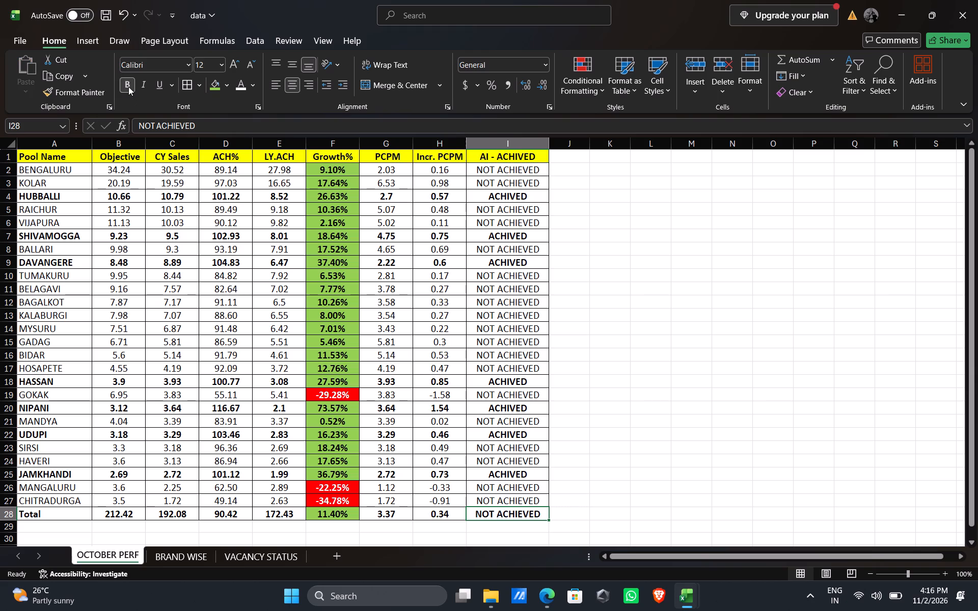
Correct the spelling of HUBBALLI's status in cell I4 to ACHIEVED.
click(503, 197)
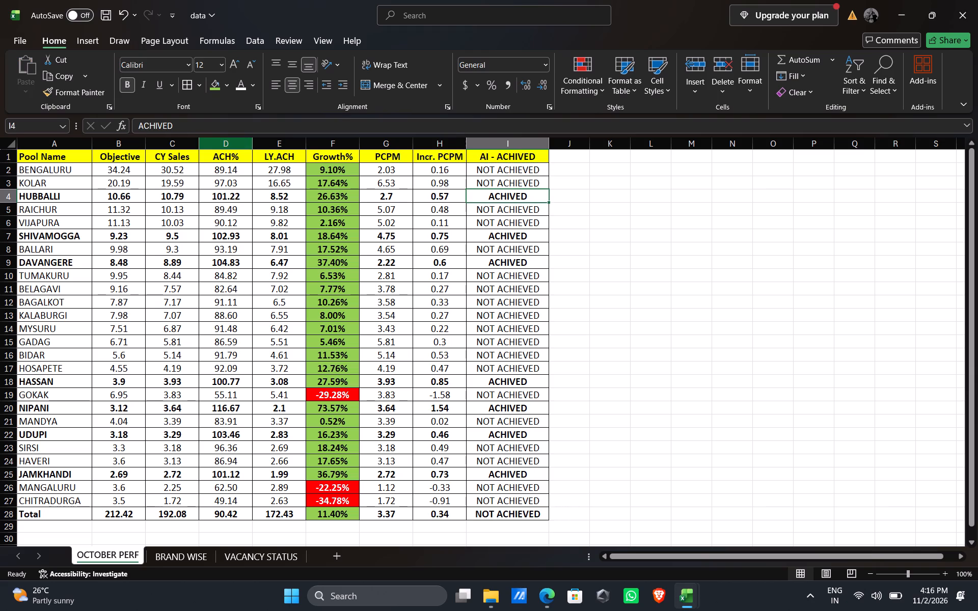
click(157, 124)
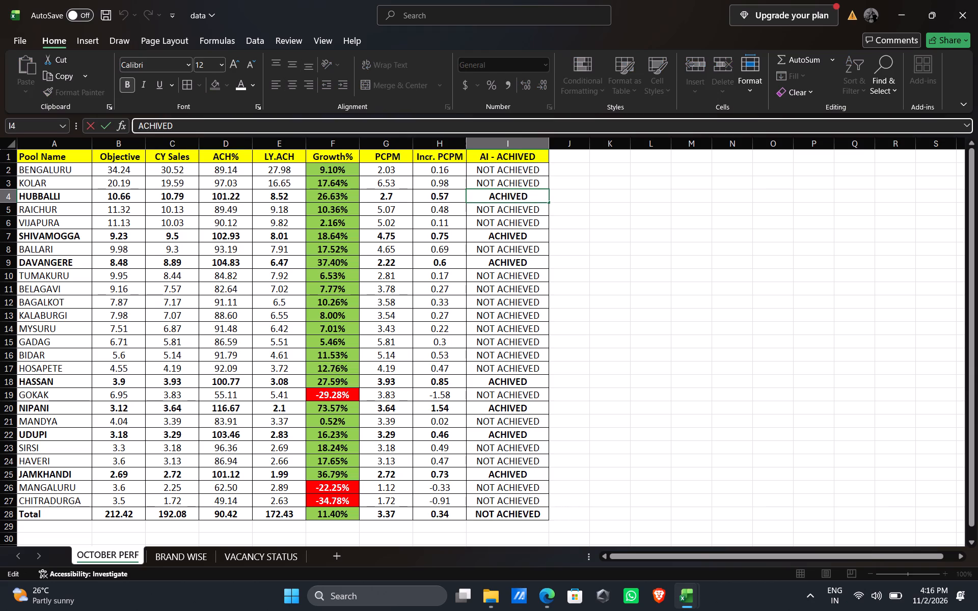
key(e)
key(Return)
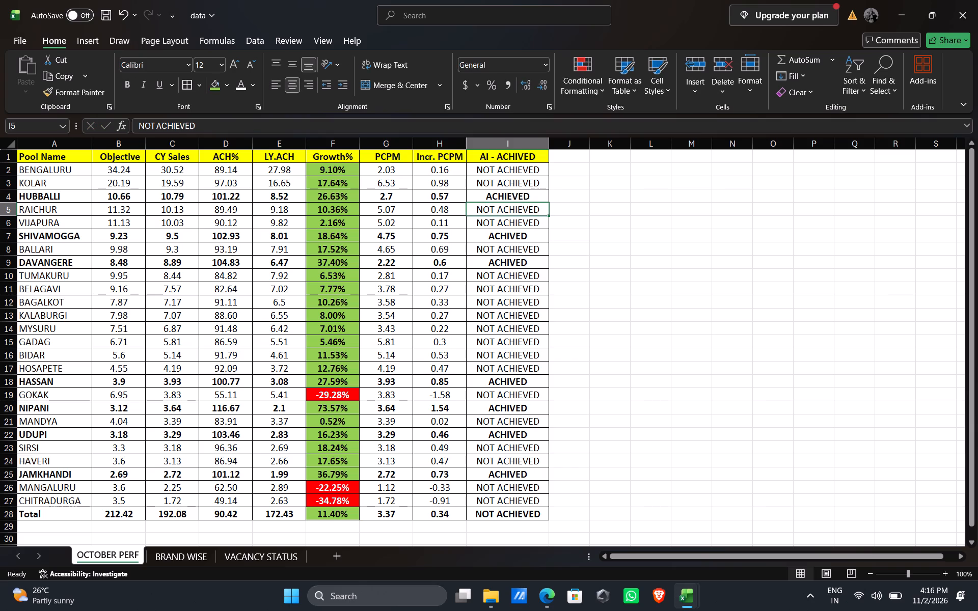
Copy HUBBALLI's ACHIEVED status from cell I4 over the misspelled statuses of SHIVAMOGGA and DAVANGERE.
key(Up)
key(ctrl+c)
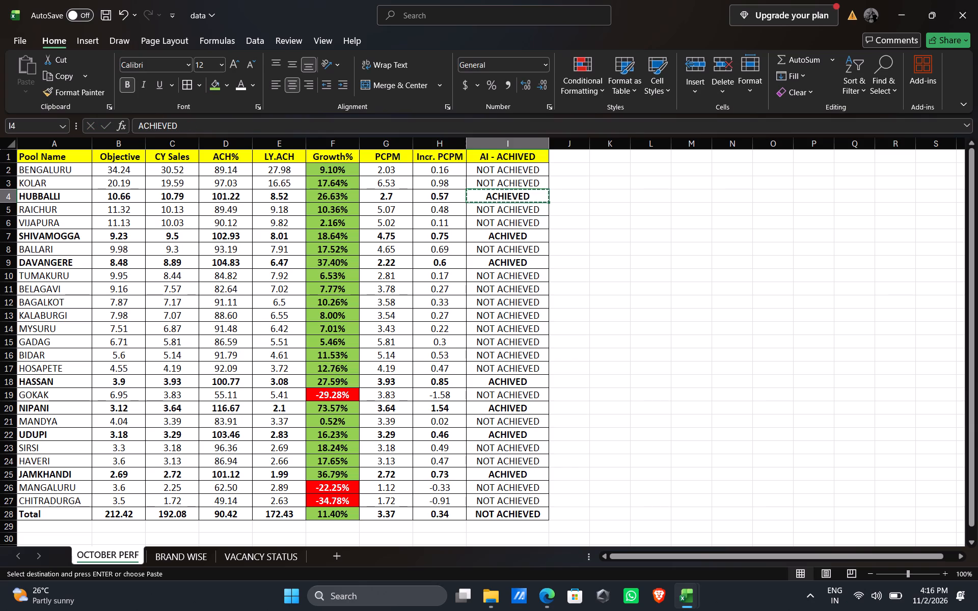
key(Down)
key(Down)
key(Down)
key(ctrl+v)
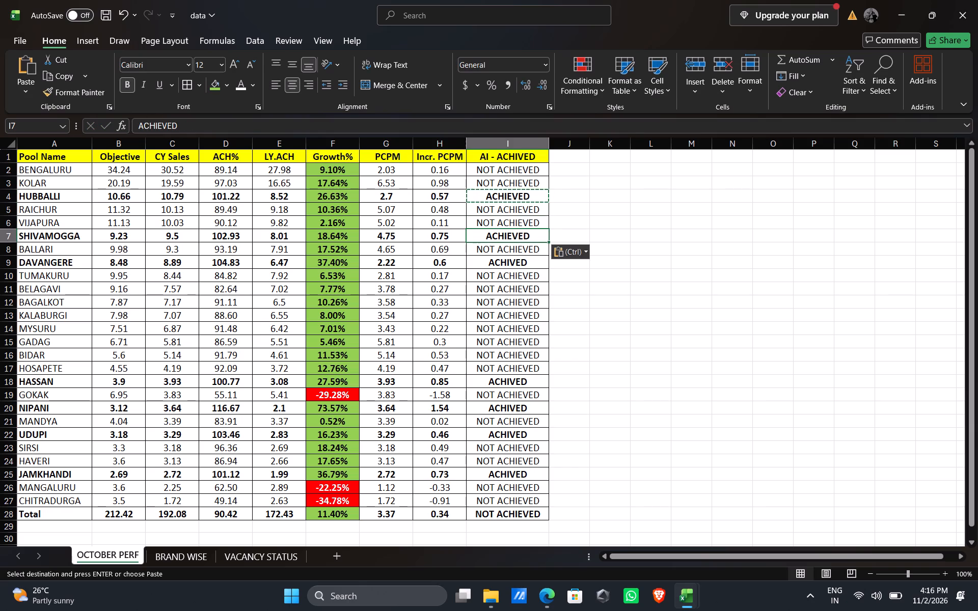
key(Down)
key(Down)
key(ctrl+v)
Paste ACHIEVED over the misspelled statuses of HASSAN and NIPANI.
key(Down)
key(Down)
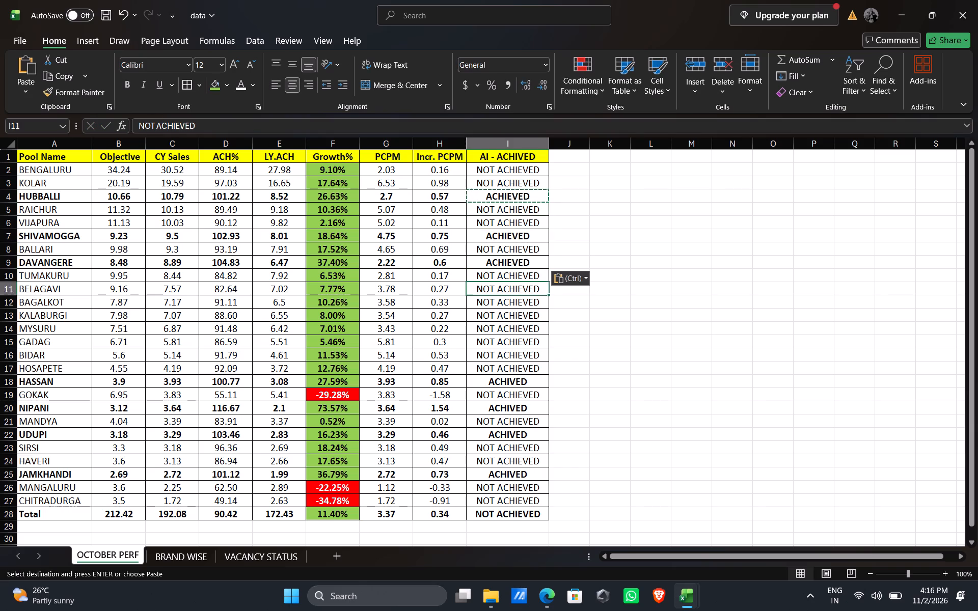
key(Down)
key(Down)
key(Down)
key(Down)
key(Down)
key(Down)
key(Down)
key(ctrl+v)
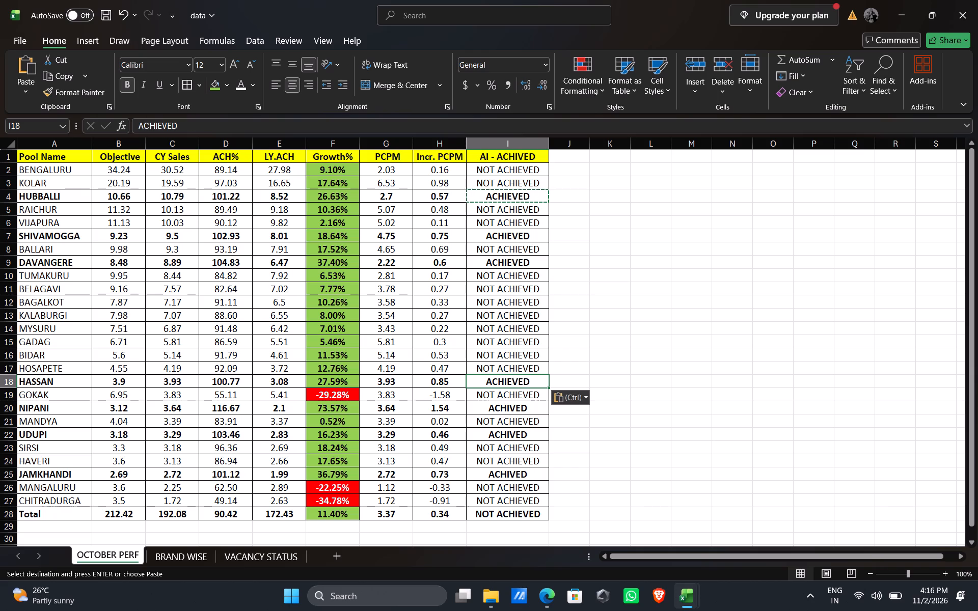
key(Down)
key(Down)
key(ctrl+v)
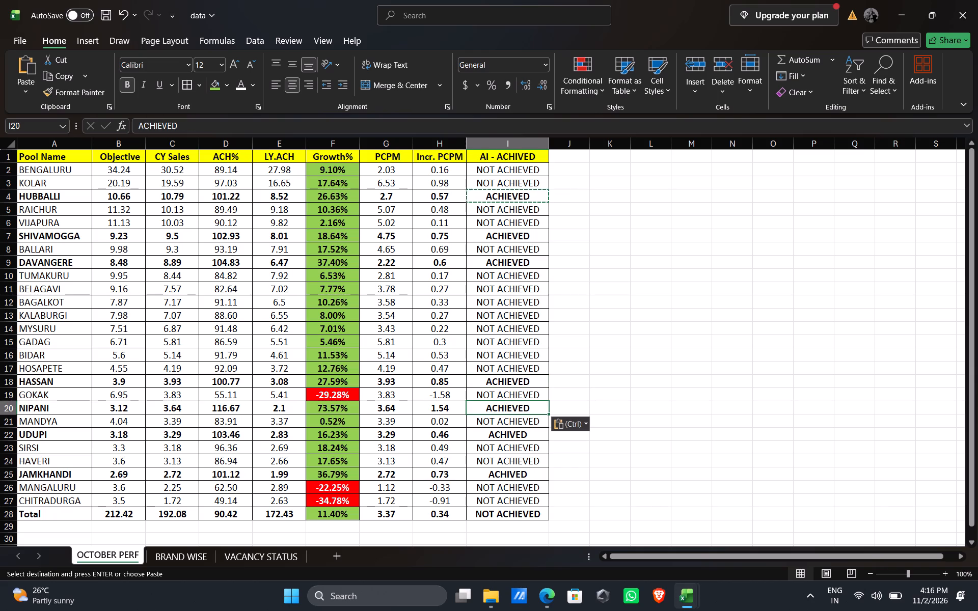
Correct the UDUPI and JAMKHANDI statuses to ACHIEVED by pasting the correctly spelled status.
key(Down)
key(Down)
key(ctrl+v)
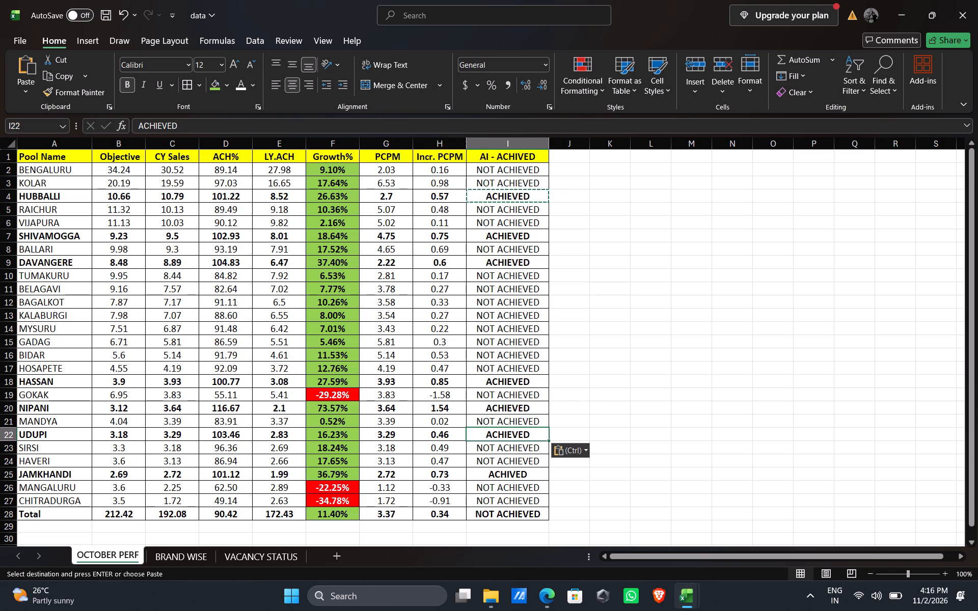
key(Down)
key(Down)
key(Down)
key(v)
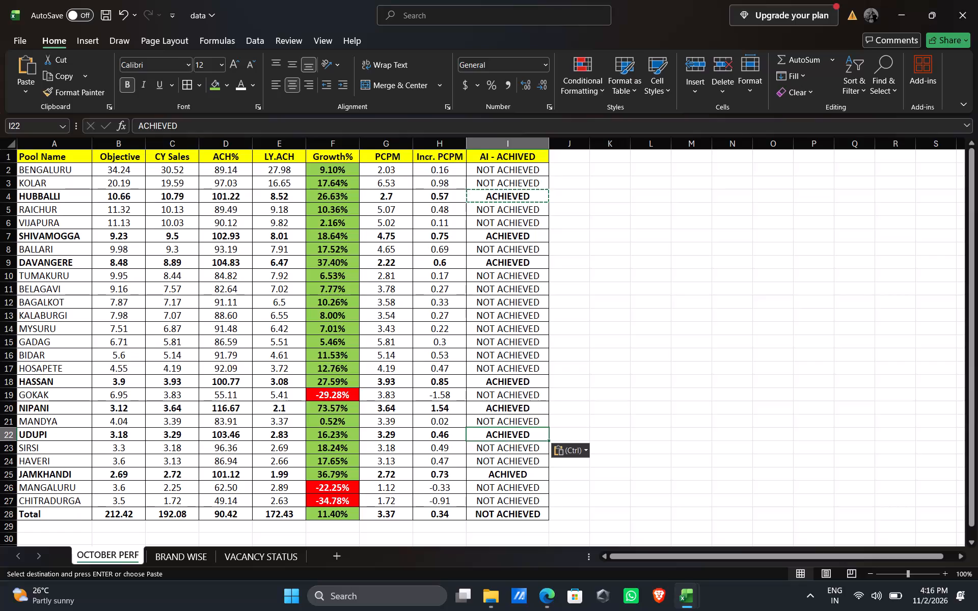
key(ctrl+c)
click(507, 476)
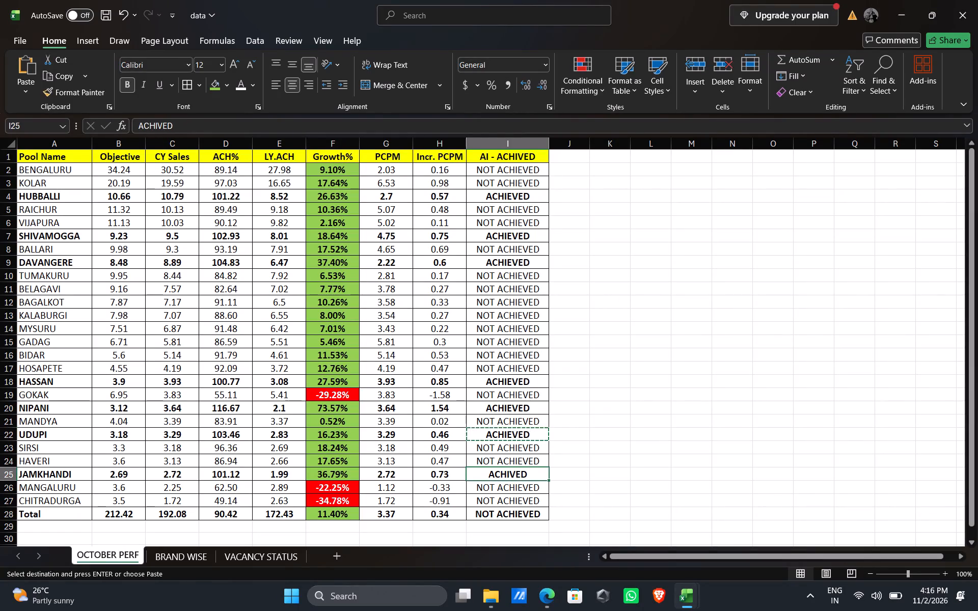
key(ctrl+v)
click(649, 437)
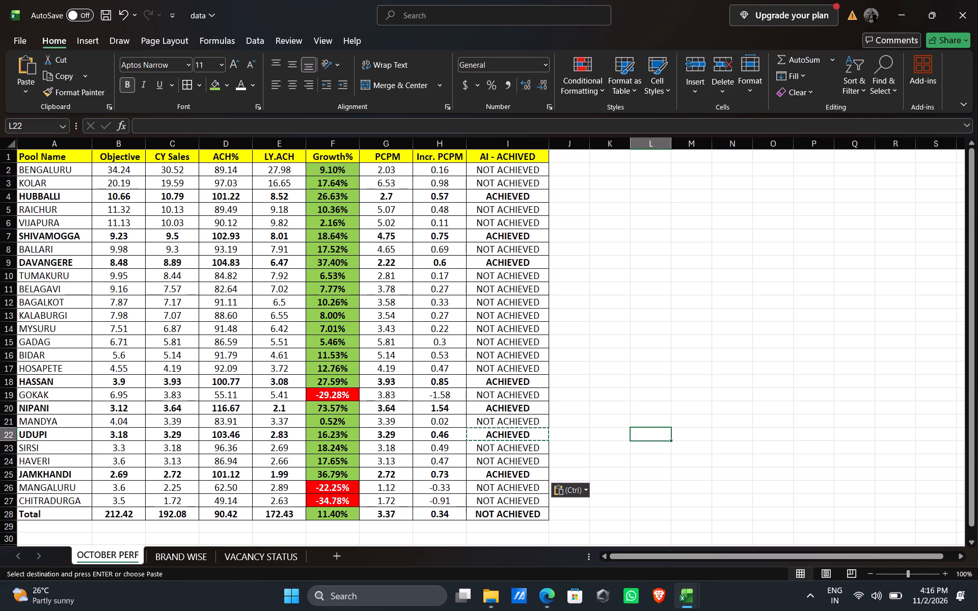
Insert a new blank worksheet after the OCTOBER PERF sheet.
click(338, 557)
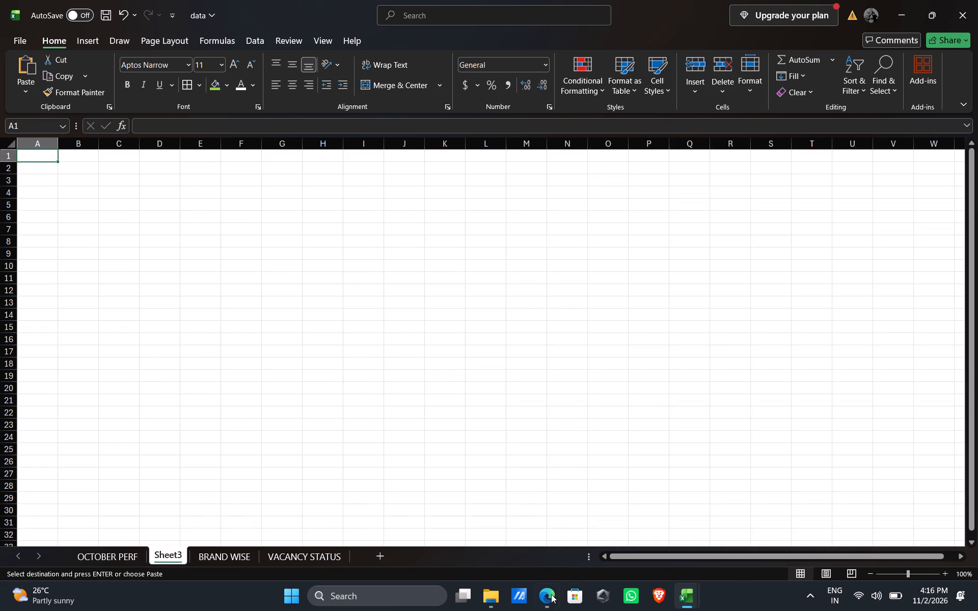
Switch to the Superman portal in Edge, close the brand sales report and open the Team Sales Trend report.
click(534, 556)
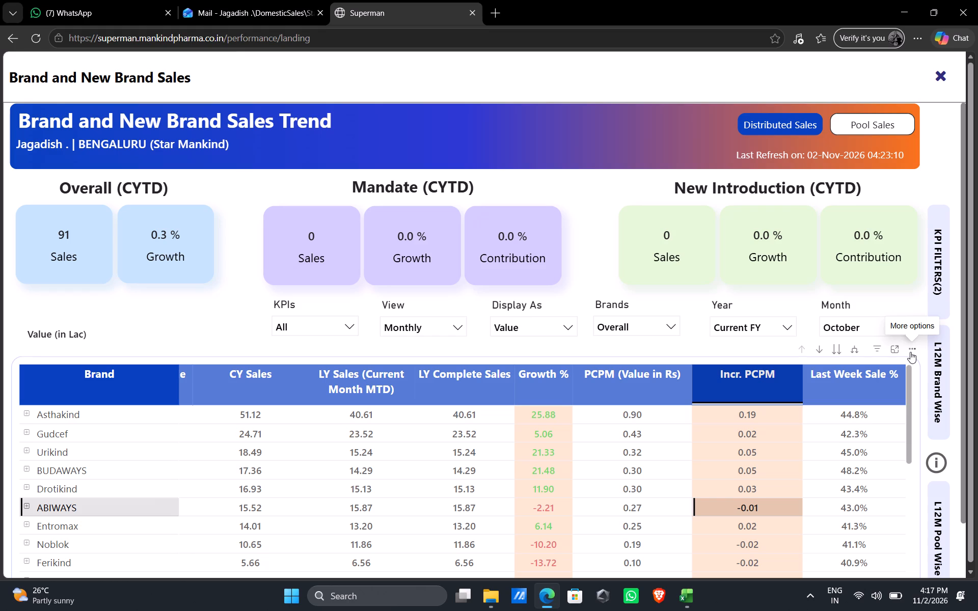
click(939, 78)
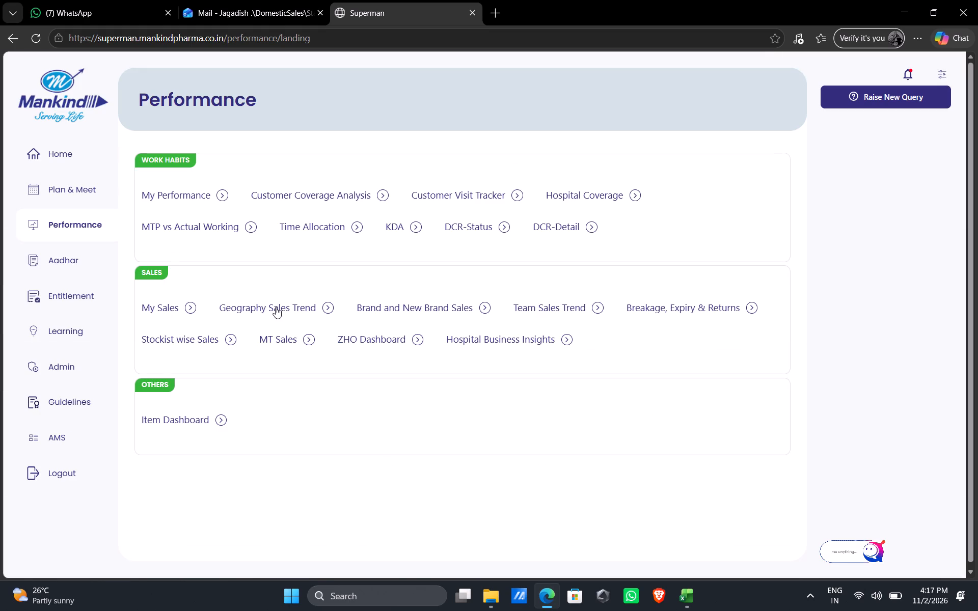
click(537, 309)
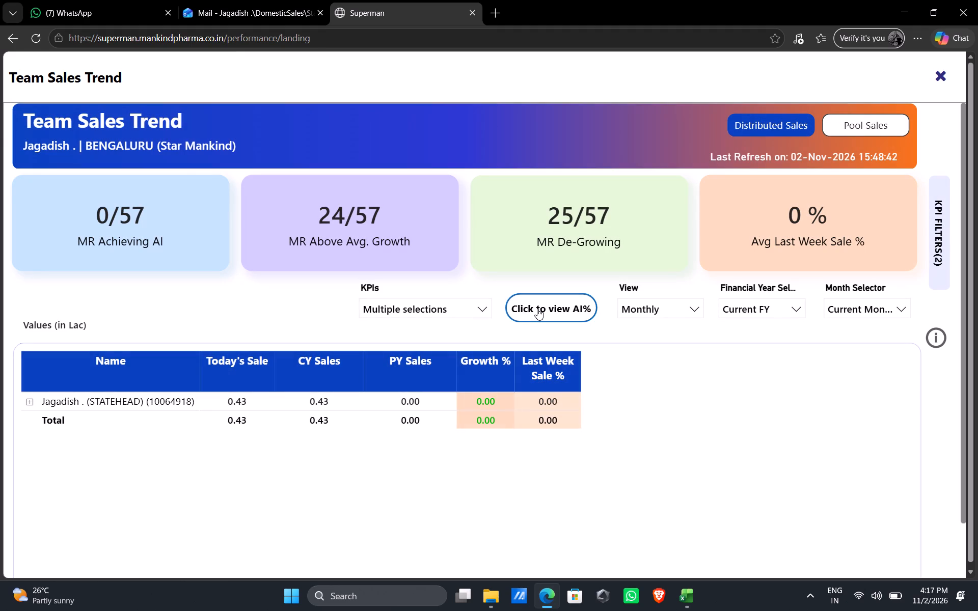
Filter the Team Sales Trend report to October only, deselecting the current month.
click(901, 309)
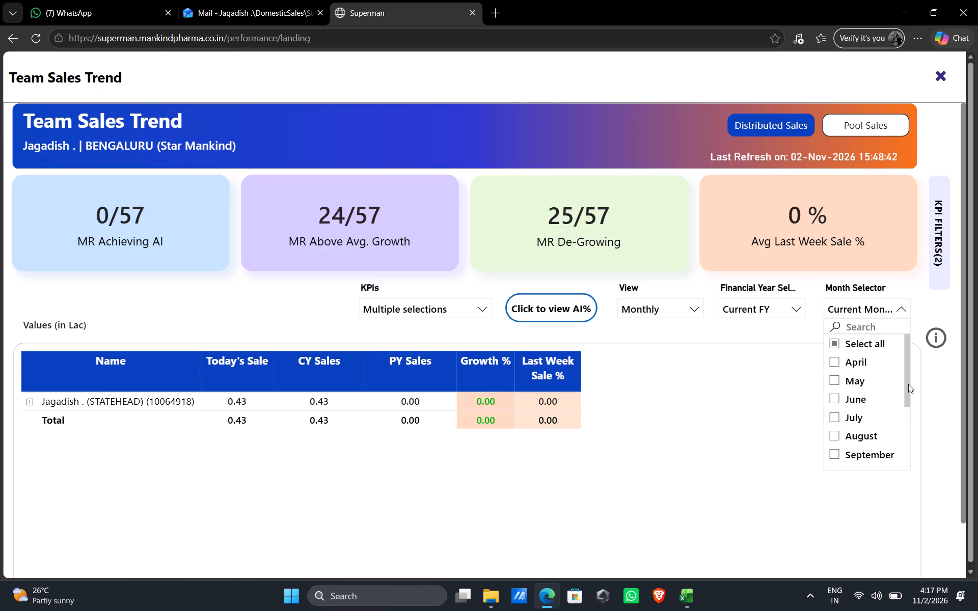
drag(908, 384, 907, 418)
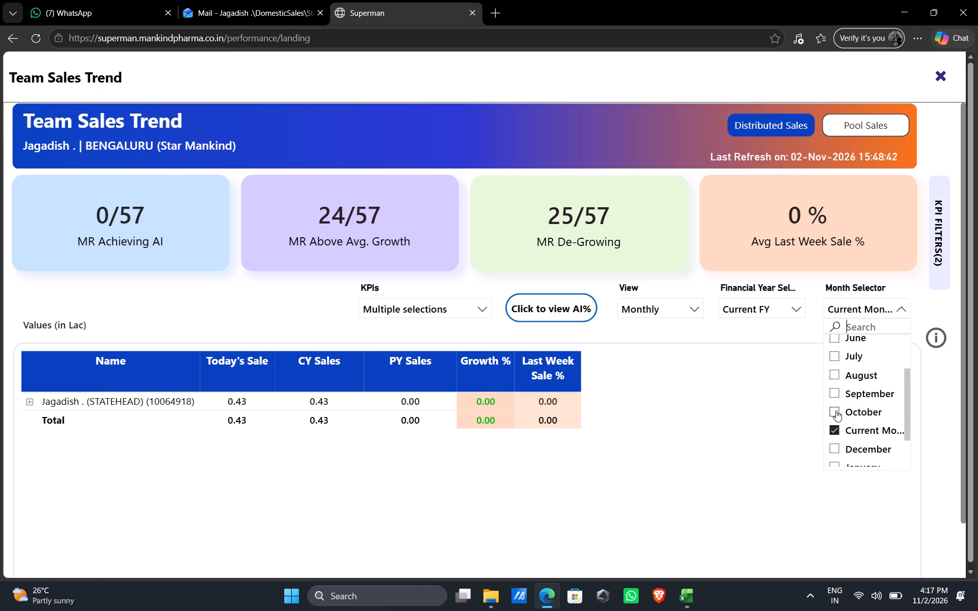
click(835, 410)
click(835, 431)
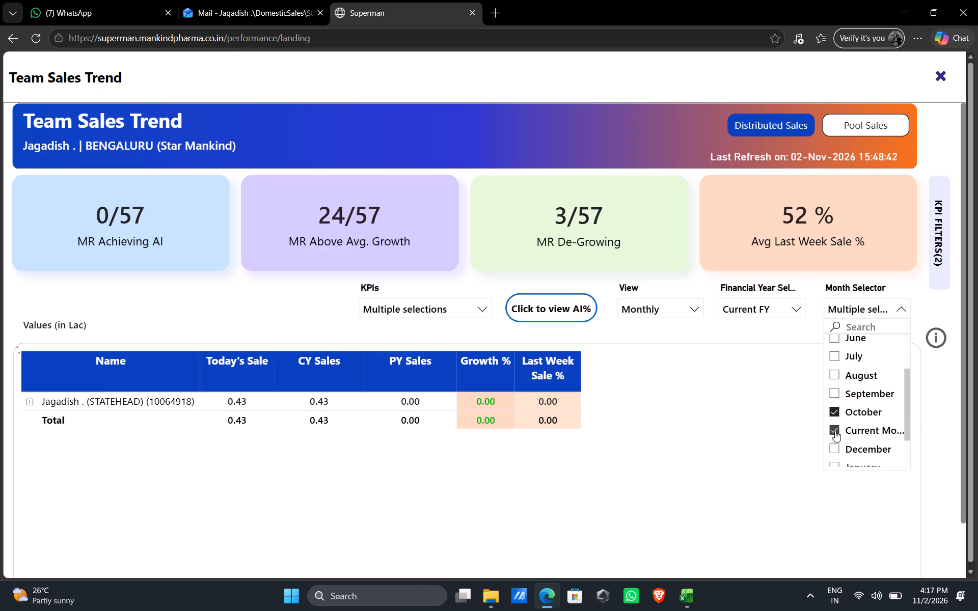
click(784, 431)
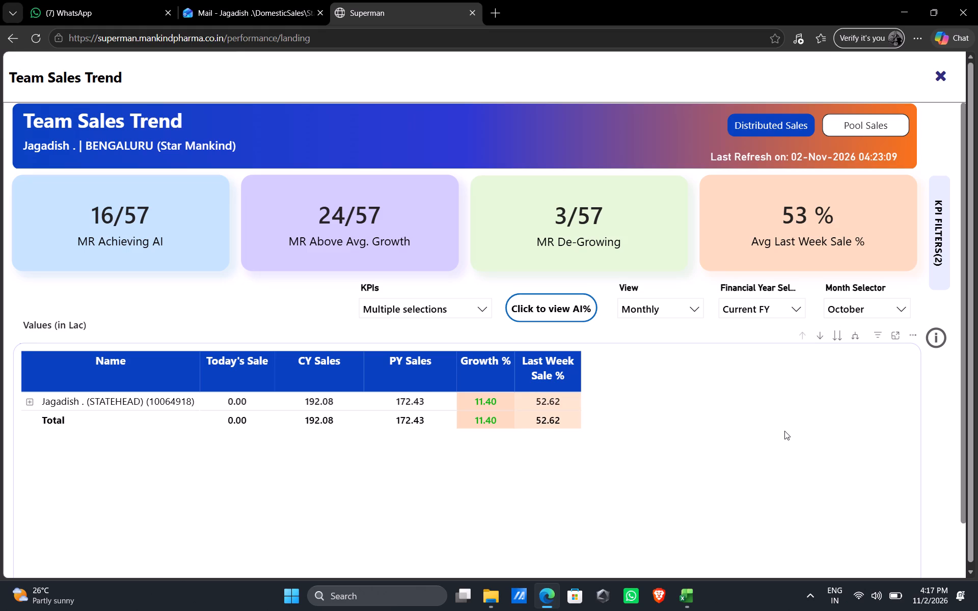
Drill the team sales table down two hierarchy levels to the FLM rows and look through them.
click(839, 337)
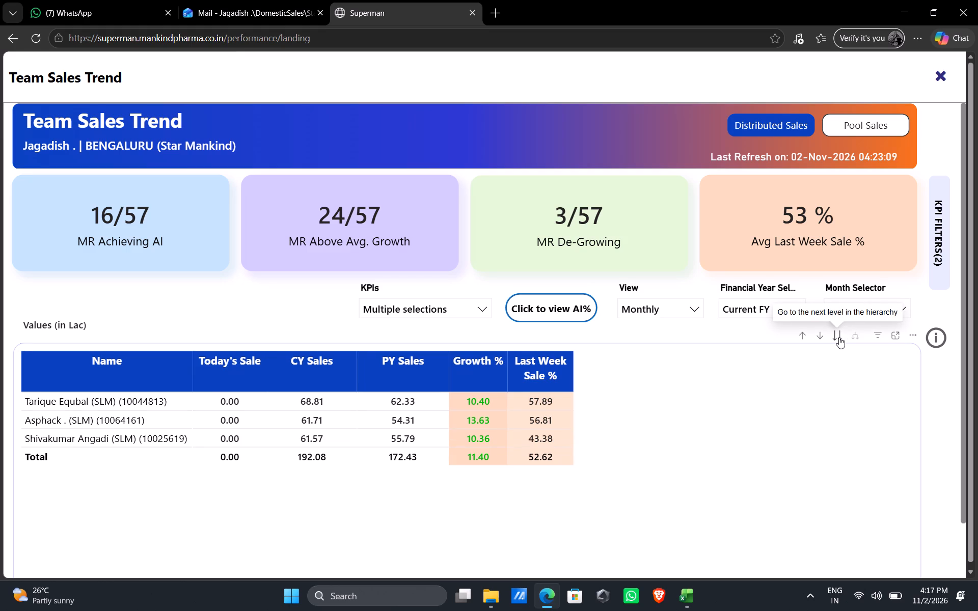
click(839, 337)
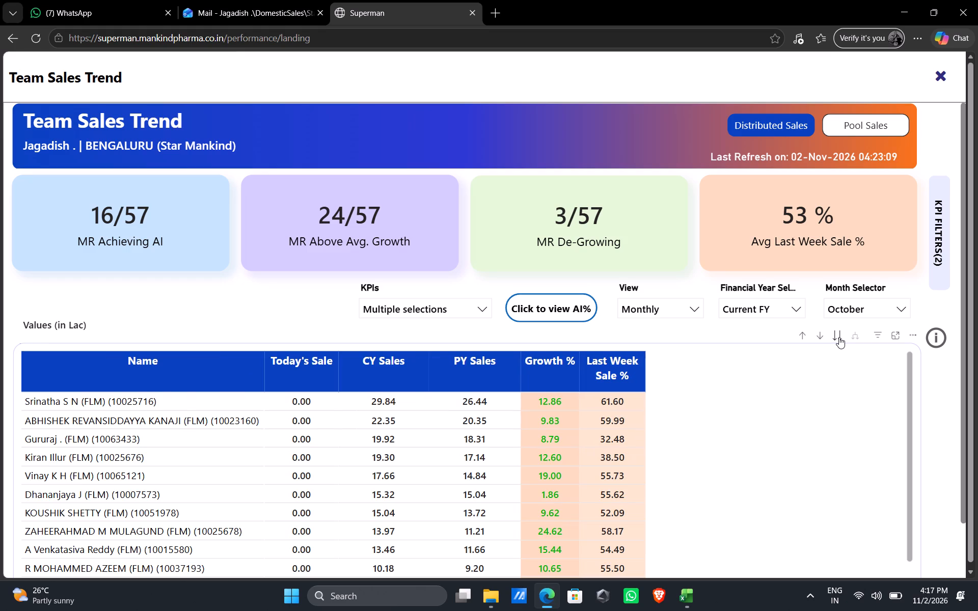
drag(909, 390, 909, 354)
drag(909, 354, 898, 514)
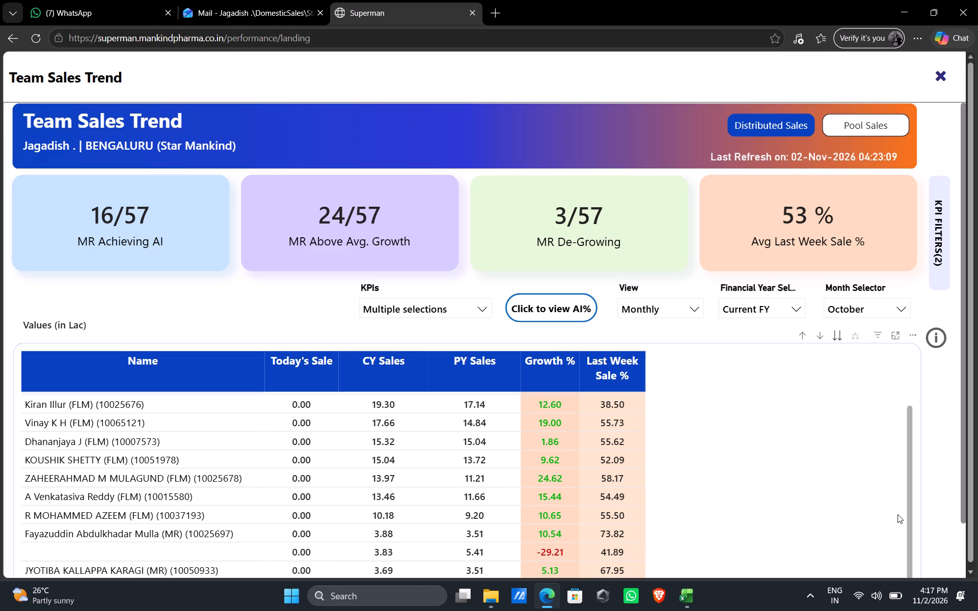
drag(898, 514, 904, 409)
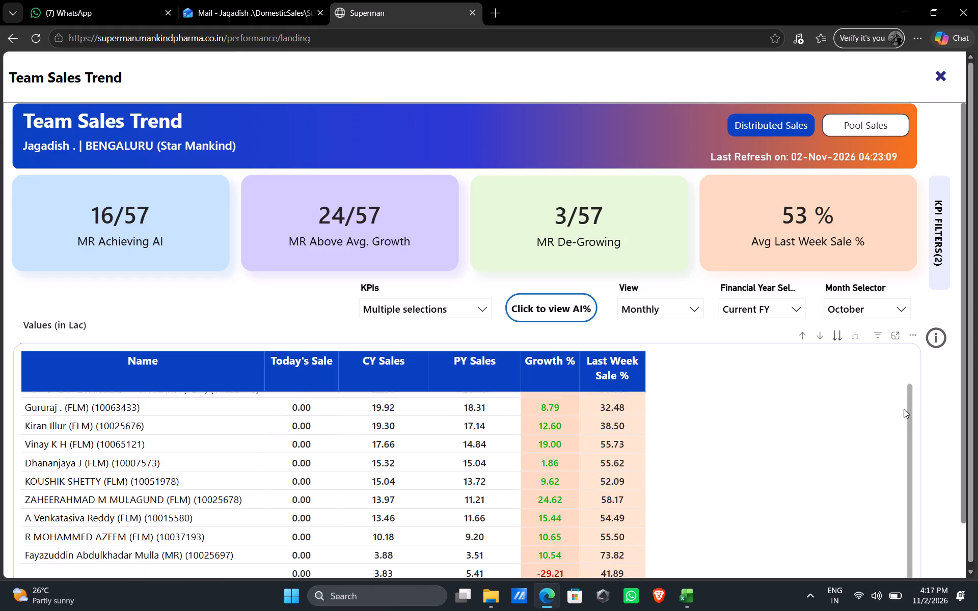
drag(904, 409, 905, 358)
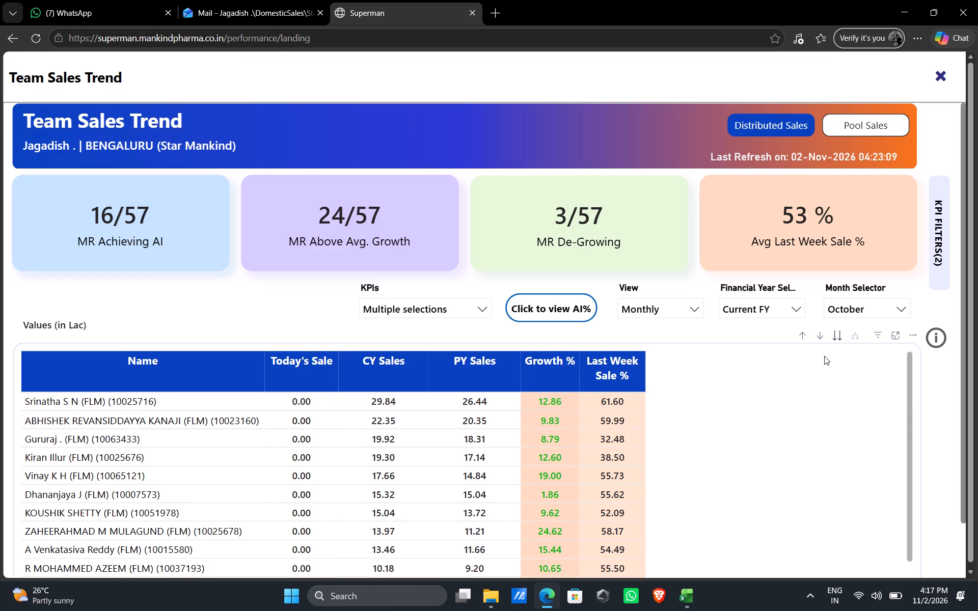
Select all KPIs so the team sales table includes HQ, PCPM, Incr. PCPM and Objective.
key(ctrl+a)
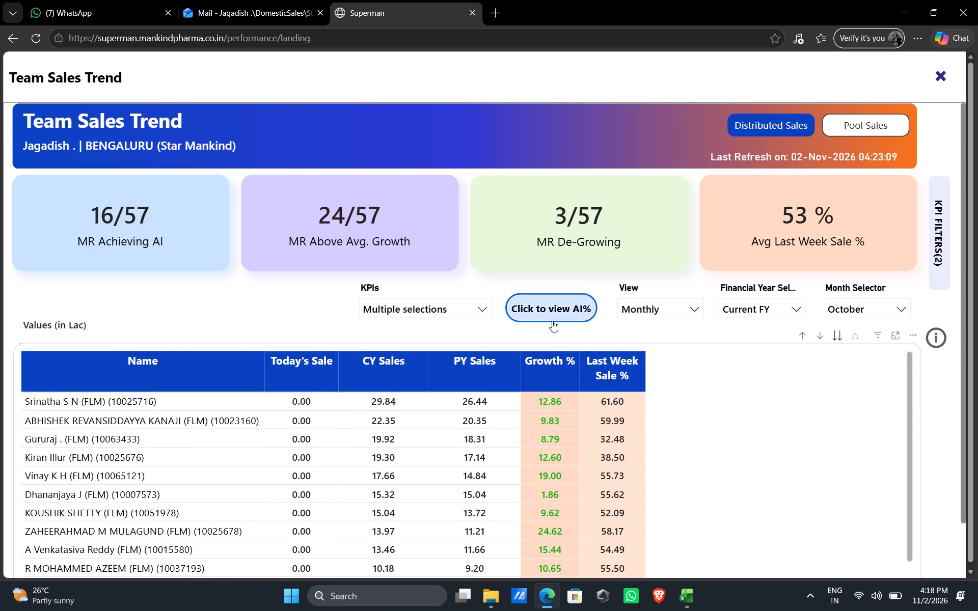
click(483, 307)
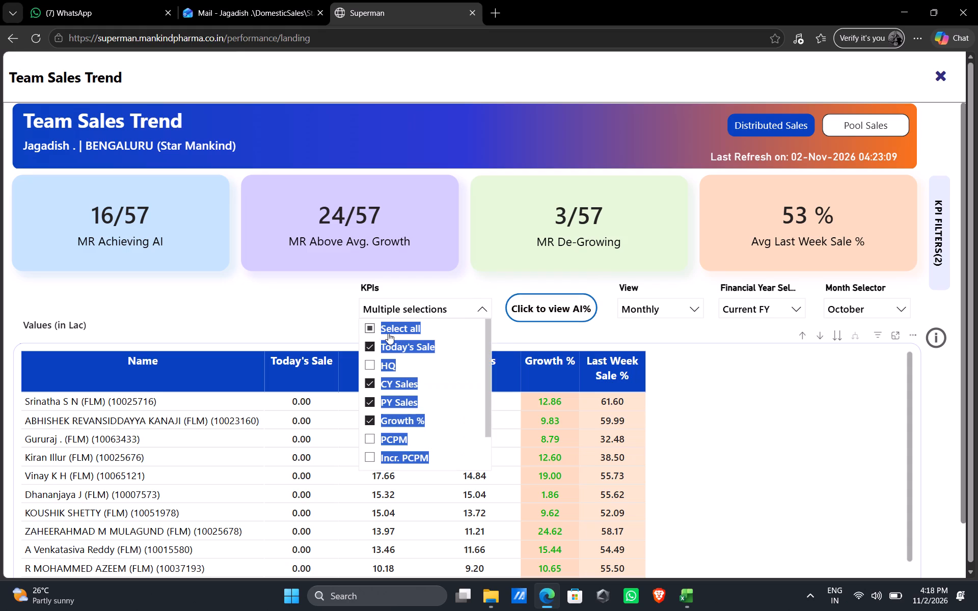
click(374, 327)
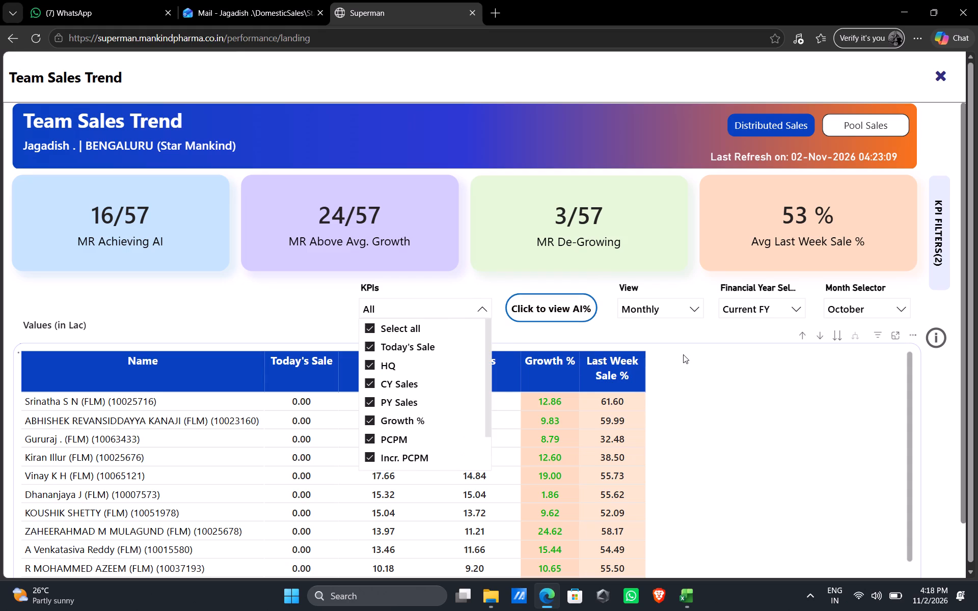
click(684, 354)
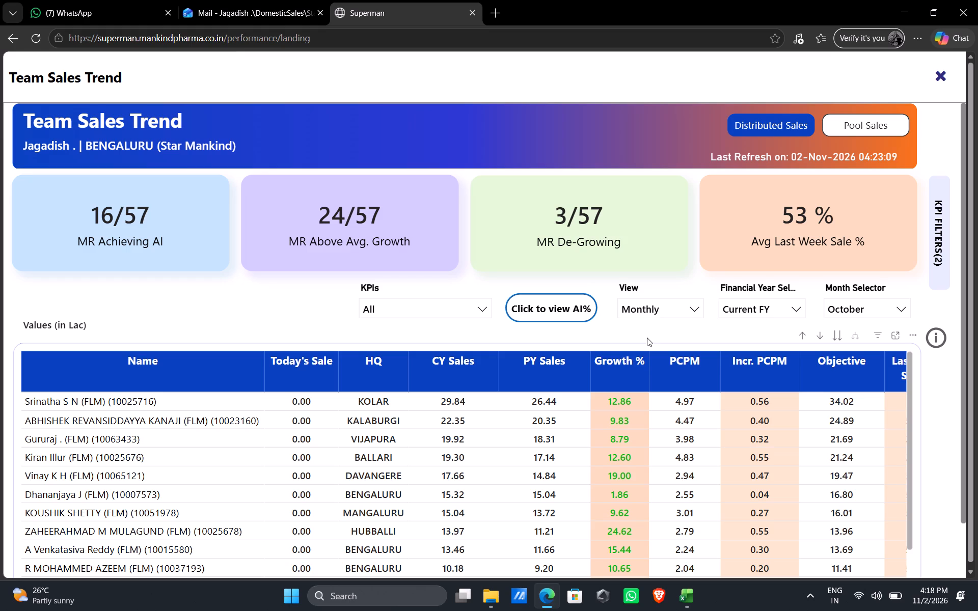
Export the FLM-level October team sales table to Excel as data with current layout.
click(910, 336)
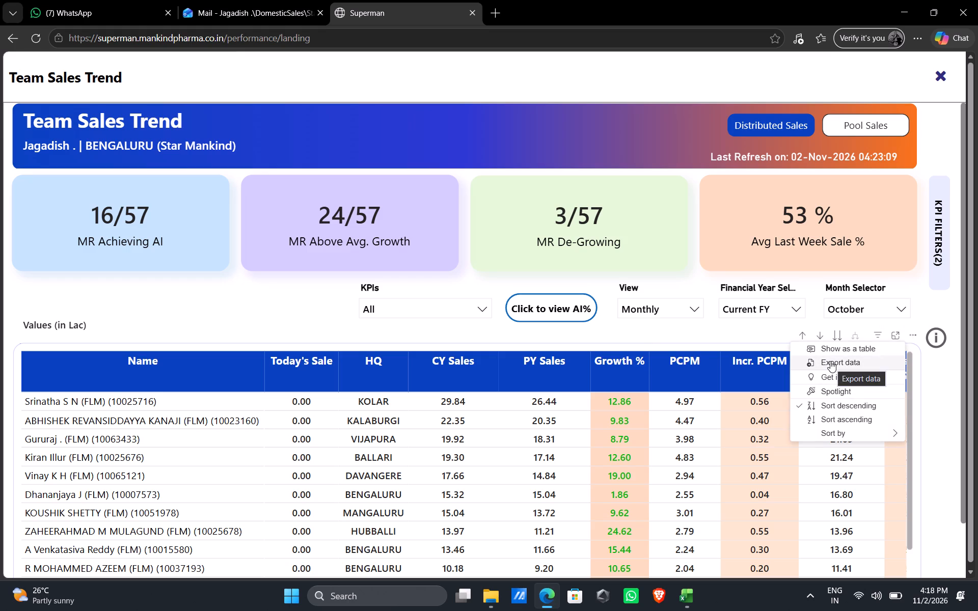
click(830, 361)
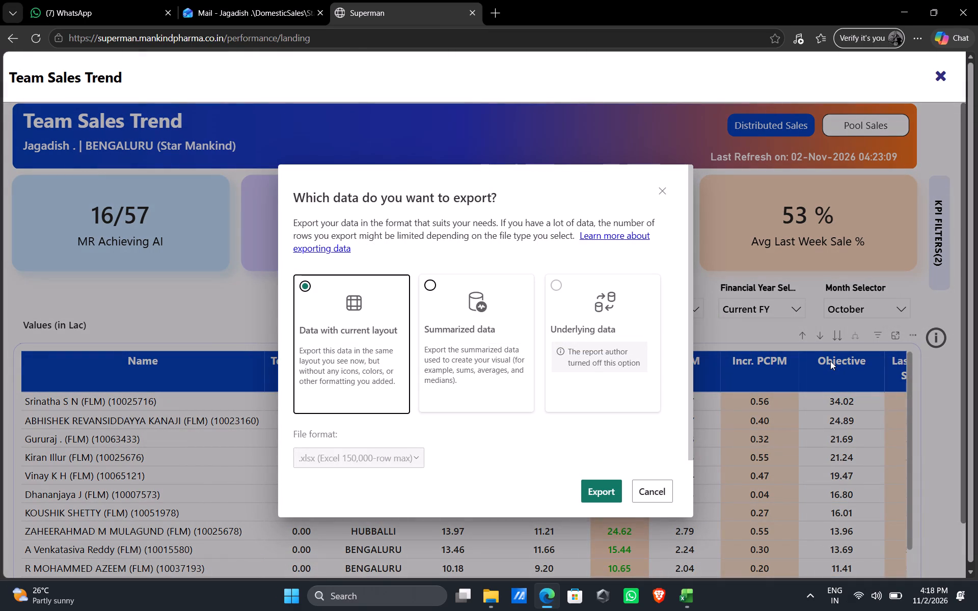
click(604, 495)
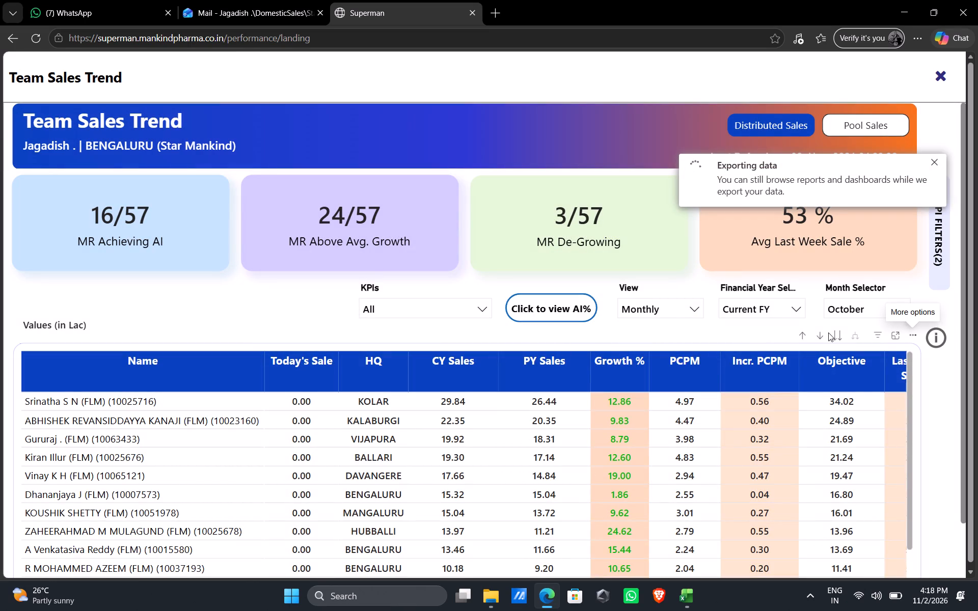
Drill the team sales table up one level to the SLM rows and export it to Excel.
click(802, 333)
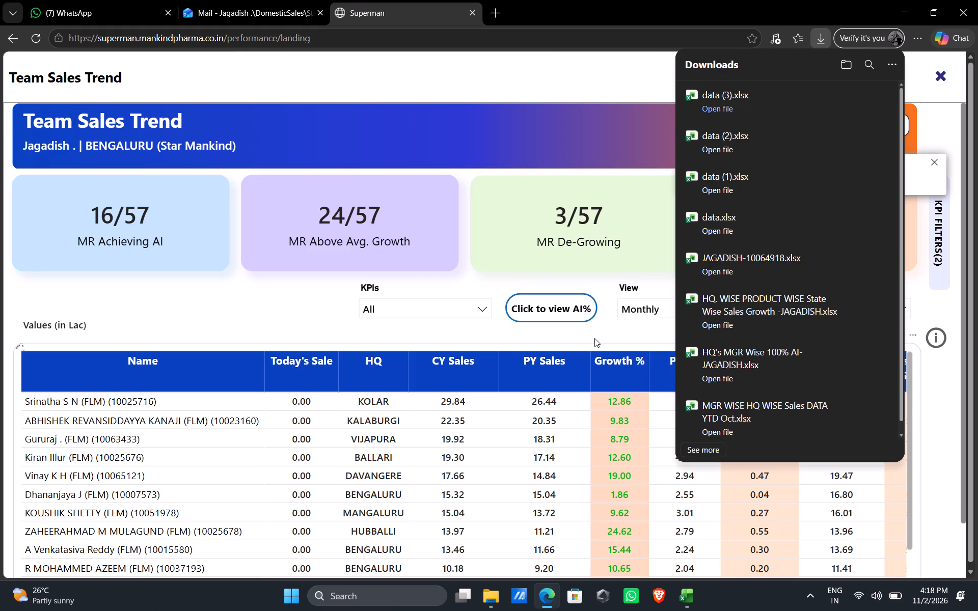
click(594, 338)
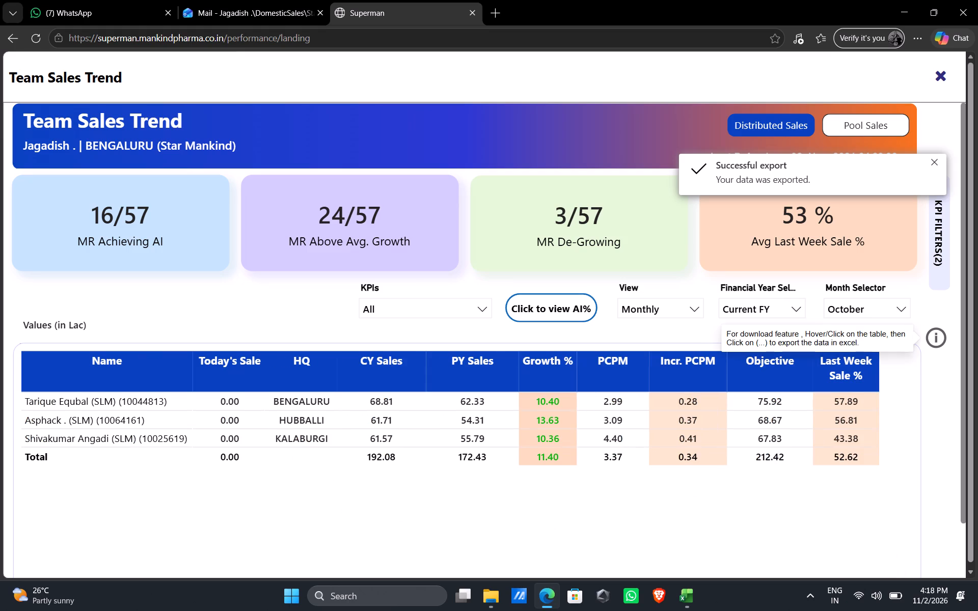
click(913, 333)
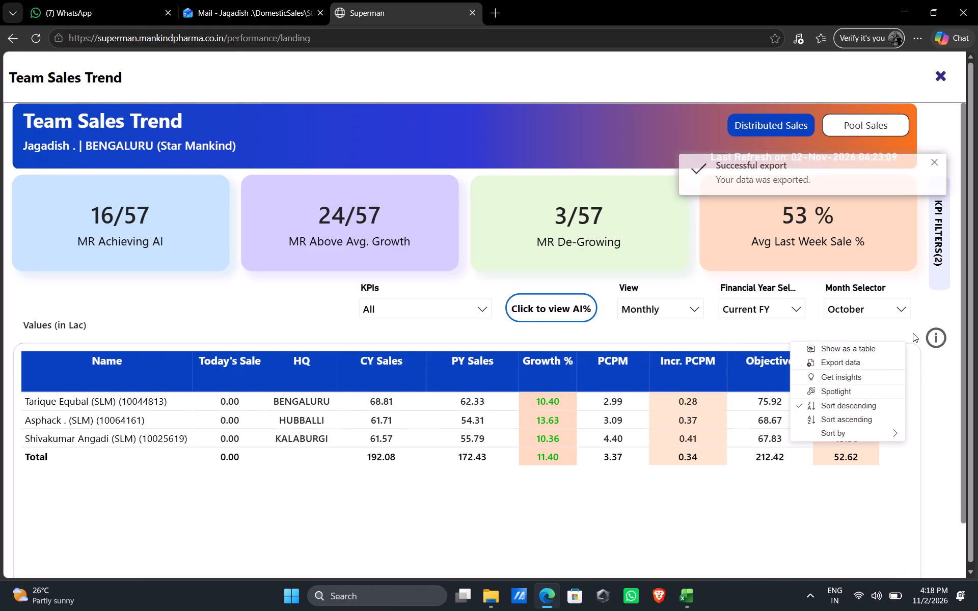
click(831, 363)
click(604, 488)
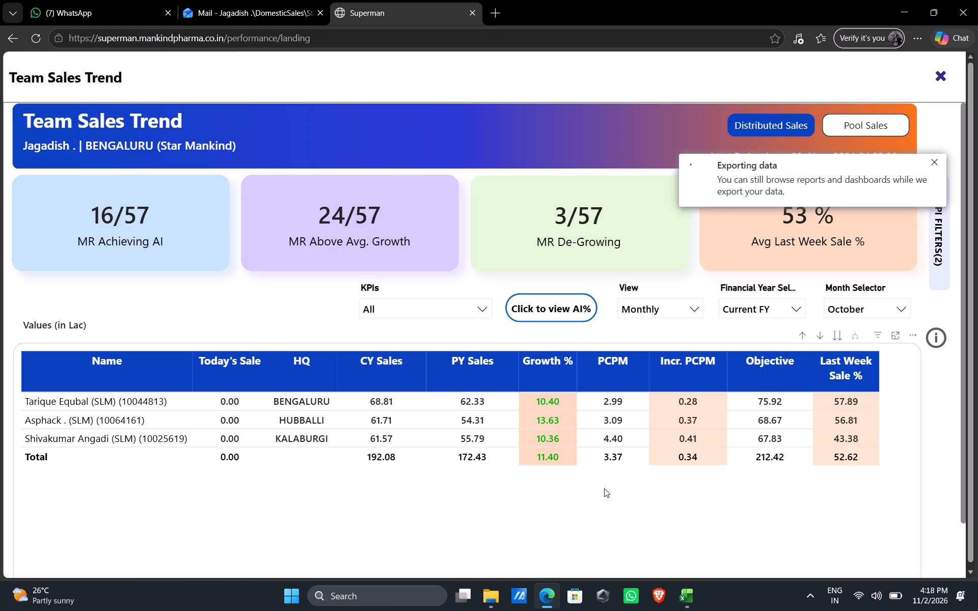
Open the downloaded data (3) file and copy its FLM table, without the filter note, into Sheet3 of the data workbook at A2.
click(493, 594)
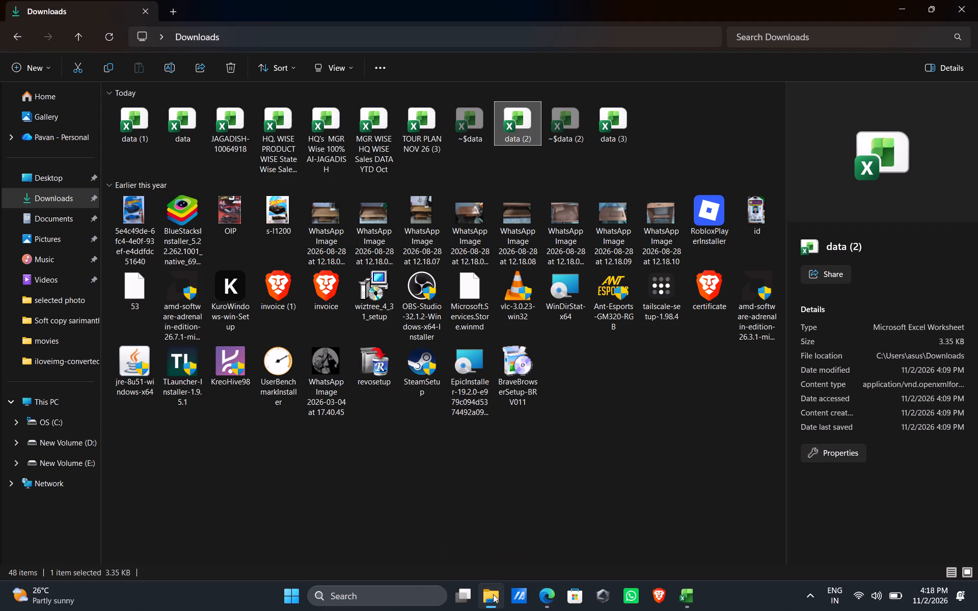
double_click(613, 126)
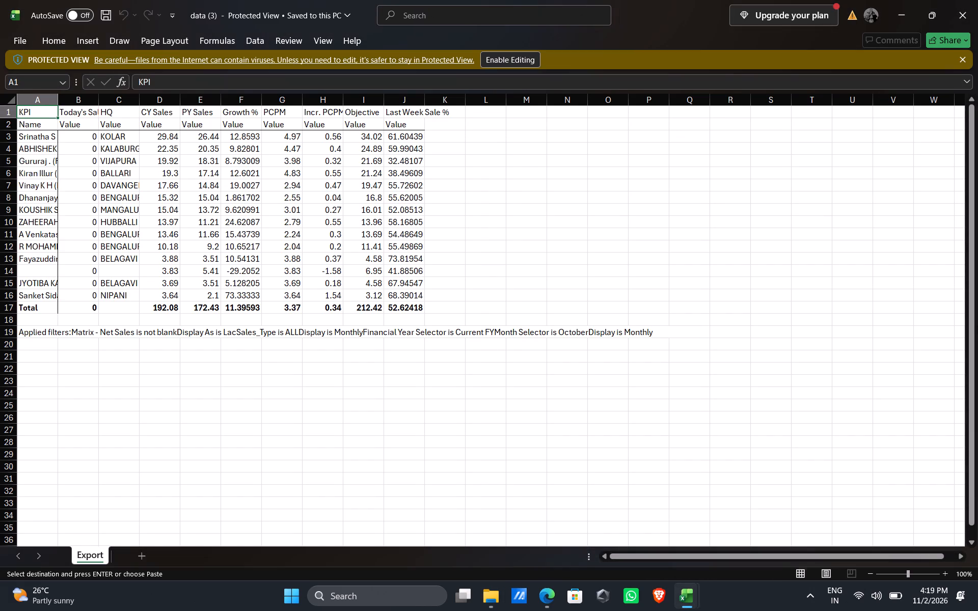
drag(59, 99, 99, 106)
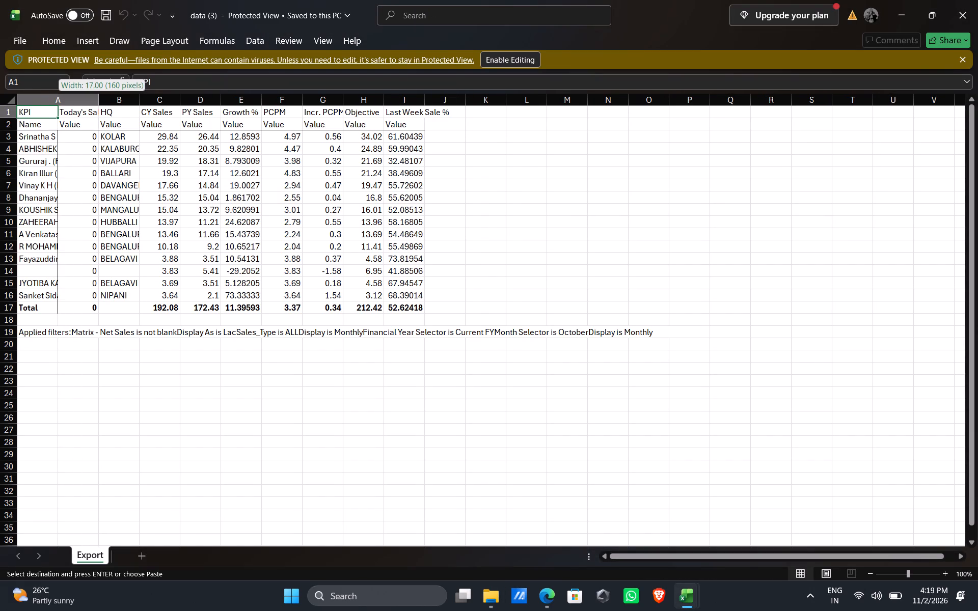
drag(24, 113, 242, 130)
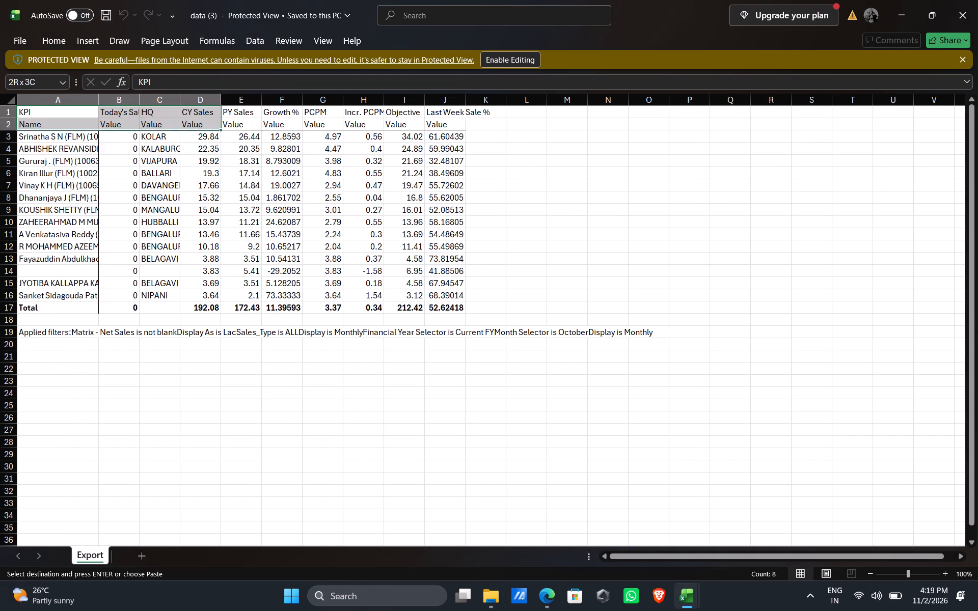
drag(242, 130, 447, 306)
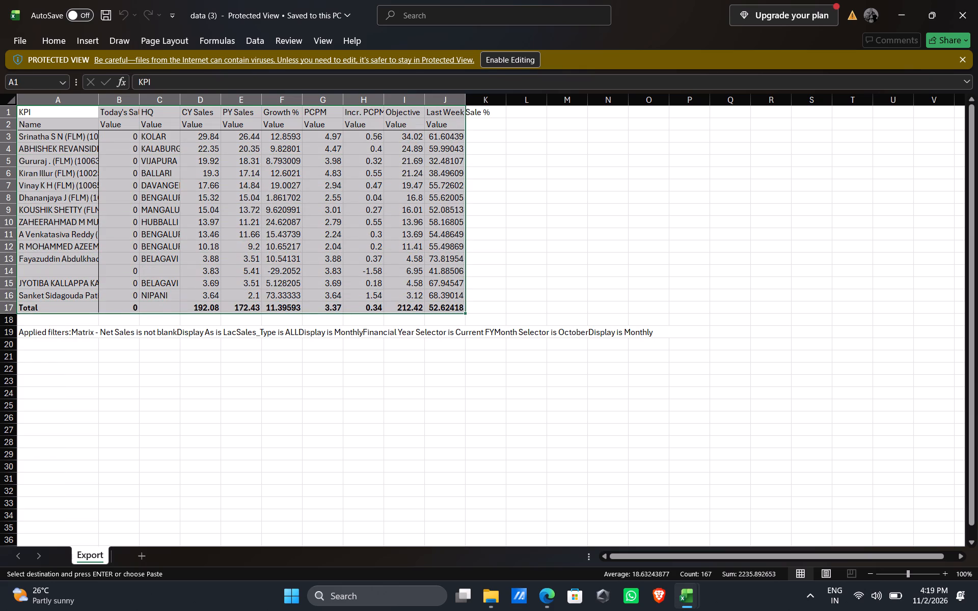
key(ctrl+c)
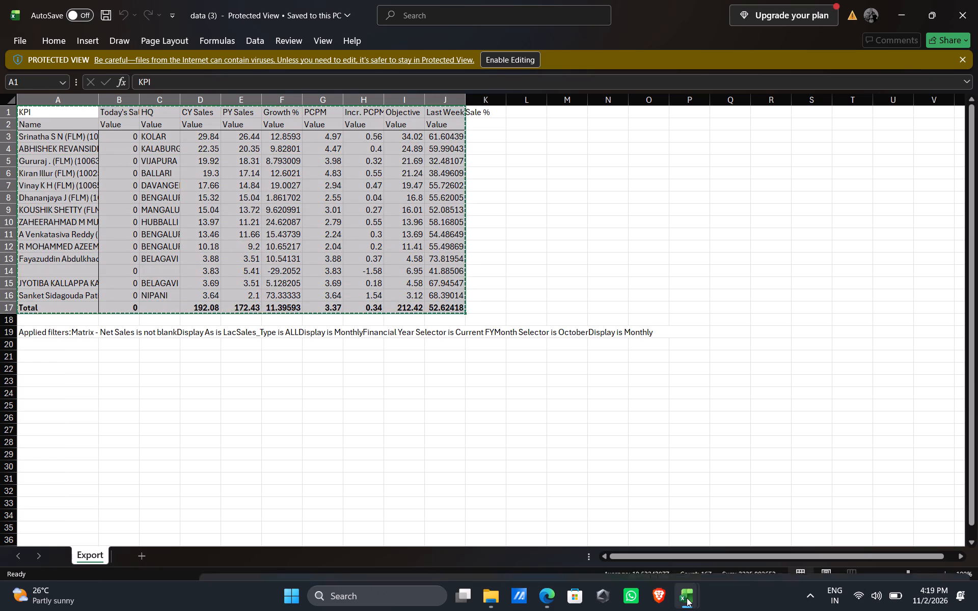
click(641, 539)
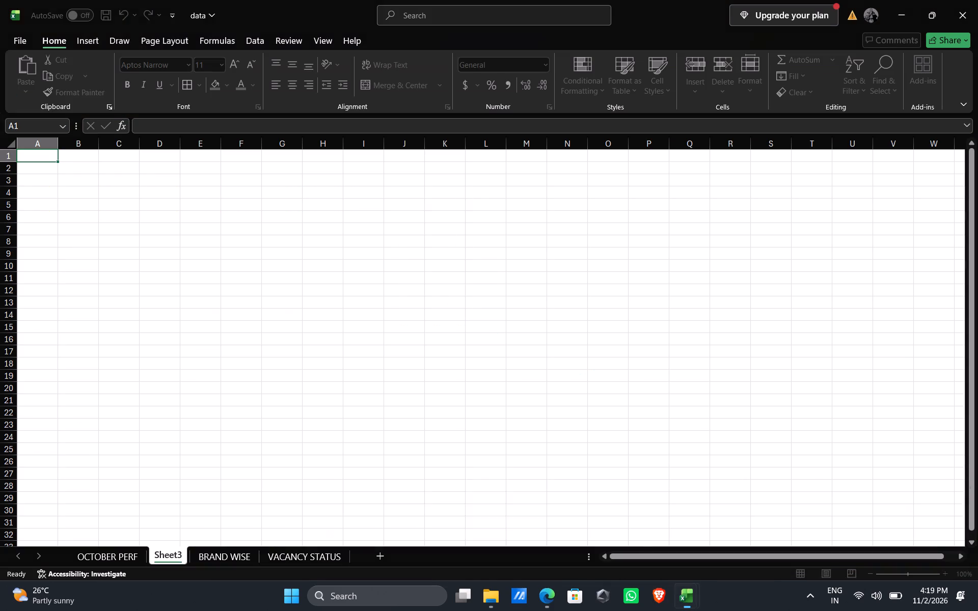
click(52, 170)
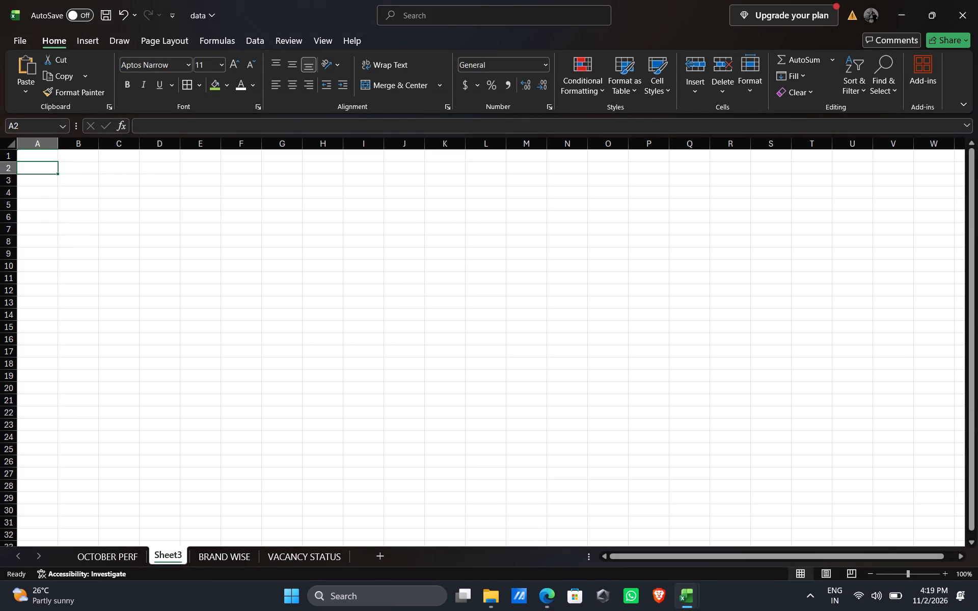
key(ctrl+v)
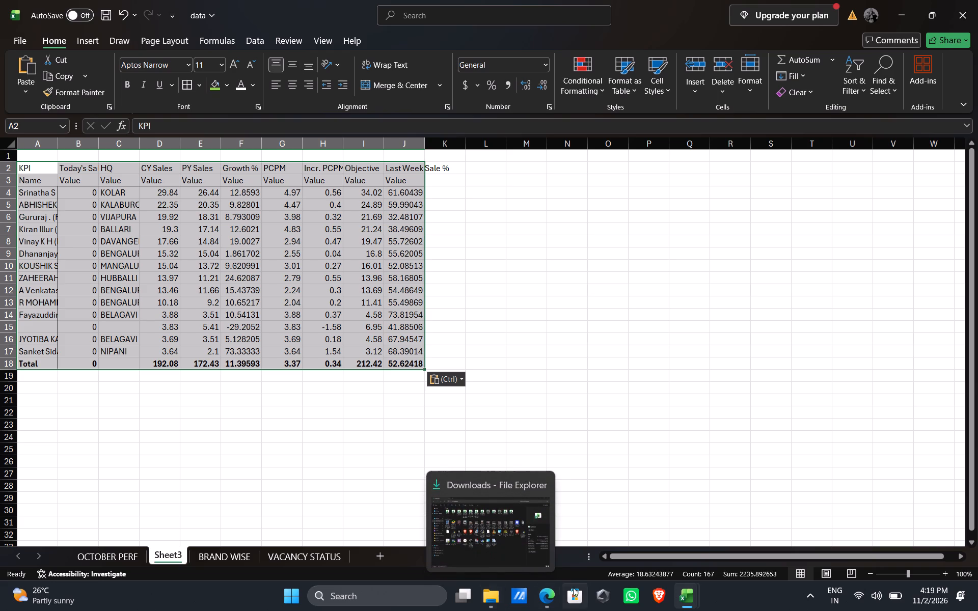
Open the downloaded data (4) file and copy its SLM table, without the filter note, into Sheet3 at A20.
click(541, 597)
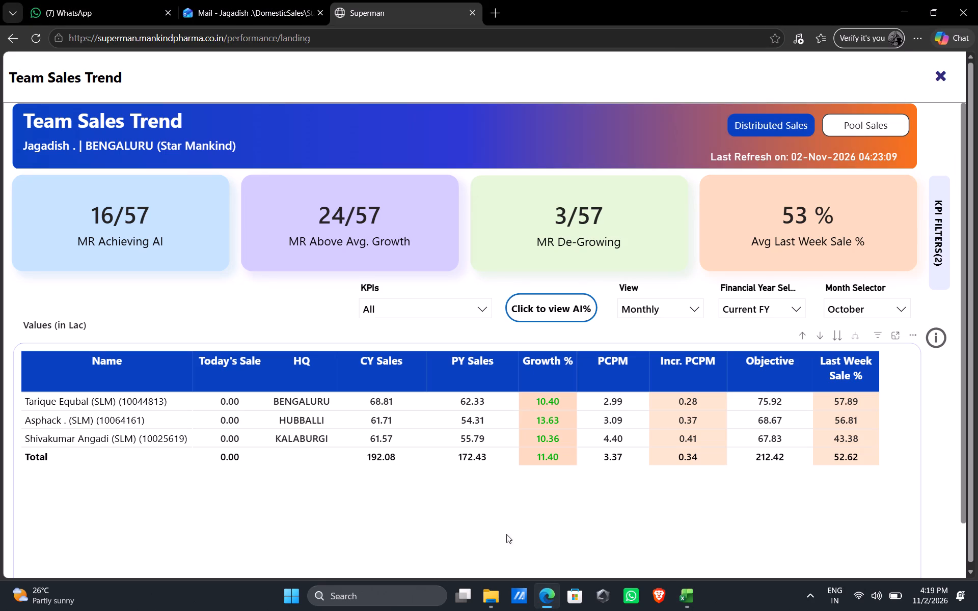
click(495, 594)
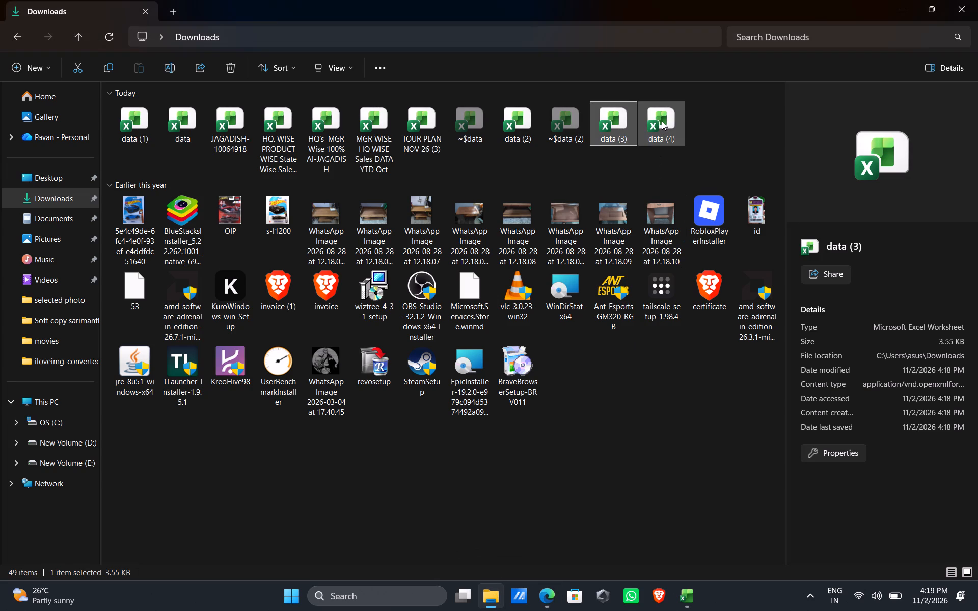
double_click(662, 121)
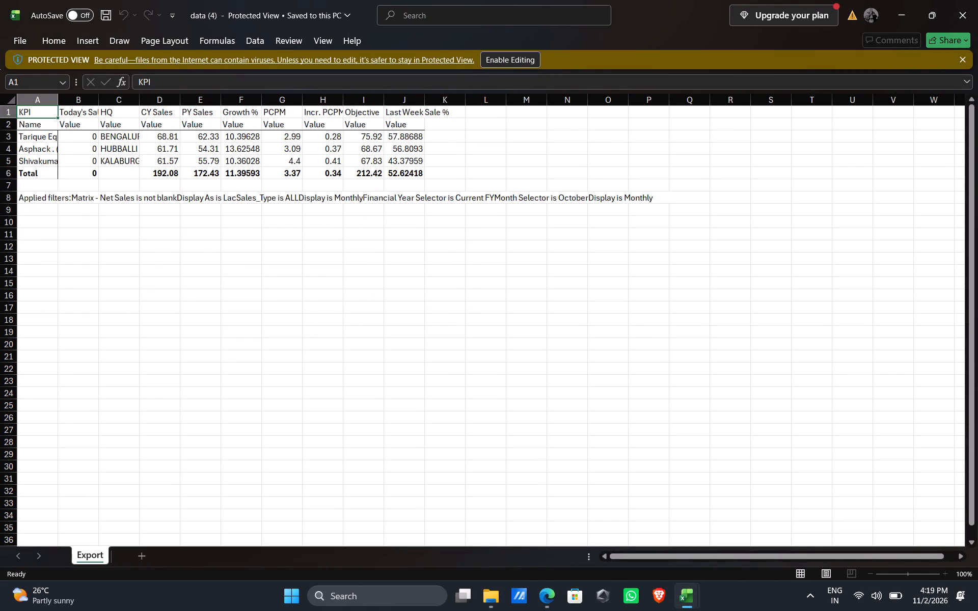
drag(26, 112, 407, 177)
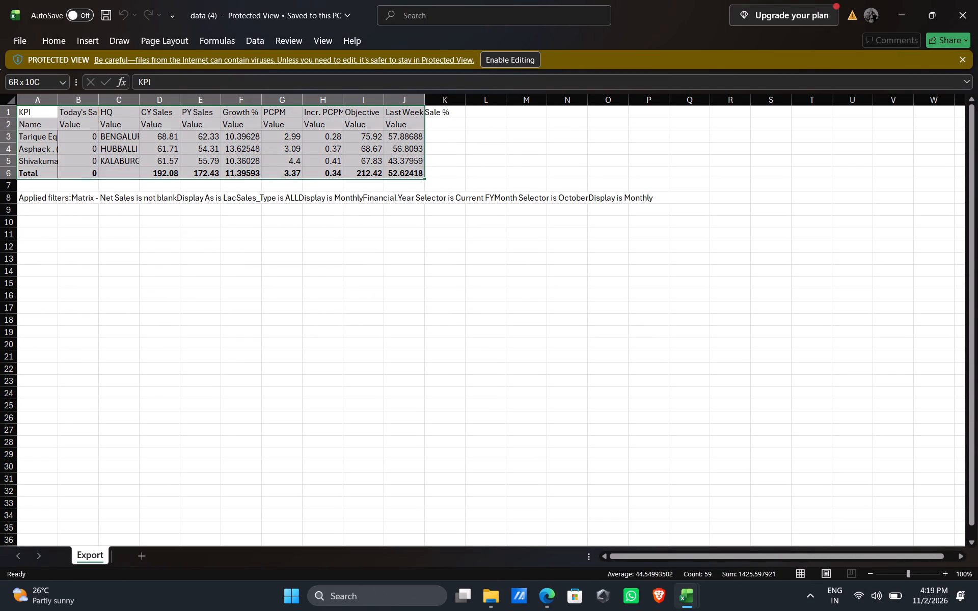
drag(407, 177, 408, 177)
key(ctrl+c)
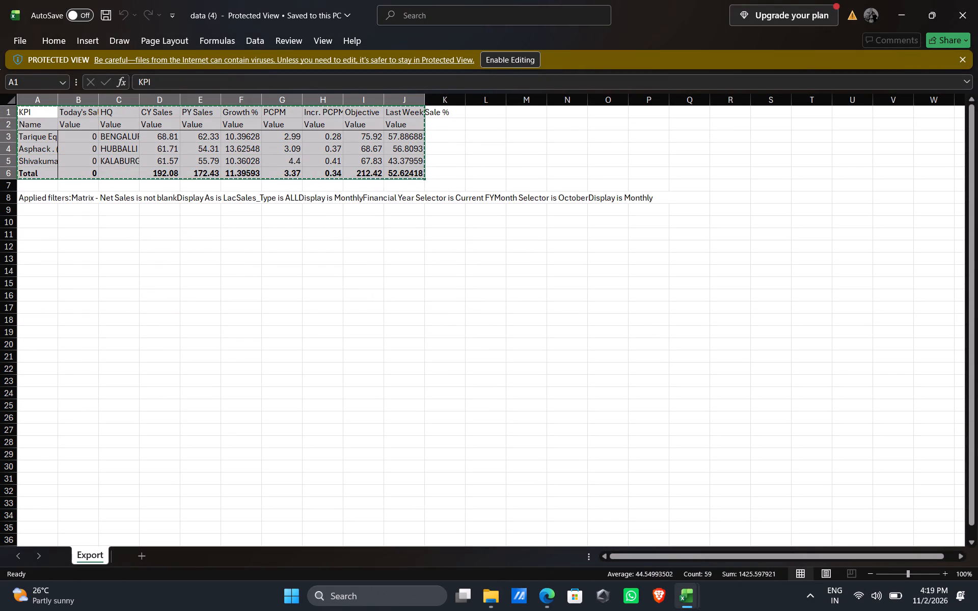
click(544, 539)
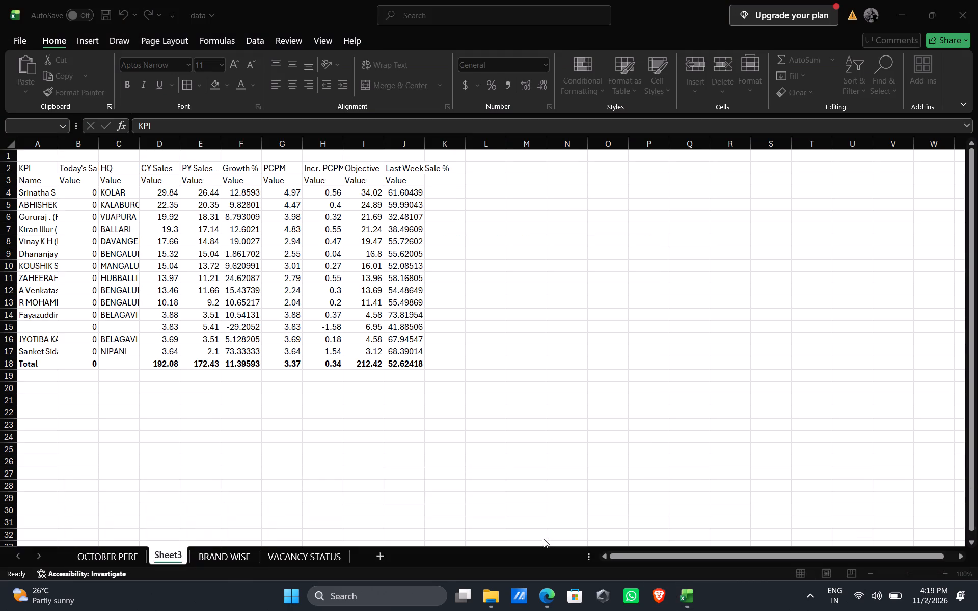
click(35, 387)
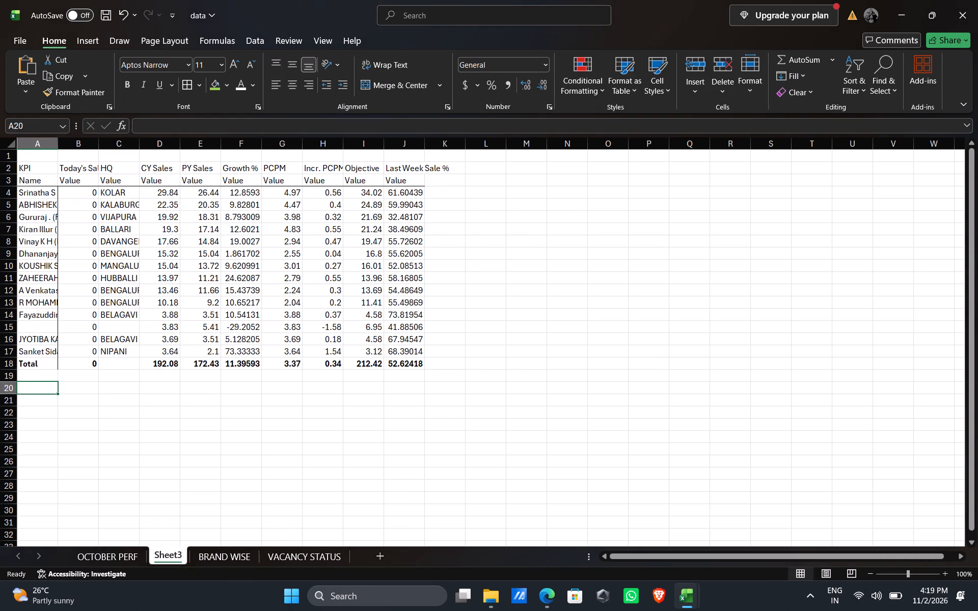
key(ctrl+v)
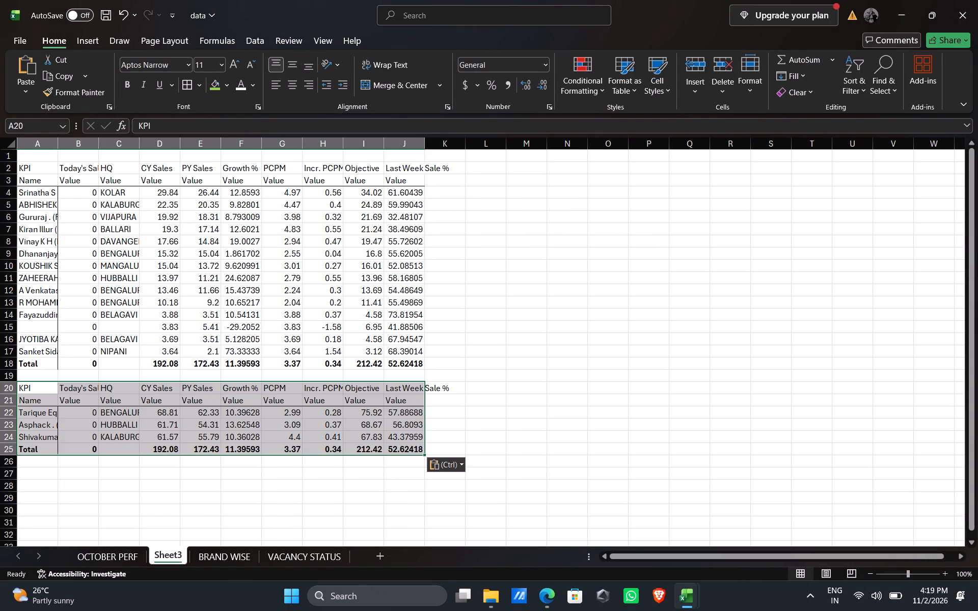
click(504, 424)
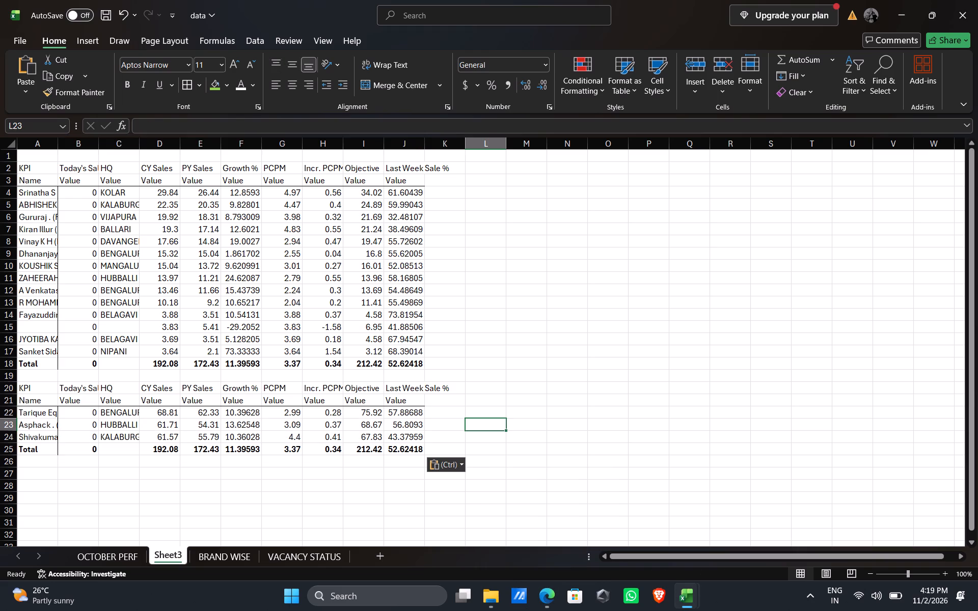
Delete the Last Week Sale % and Today's Sale columns from Sheet3.
click(405, 143)
right_click(405, 143)
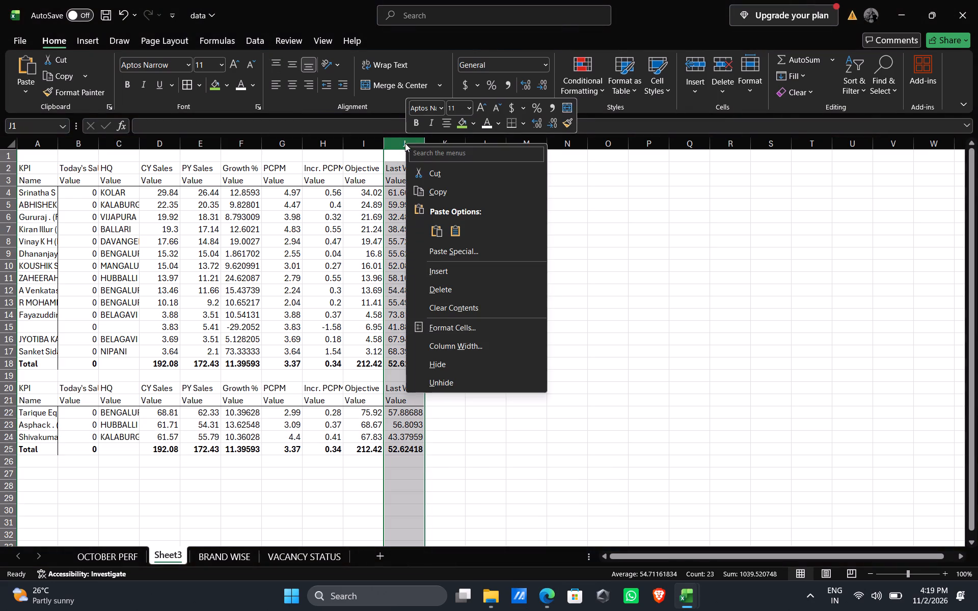
click(434, 290)
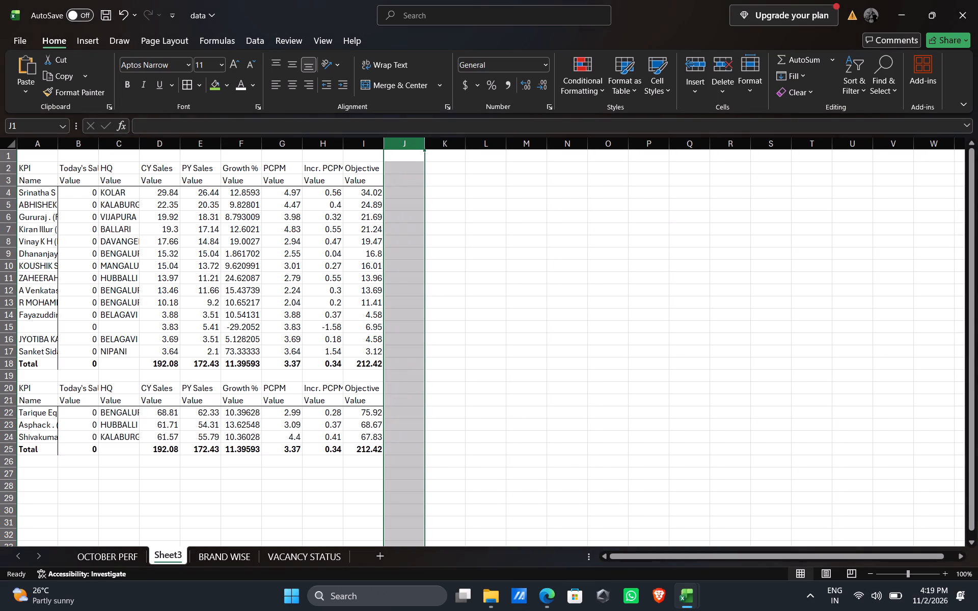
click(78, 145)
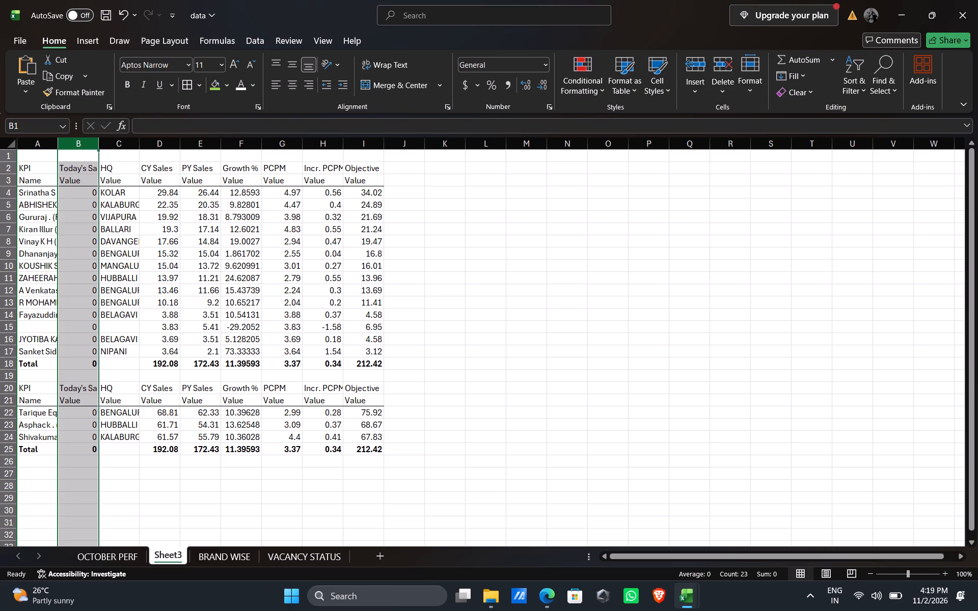
right_click(78, 145)
click(99, 287)
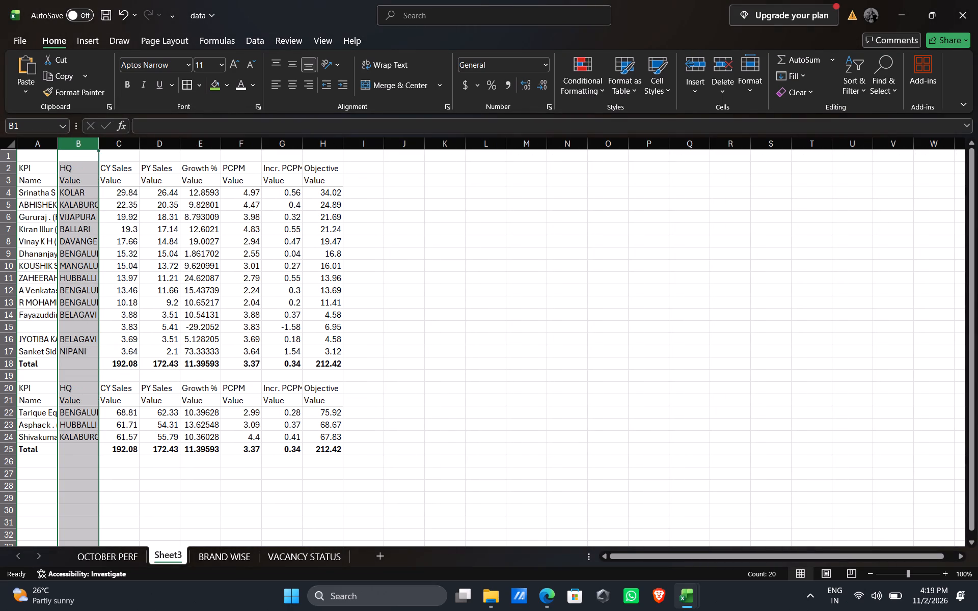
Rearrange Sheet3's columns so Objective precedes CY Sales, followed by a blank column and then PY Sales, Growth %, PCPM and Incr. PCPM.
click(117, 145)
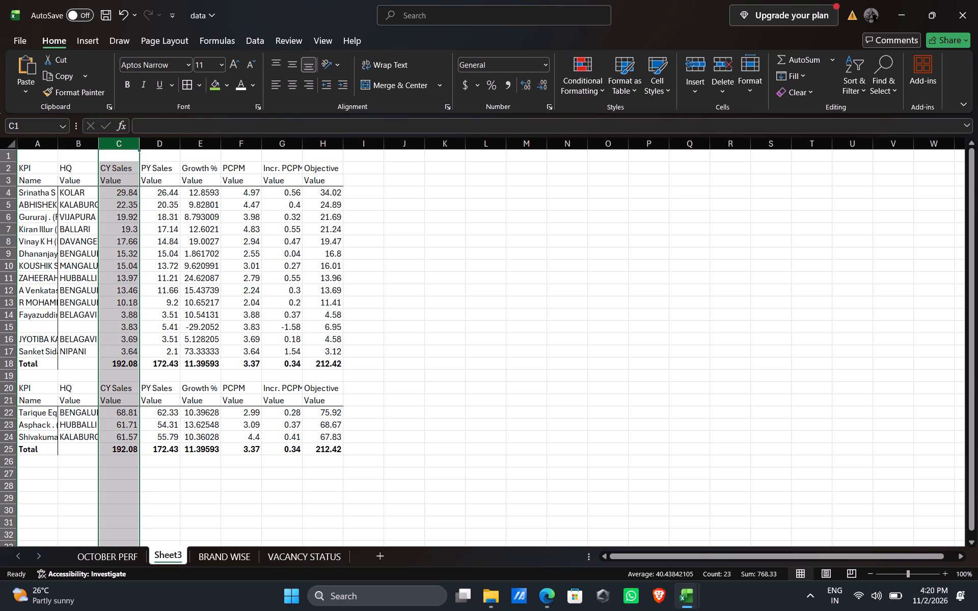
key(ctrl+c)
click(357, 146)
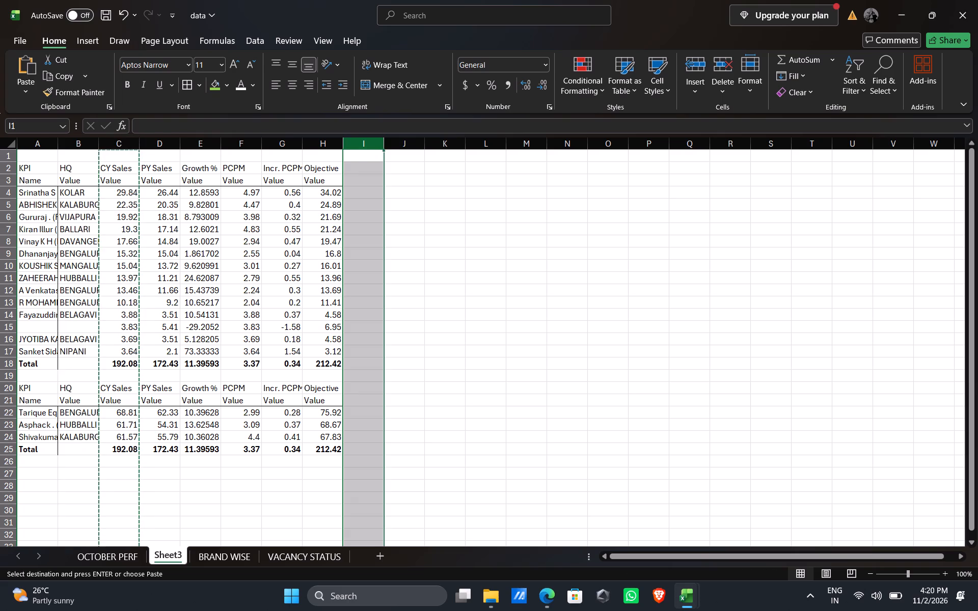
key(ctrl+v)
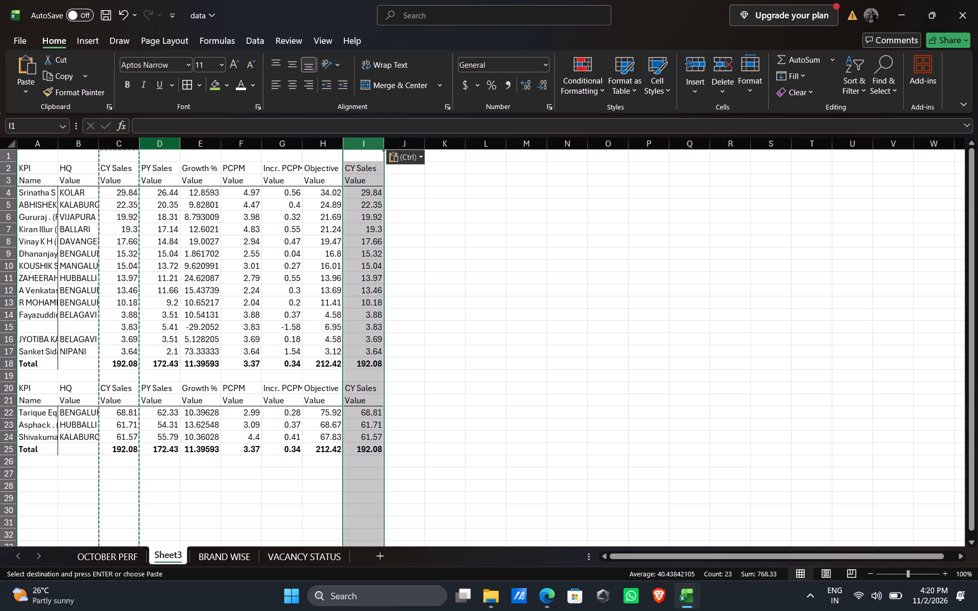
drag(155, 143, 279, 147)
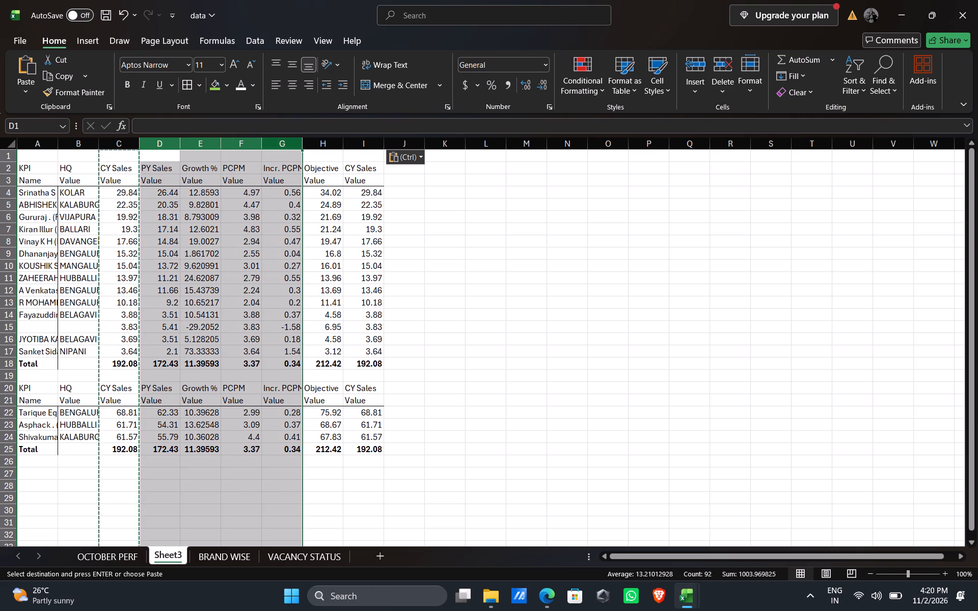
key(ctrl+c)
click(443, 147)
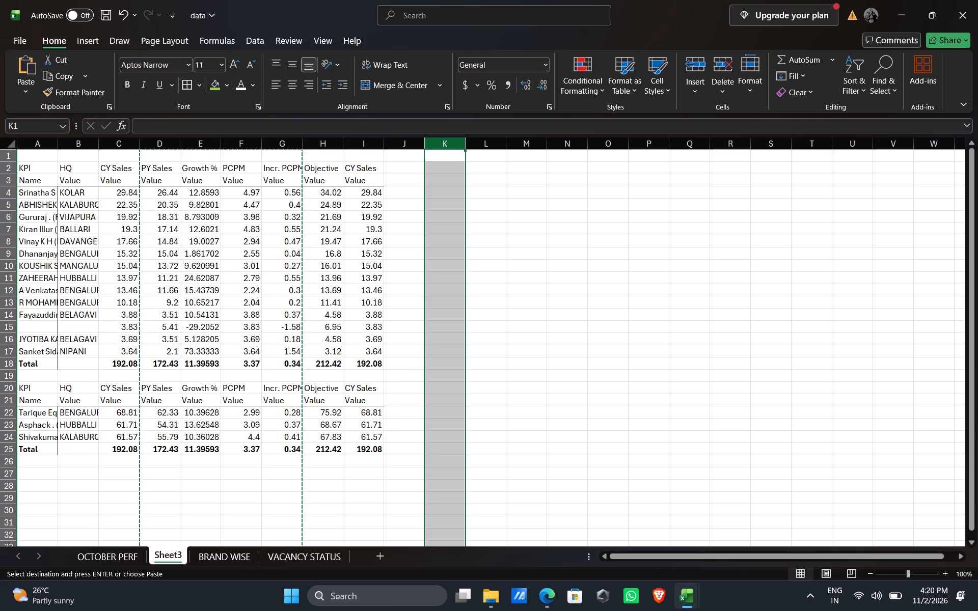
key(ctrl+v)
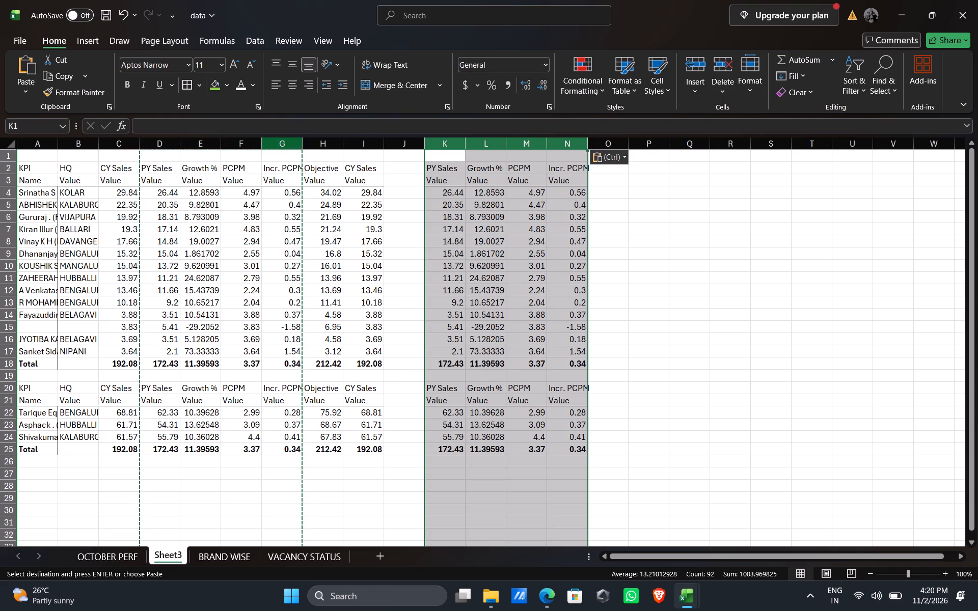
drag(284, 145, 121, 140)
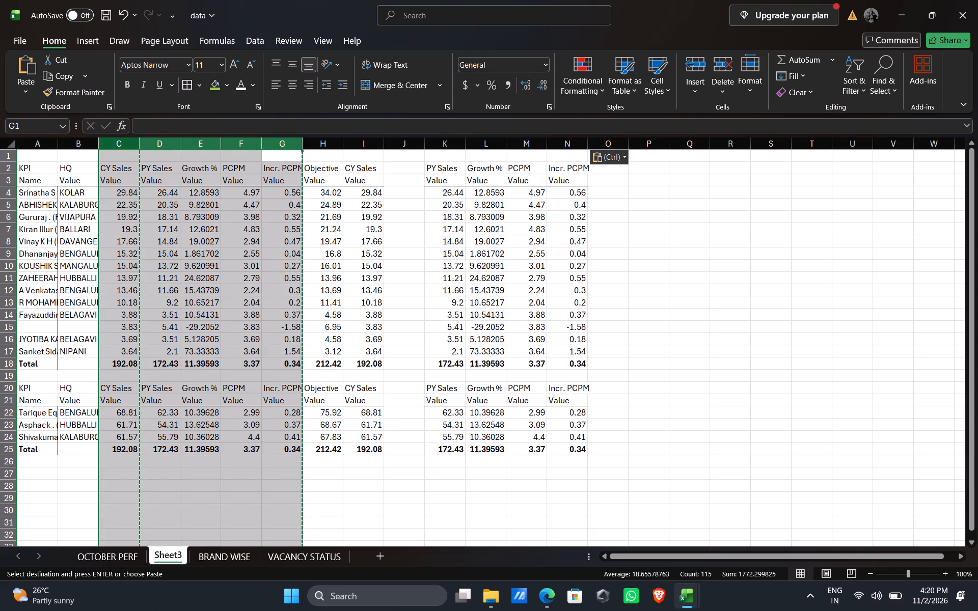
right_click(121, 140)
click(153, 288)
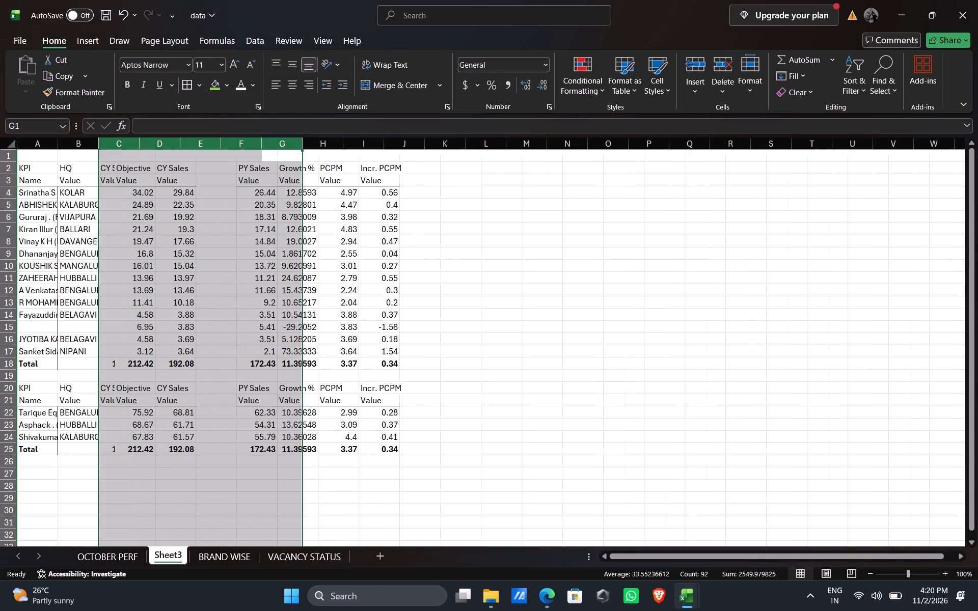
Delete the Name/Value subheading row beneath the FLM table's header.
click(6, 178)
right_click(6, 178)
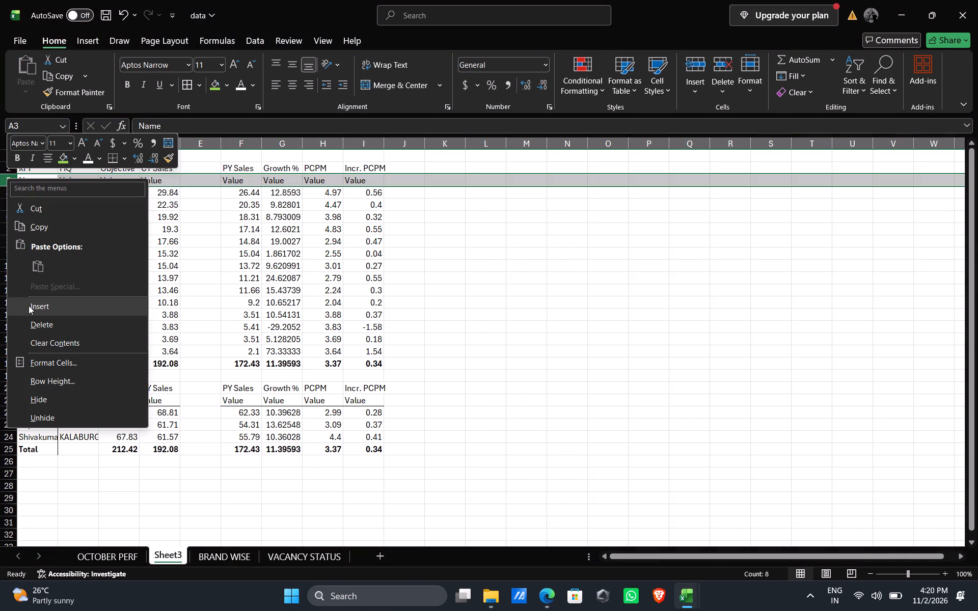
click(34, 327)
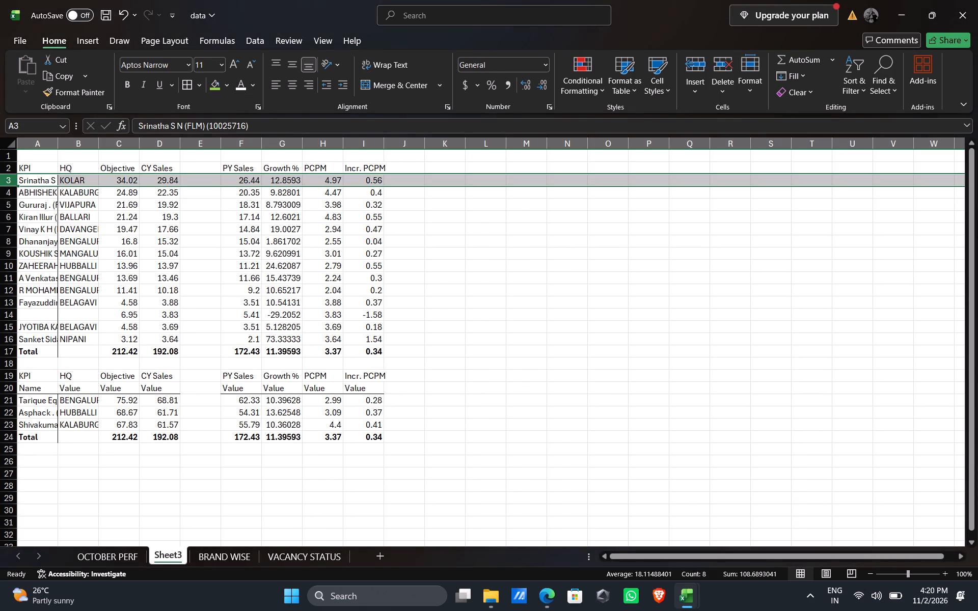
Add a %ACH header in E2, enter =D3/C3% in E3 and fill the formula through E24.
click(199, 181)
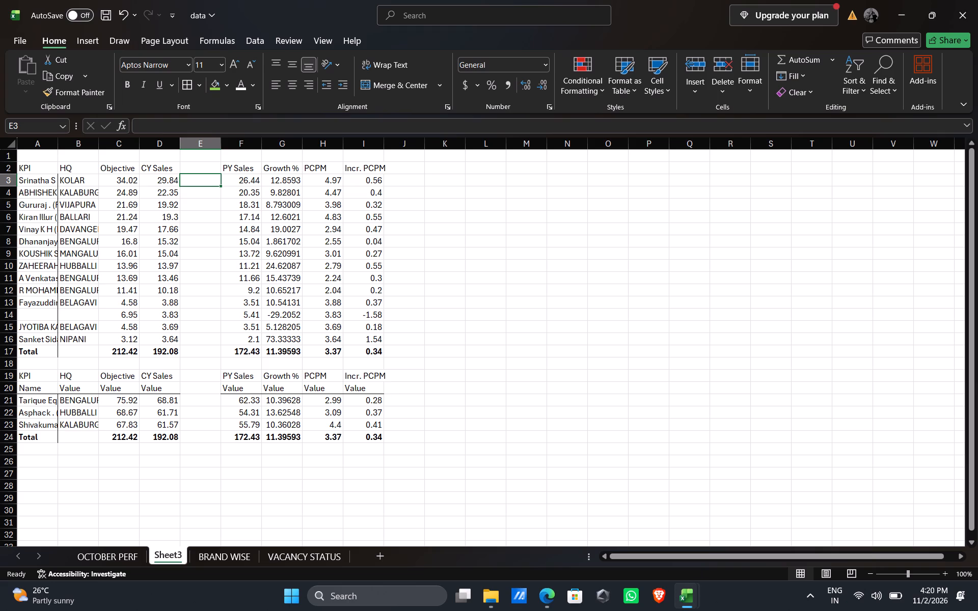
key(Up)
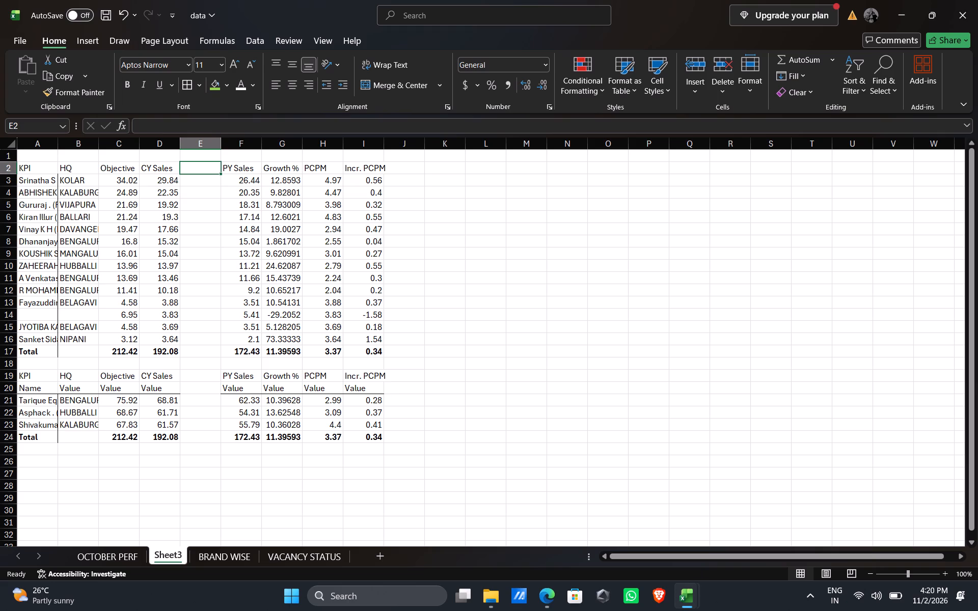
text(%ACH)
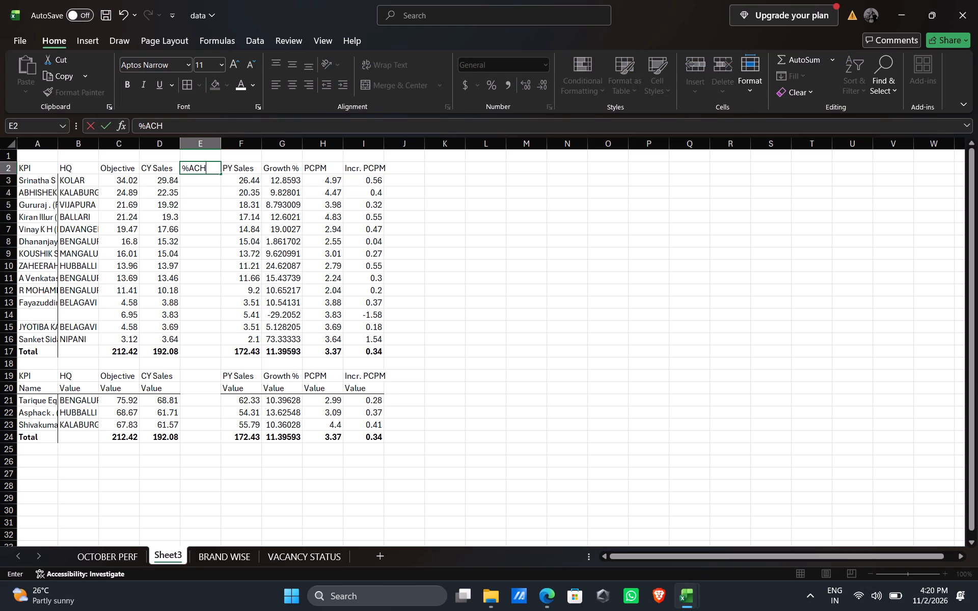
key(Down)
key(equal)
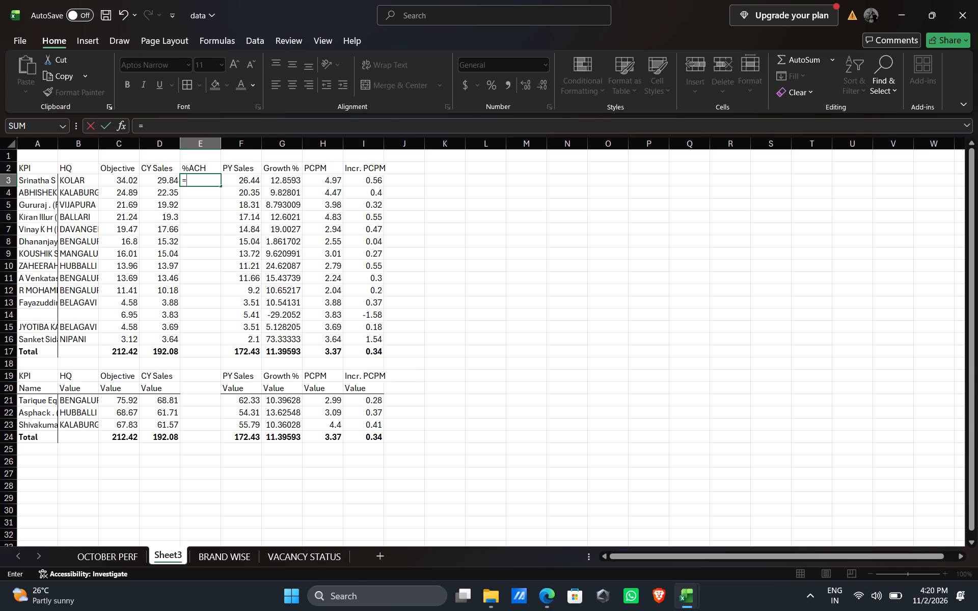
text(D3)
key(slash)
text(C3)
key(shift+percent)
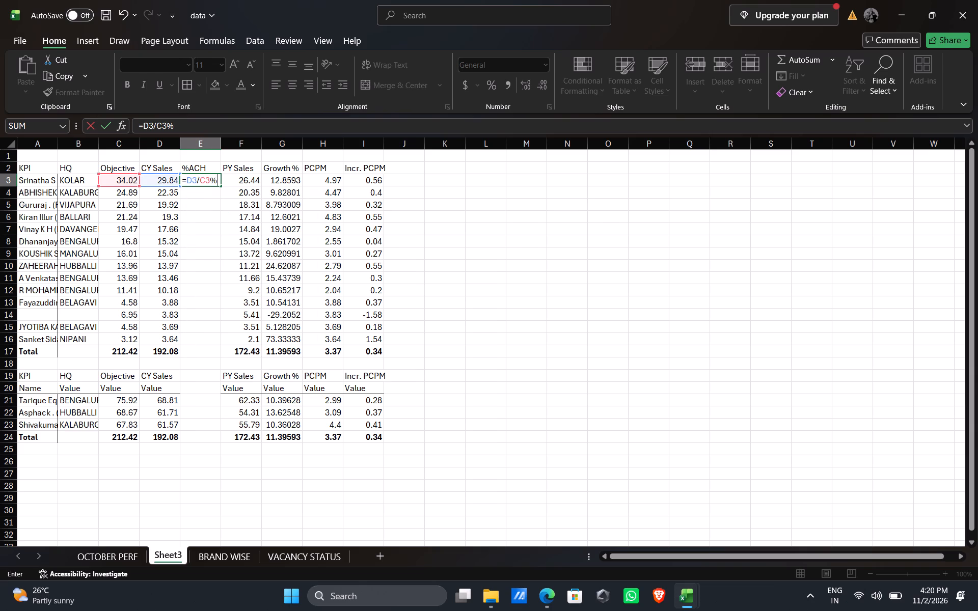
key(Return)
key(Up)
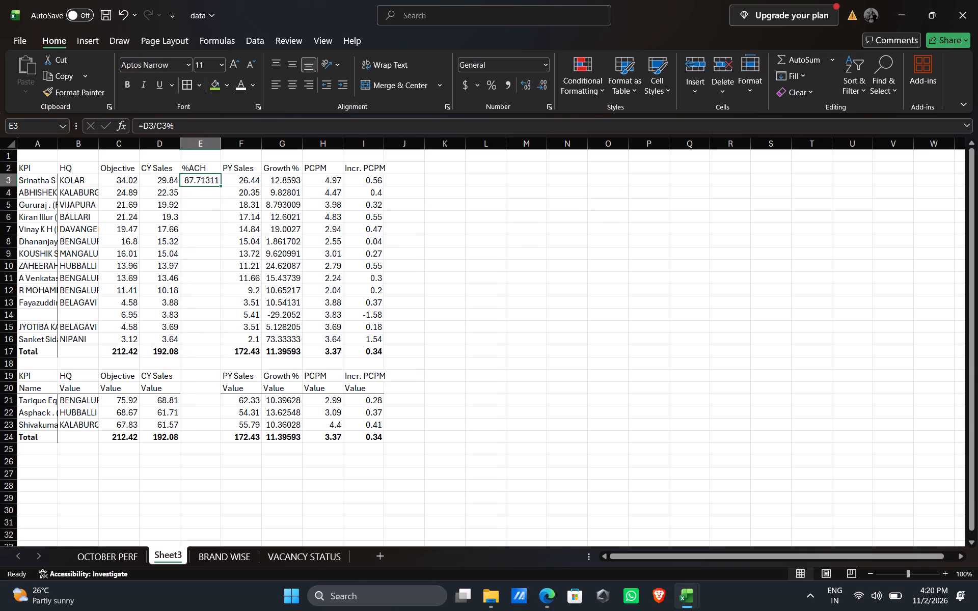
drag(221, 187, 223, 388)
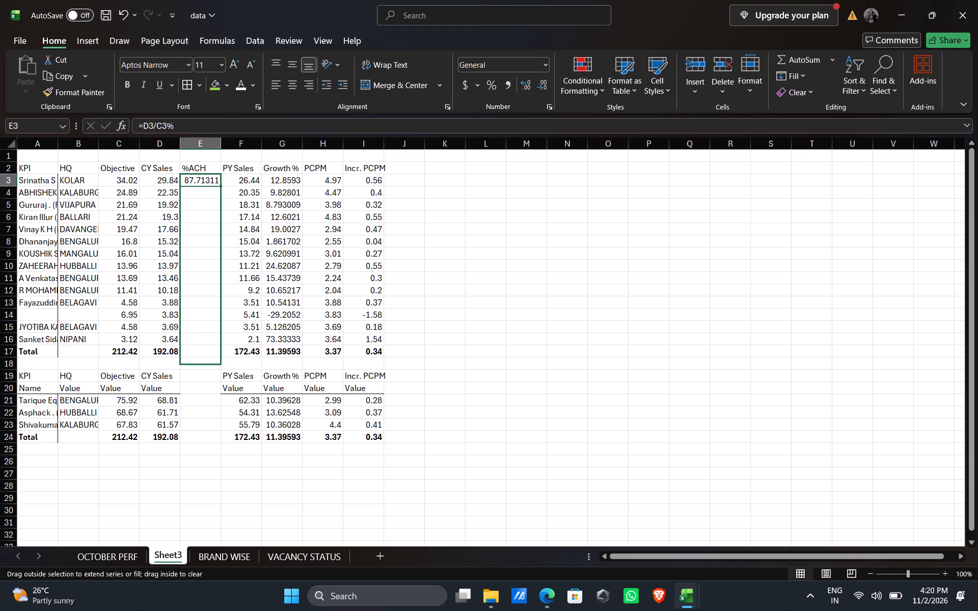
drag(223, 388, 221, 439)
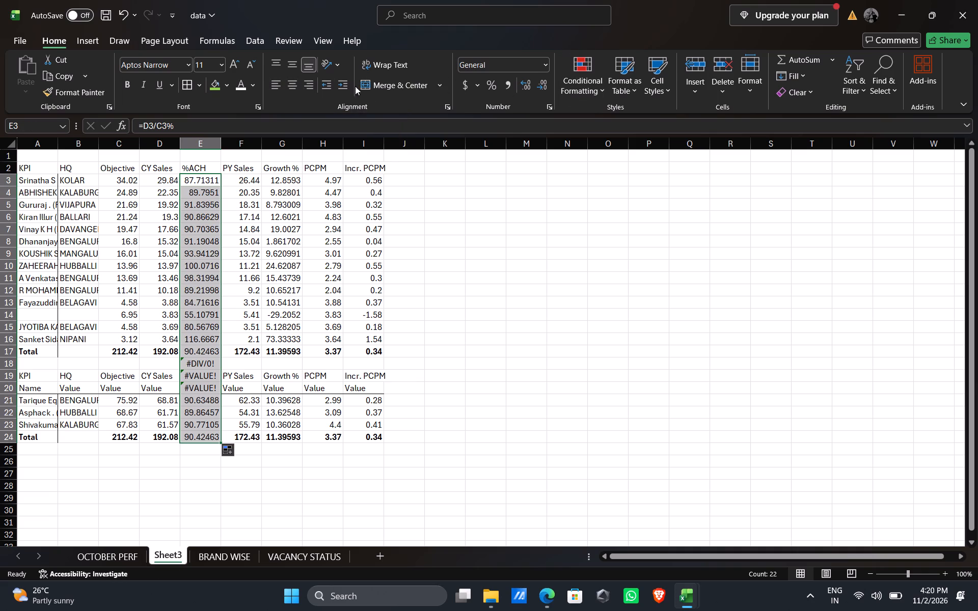
Format the %ACH values in E3:E24 to two decimal places and centre them.
click(544, 85)
click(544, 85)
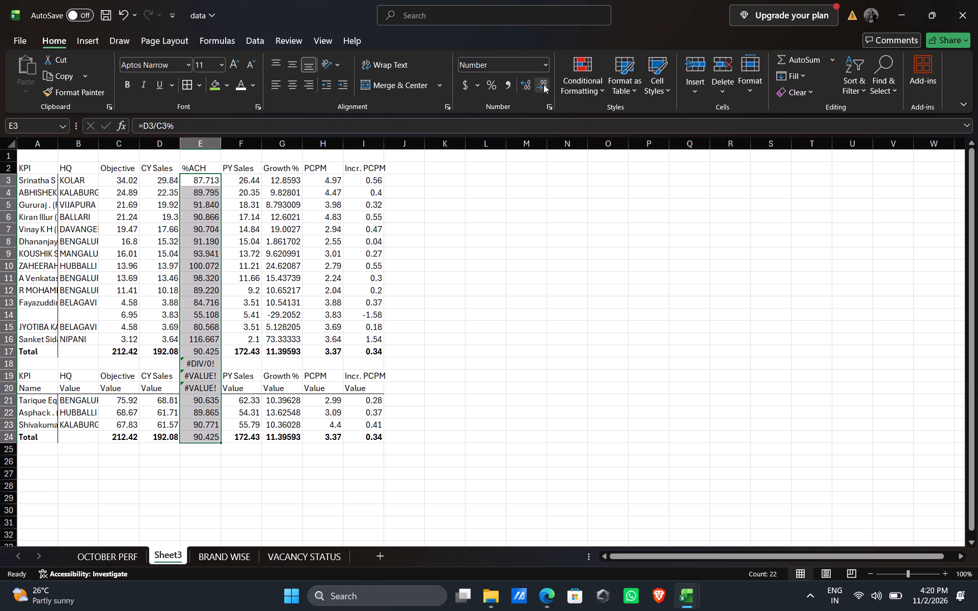
click(544, 85)
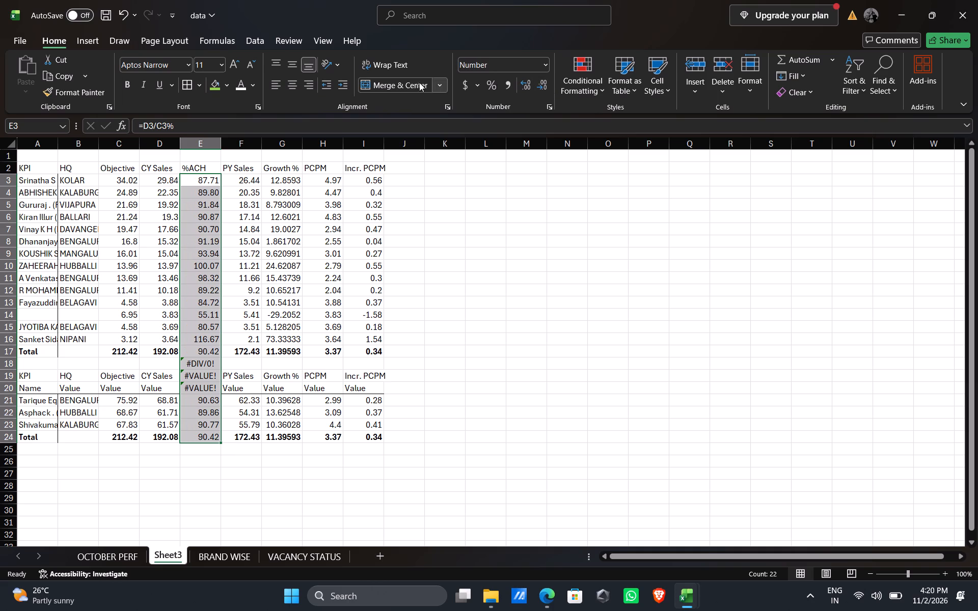
click(292, 85)
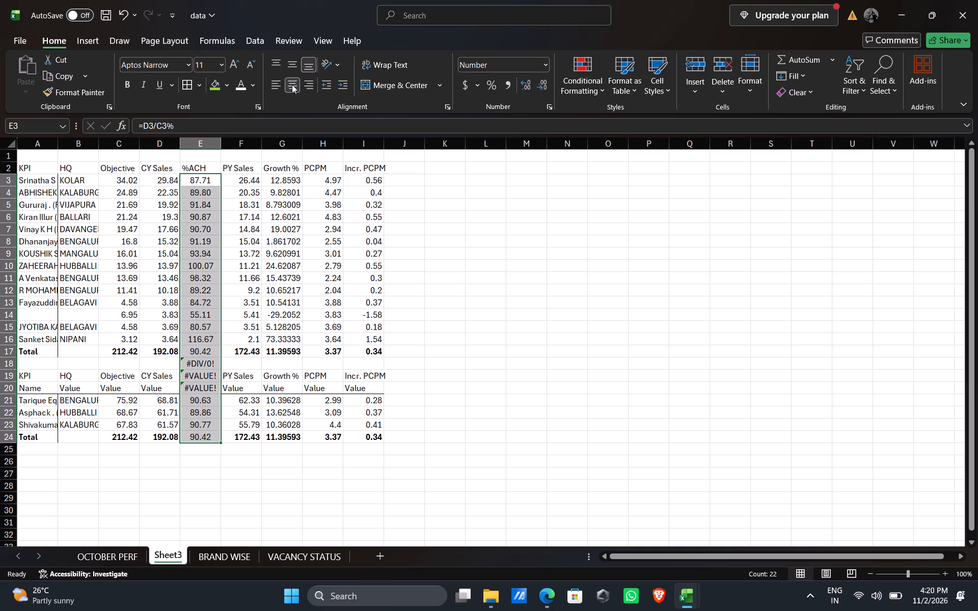
Rename the PY Sales header in F2 as LY.ACH.
click(240, 169)
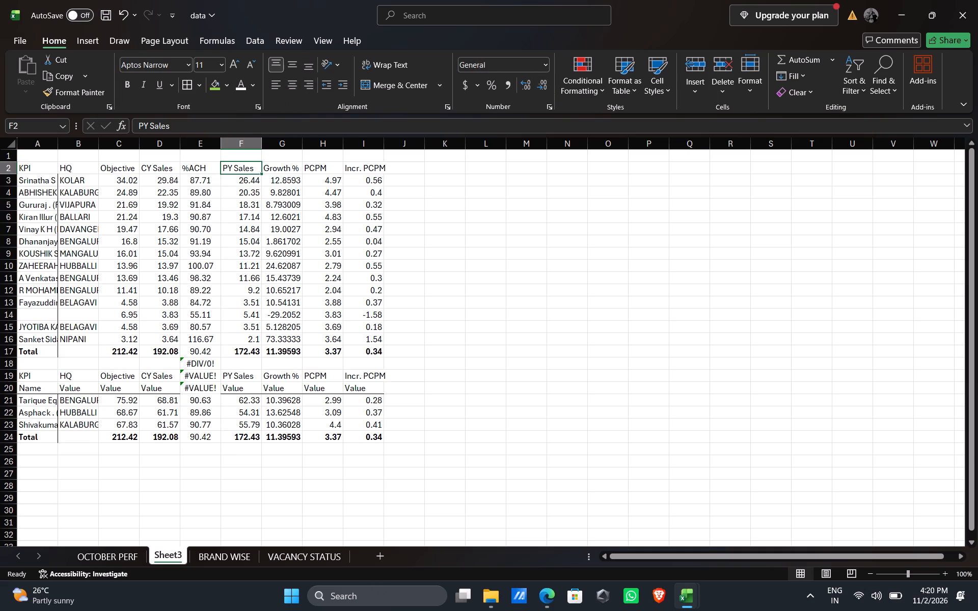
text(LY.ACH)
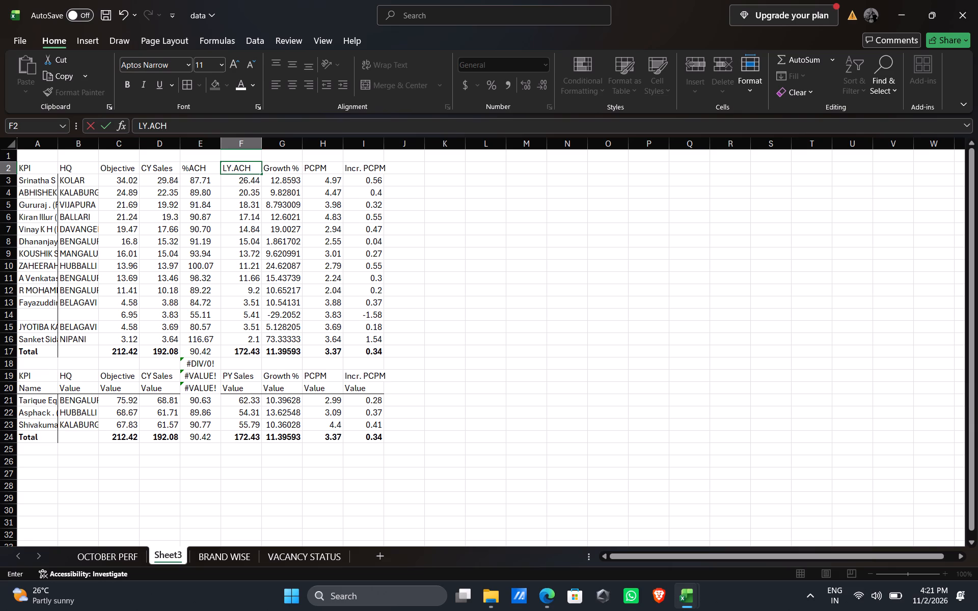
key(Down)
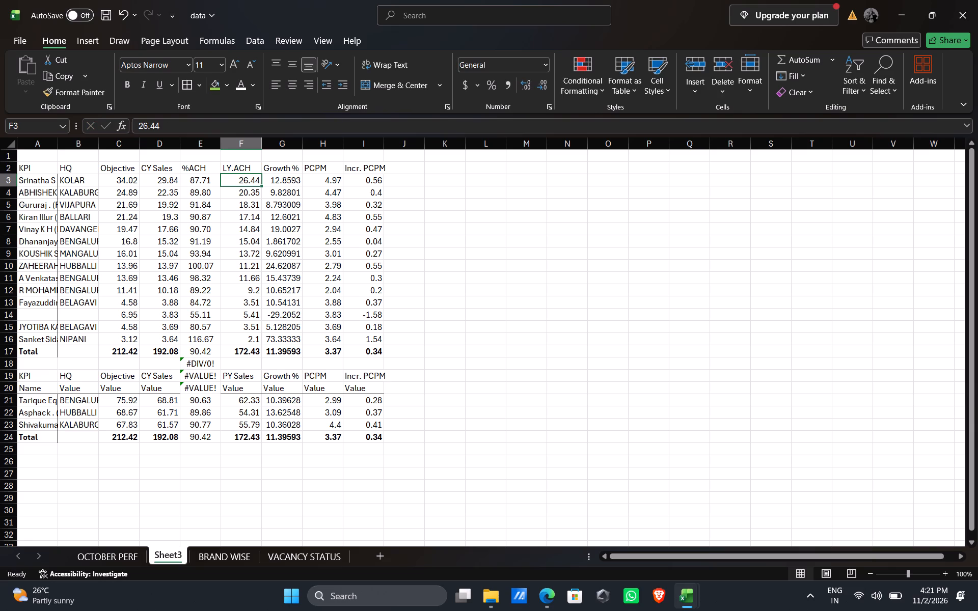
Format the Growth % values in G3:G24 to two decimal places.
drag(281, 180, 280, 276)
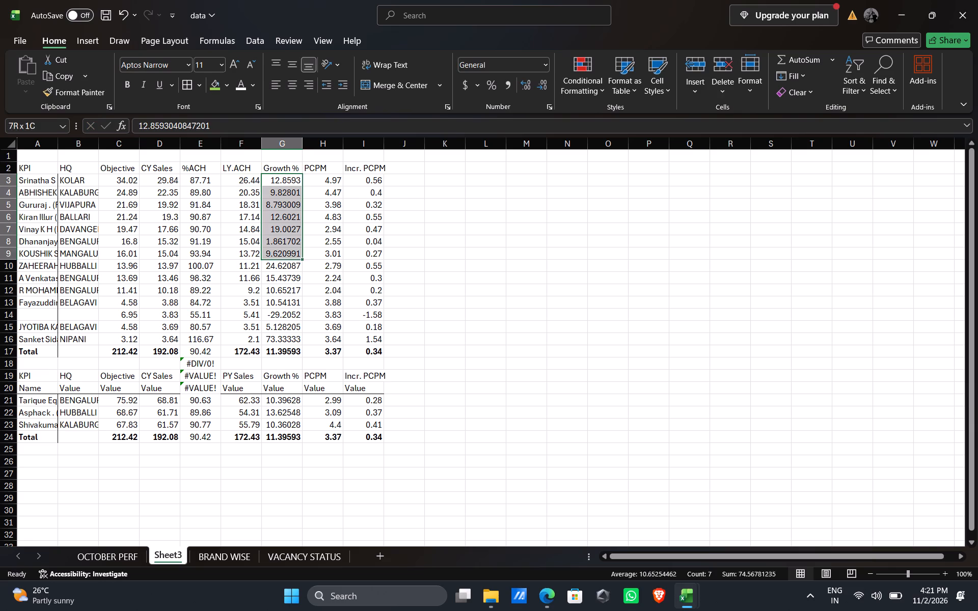
drag(280, 276, 278, 435)
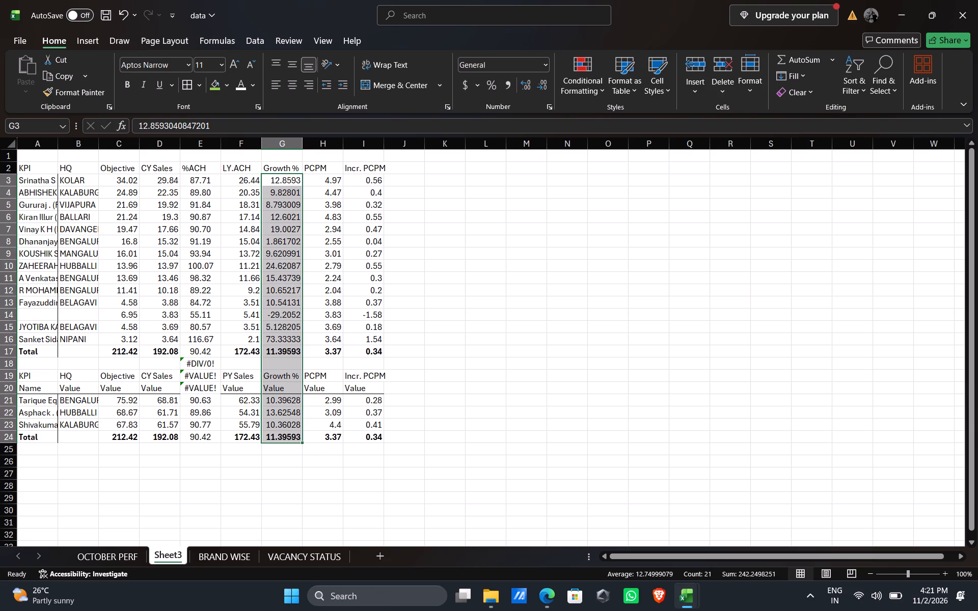
click(545, 87)
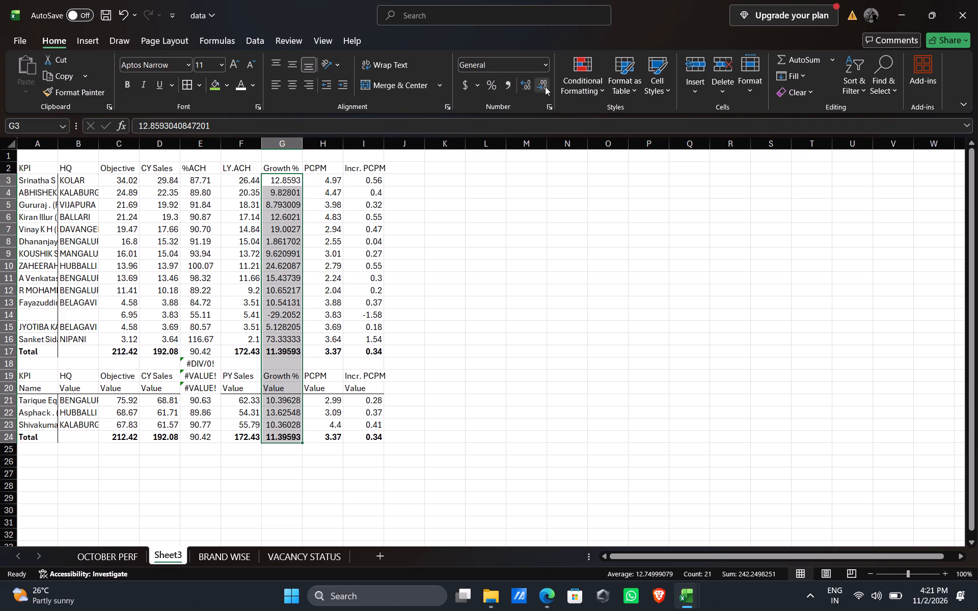
click(545, 87)
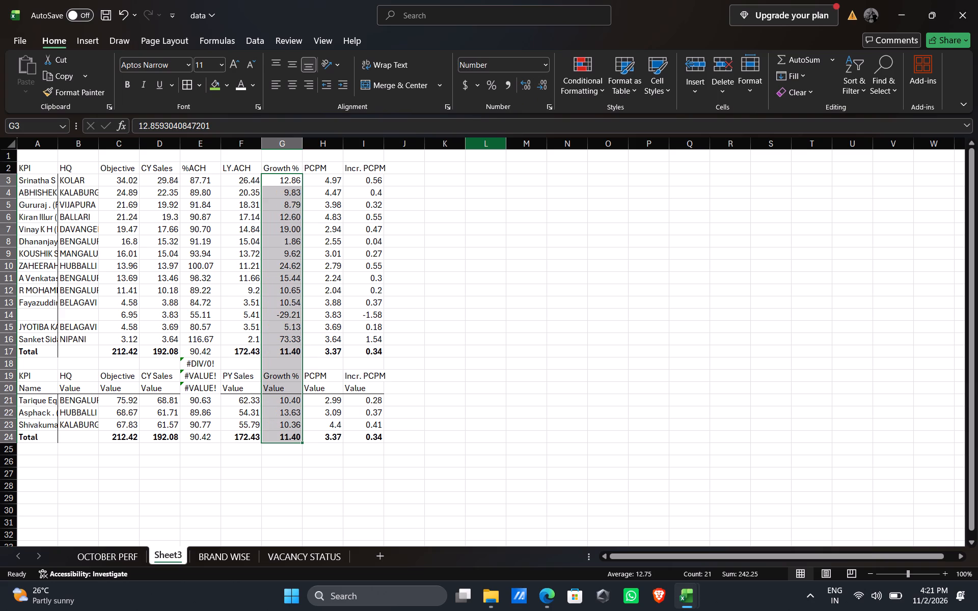
click(433, 230)
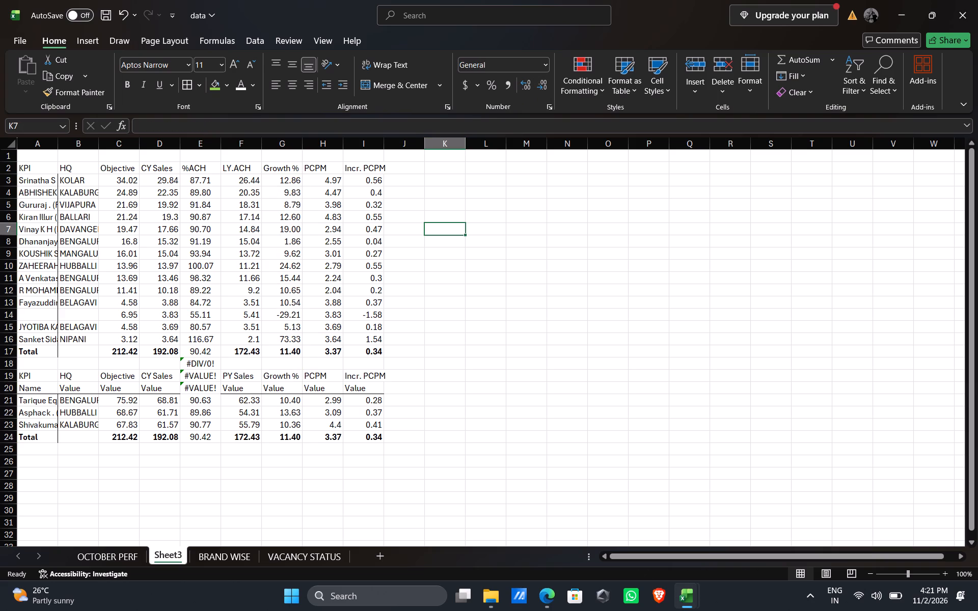
Delete rows 18 to 20, the blank row and the two header rows between the FLM and SLM tables.
drag(11, 365, 8, 374)
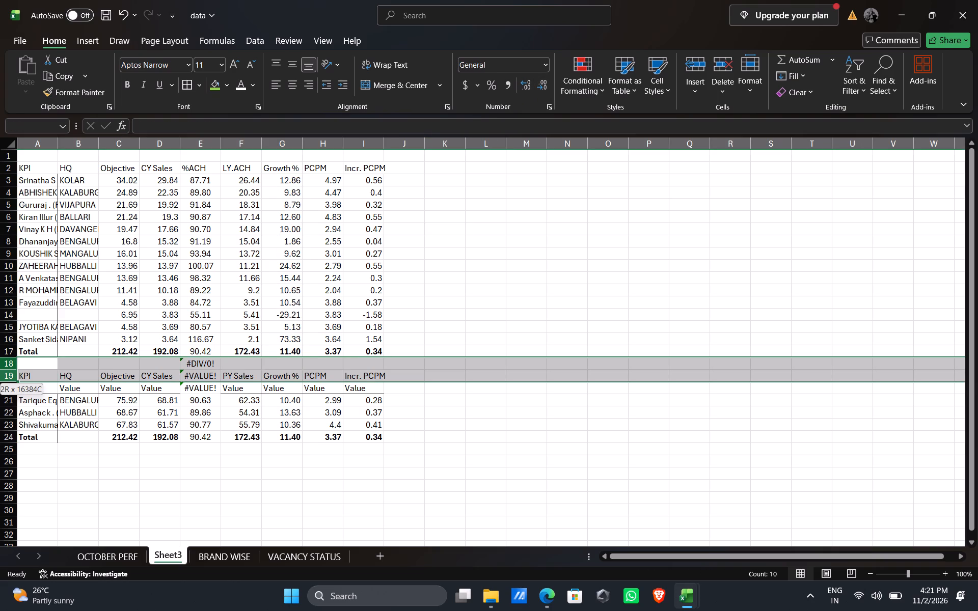
drag(8, 374, 3, 384)
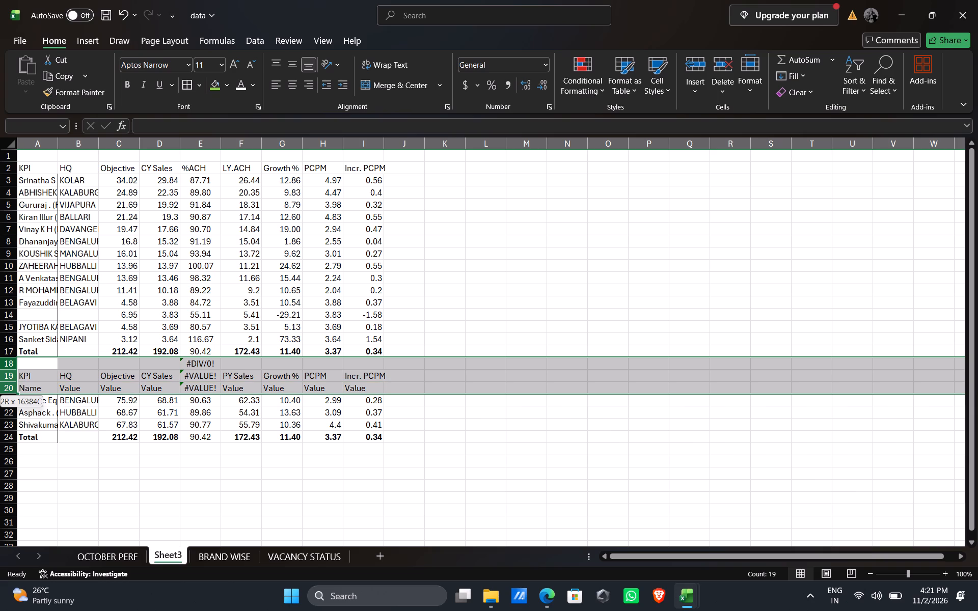
drag(3, 384, 1, 384)
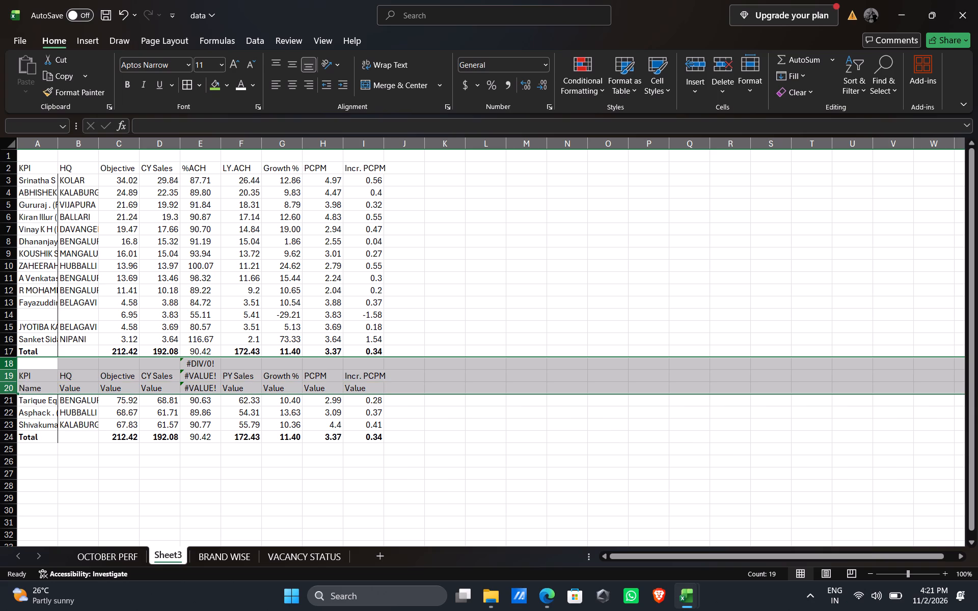
right_click(1, 384)
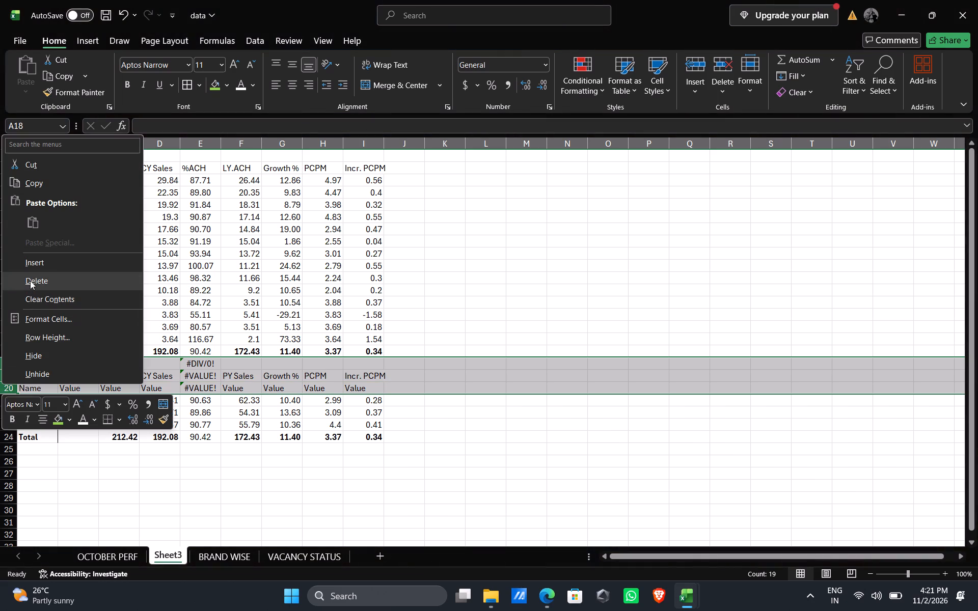
click(30, 281)
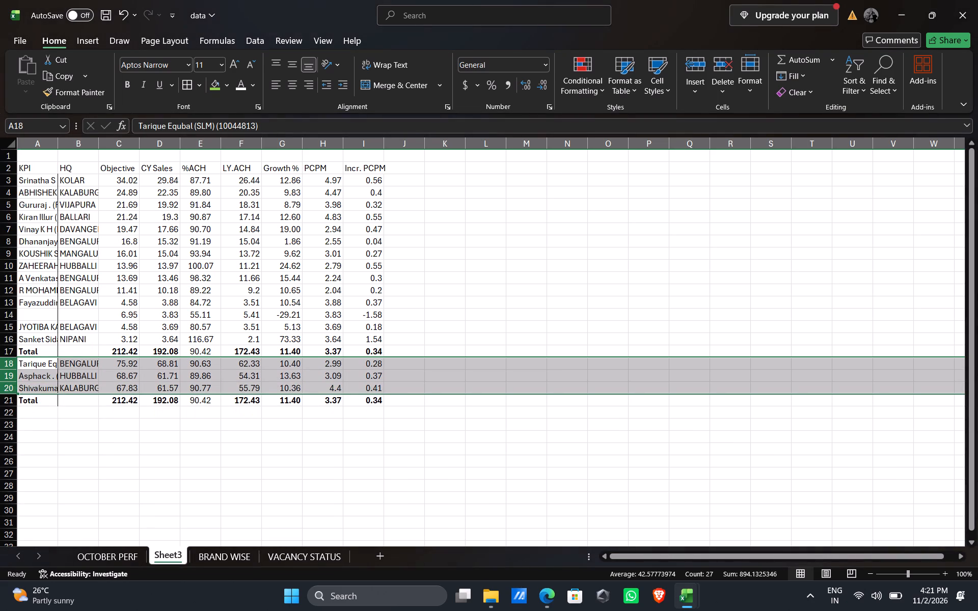
Clear the contents of the FLM Total row, row 17, leaving it blank above the SLM rows.
click(8, 363)
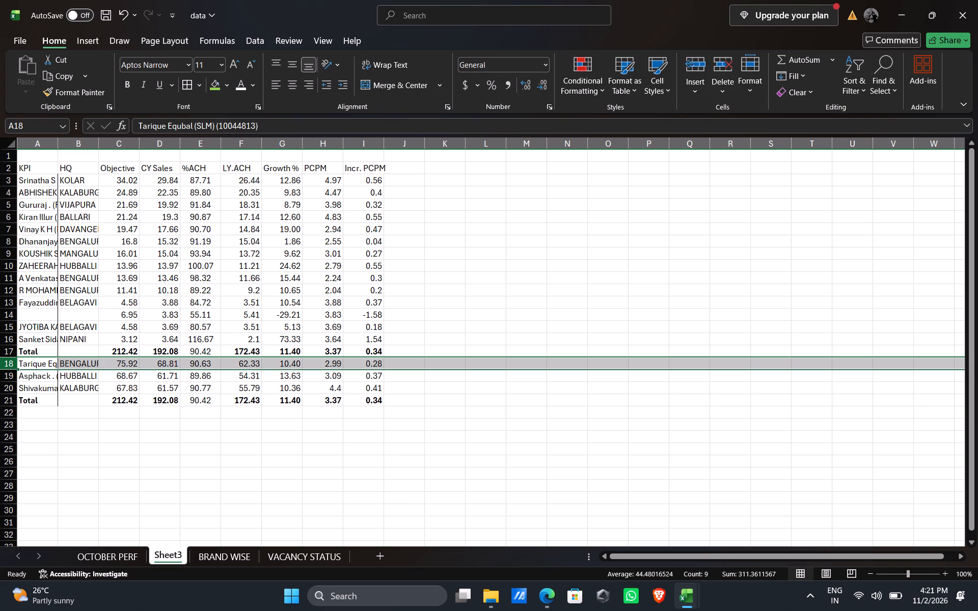
click(9, 352)
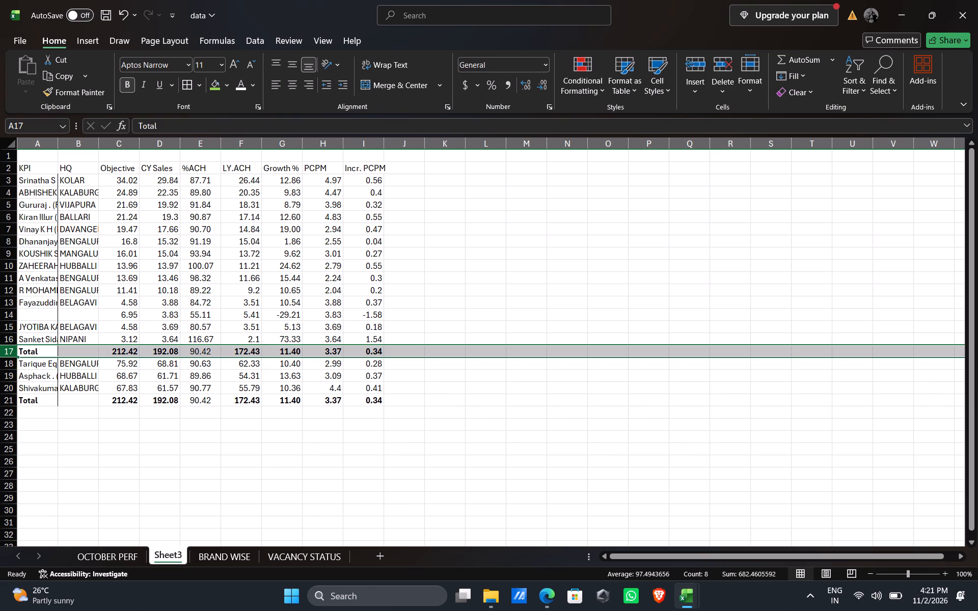
key(Delete)
click(468, 309)
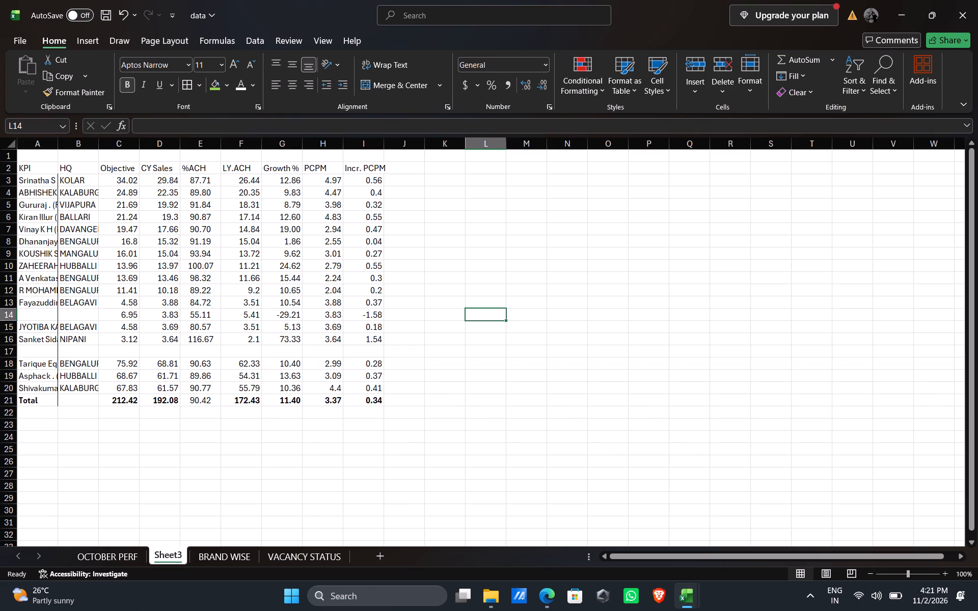
Widen column A to show more of the manager names.
drag(59, 144, 62, 144)
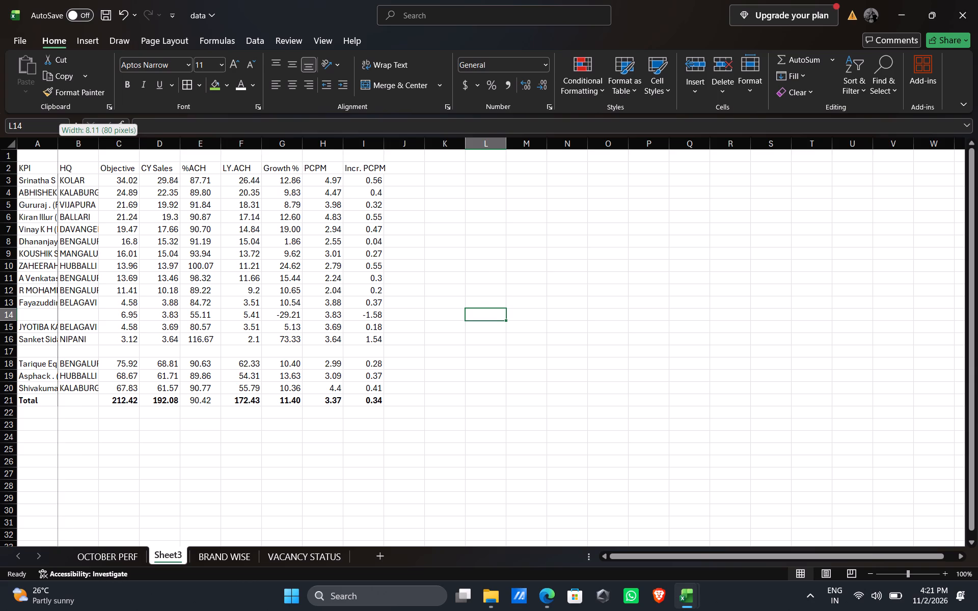
drag(62, 144, 79, 147)
drag(79, 147, 86, 148)
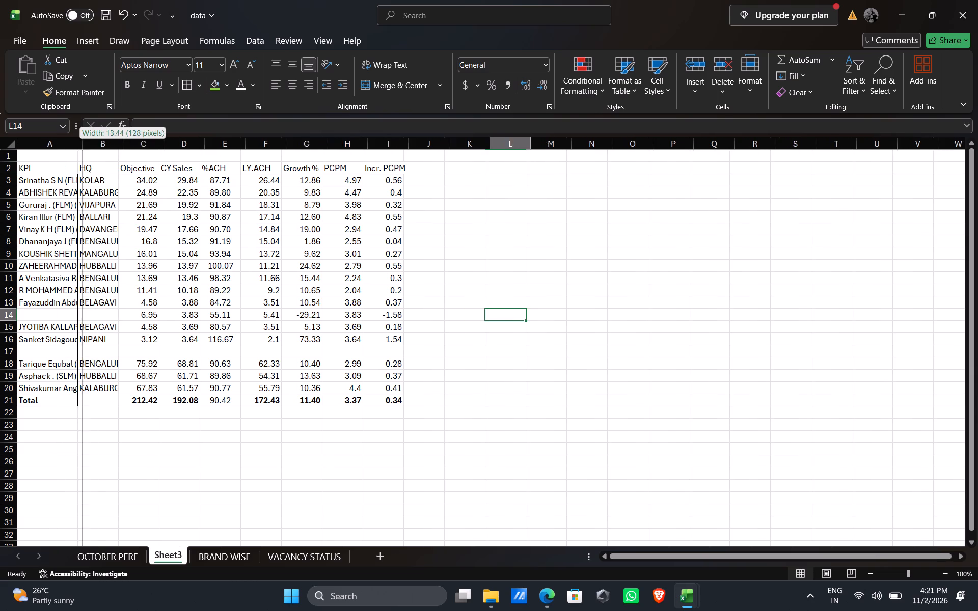
drag(86, 148, 107, 147)
drag(107, 147, 135, 147)
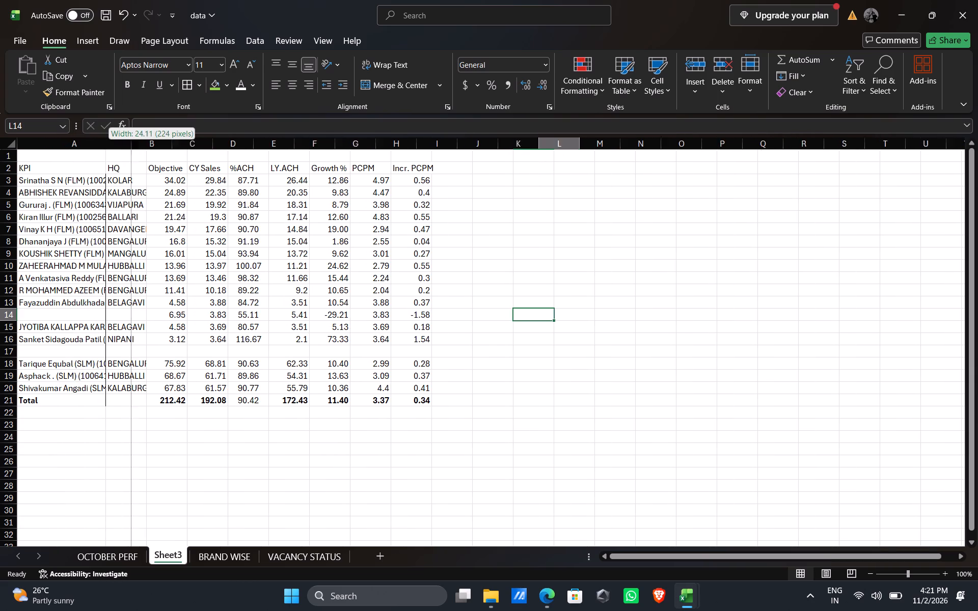
drag(135, 147, 141, 147)
drag(141, 147, 165, 147)
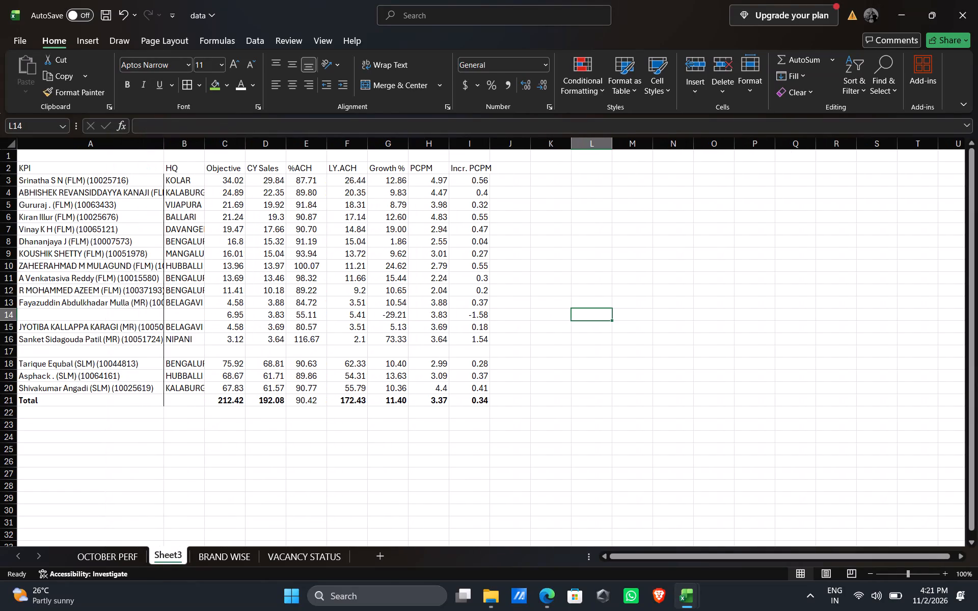
drag(165, 147, 200, 145)
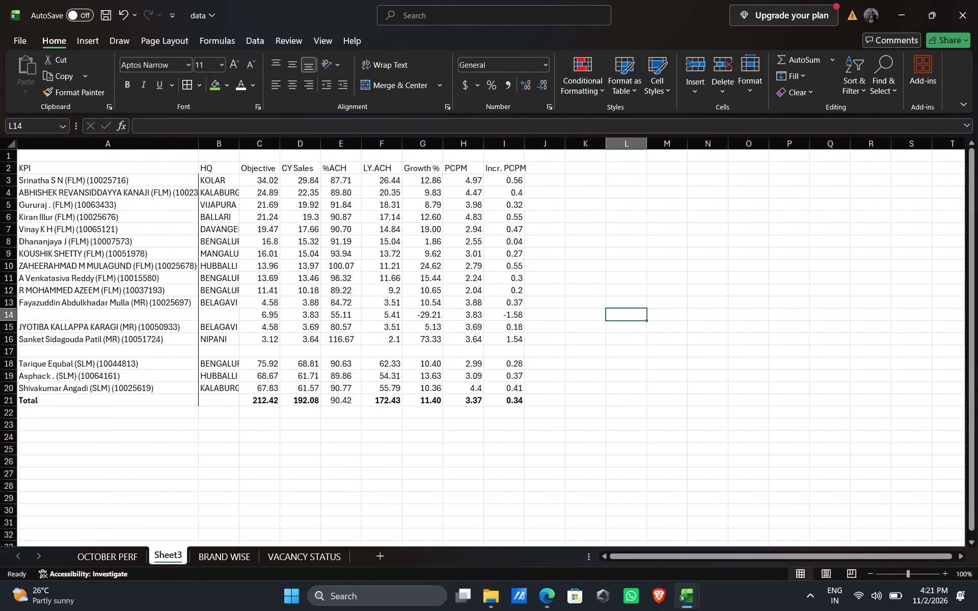
drag(200, 145, 140, 134)
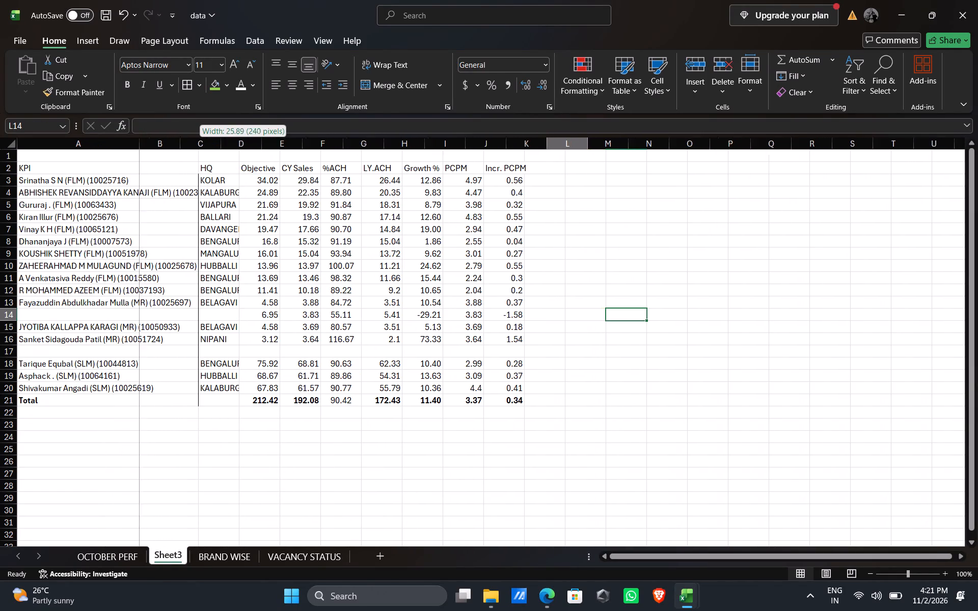
drag(140, 134, 129, 131)
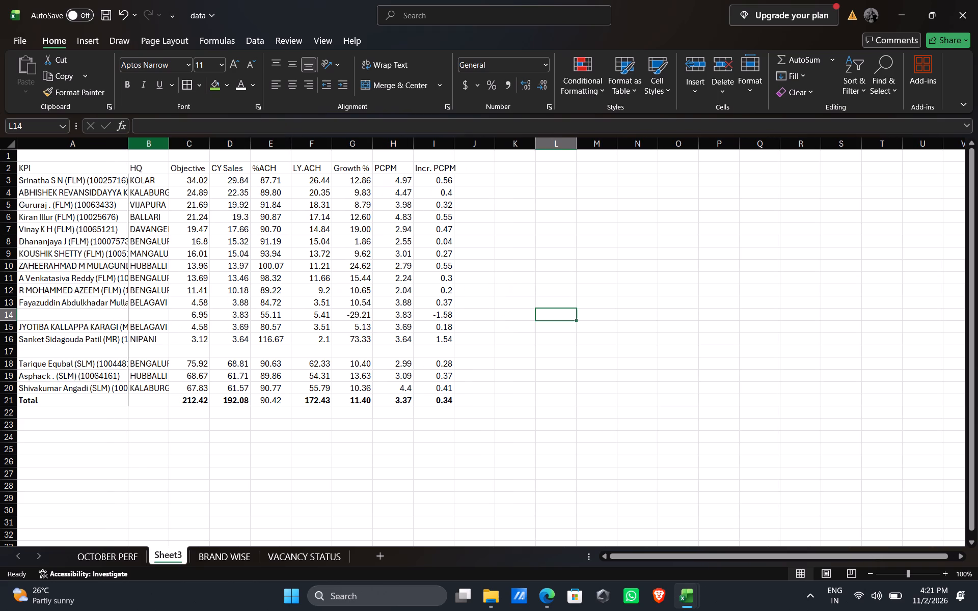
Sum the Objective values C13:C16 in cell C17, directly above the SLM rows.
click(188, 350)
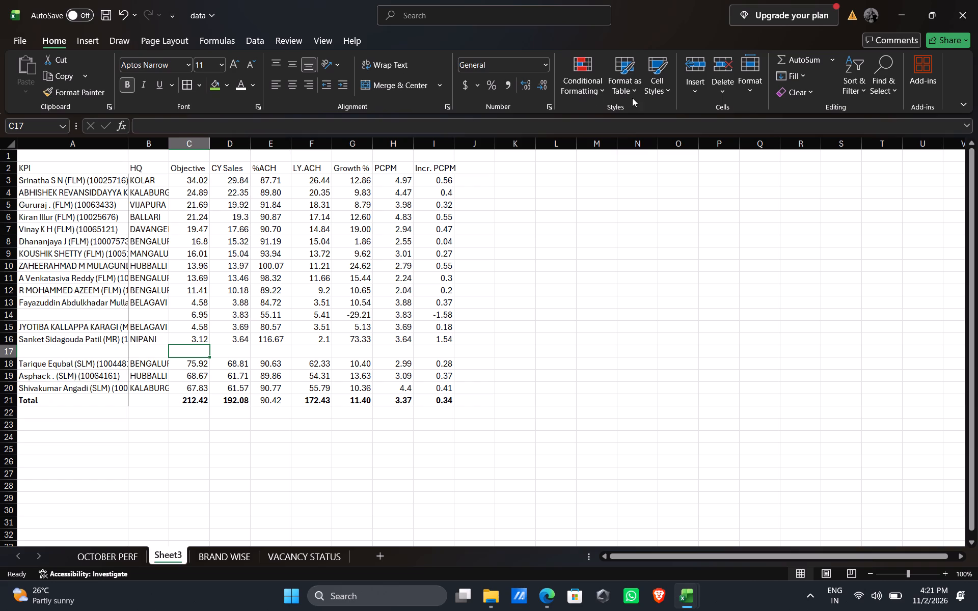
click(802, 62)
click(188, 288)
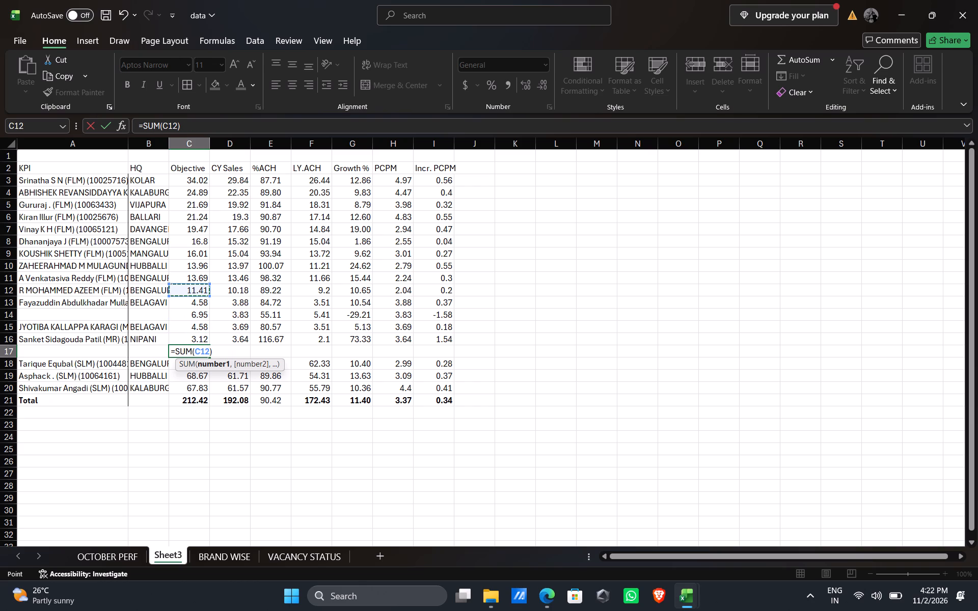
drag(187, 303, 186, 335)
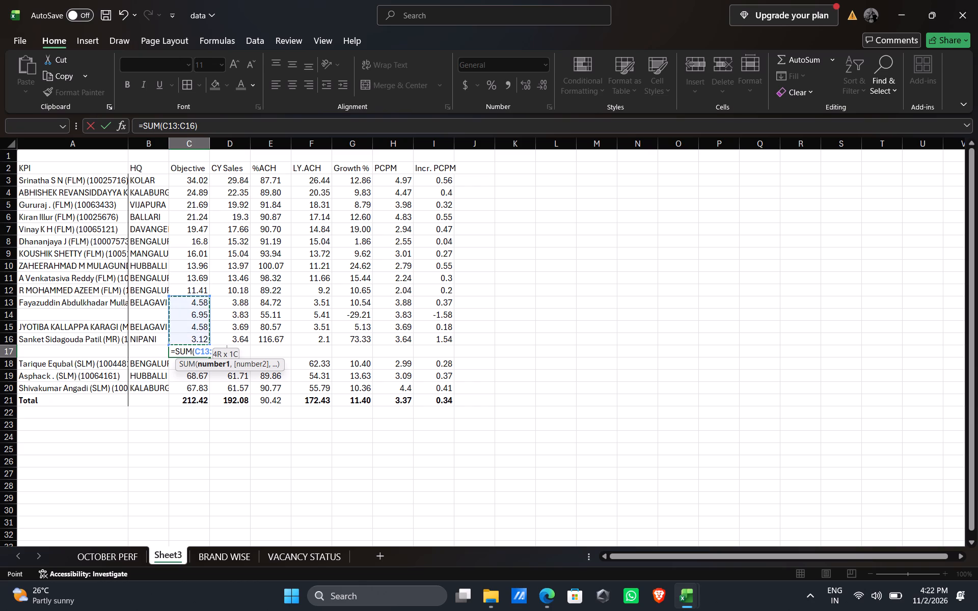
drag(186, 335, 186, 335)
key(Return)
key(Up)
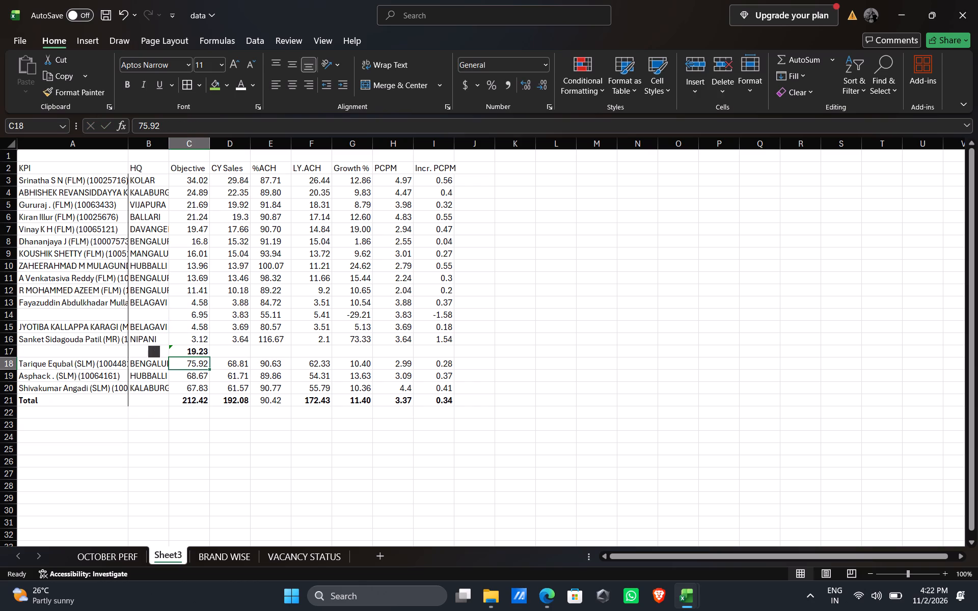
Extend the C17 sum formula to CY Sales in D17 and LY.ACH in F17.
drag(209, 359, 421, 351)
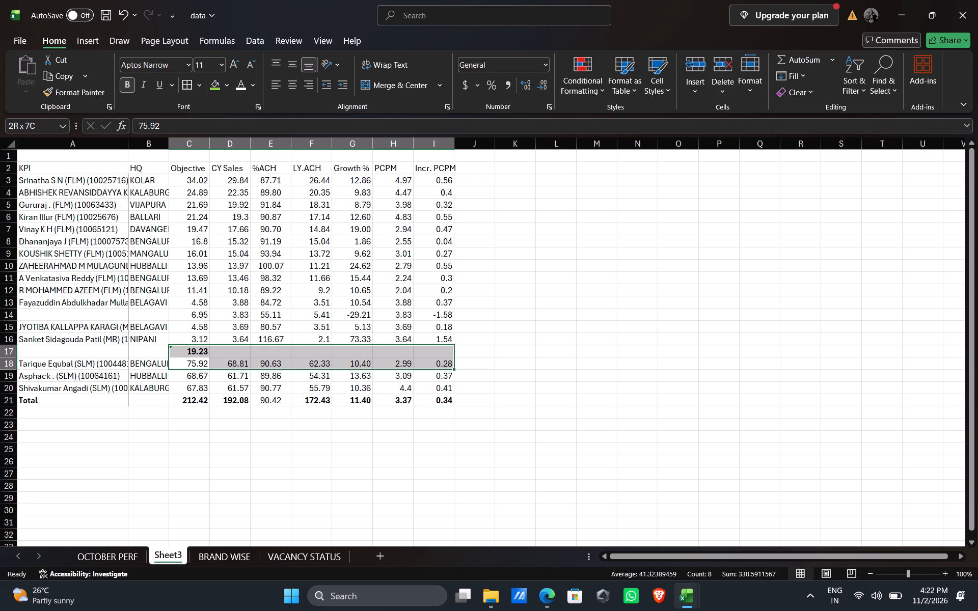
drag(421, 351, 189, 354)
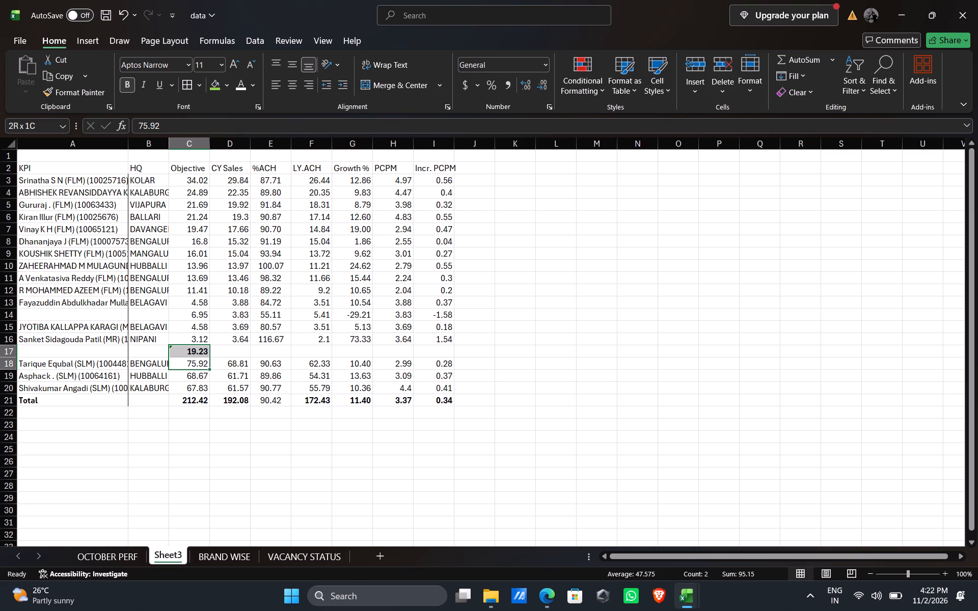
drag(189, 354, 184, 353)
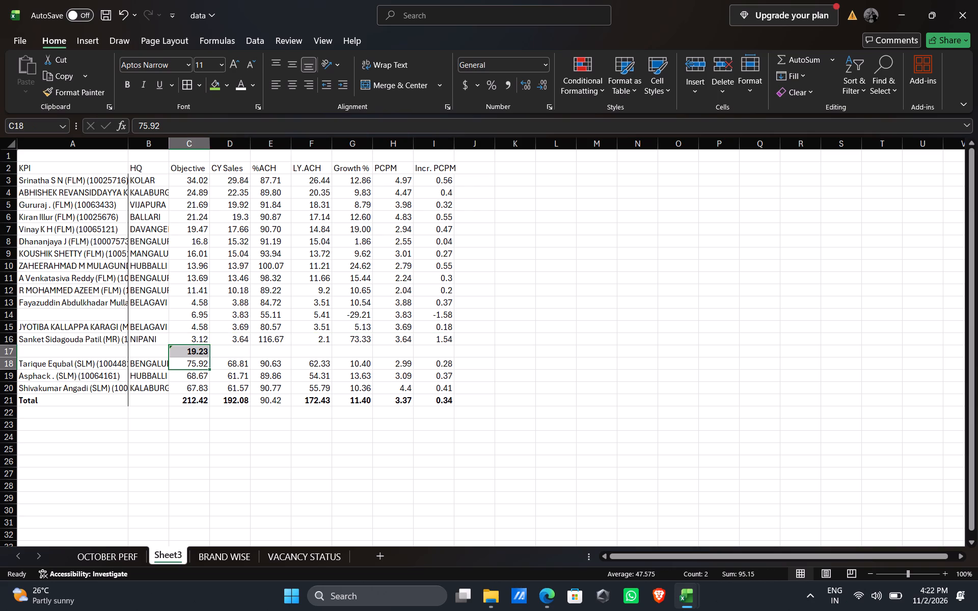
click(193, 352)
drag(207, 356, 249, 352)
click(241, 351)
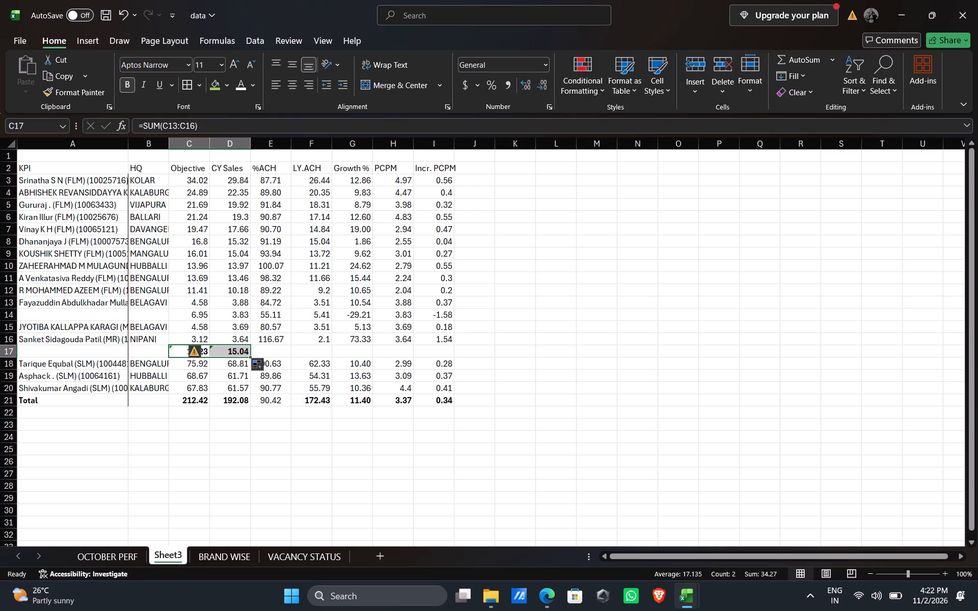
key(ctrl+c)
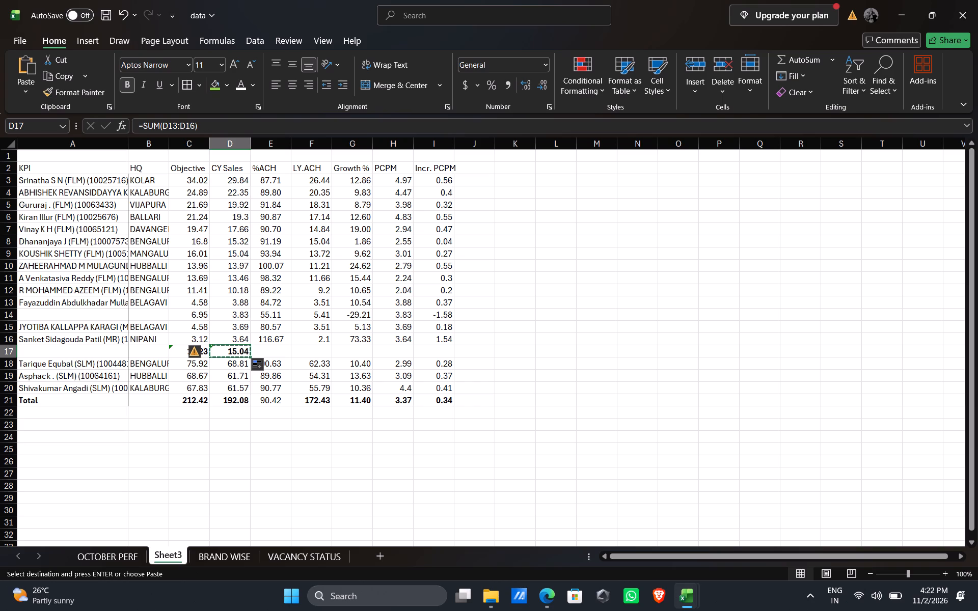
click(315, 354)
key(ctrl+v)
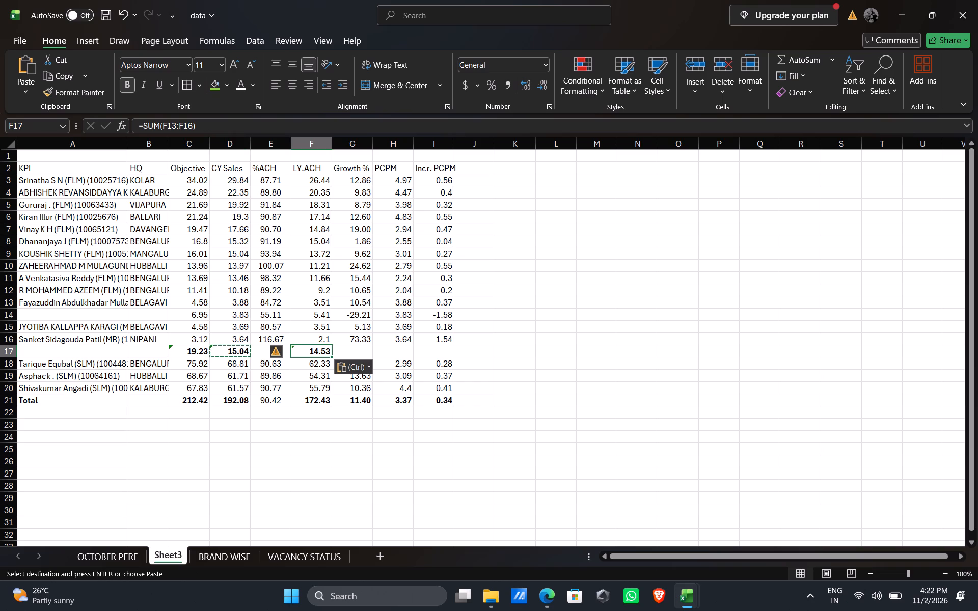
Copy the %ACH formula from E16 into E17 to calculate the subtotal row's achievement percentage.
click(357, 350)
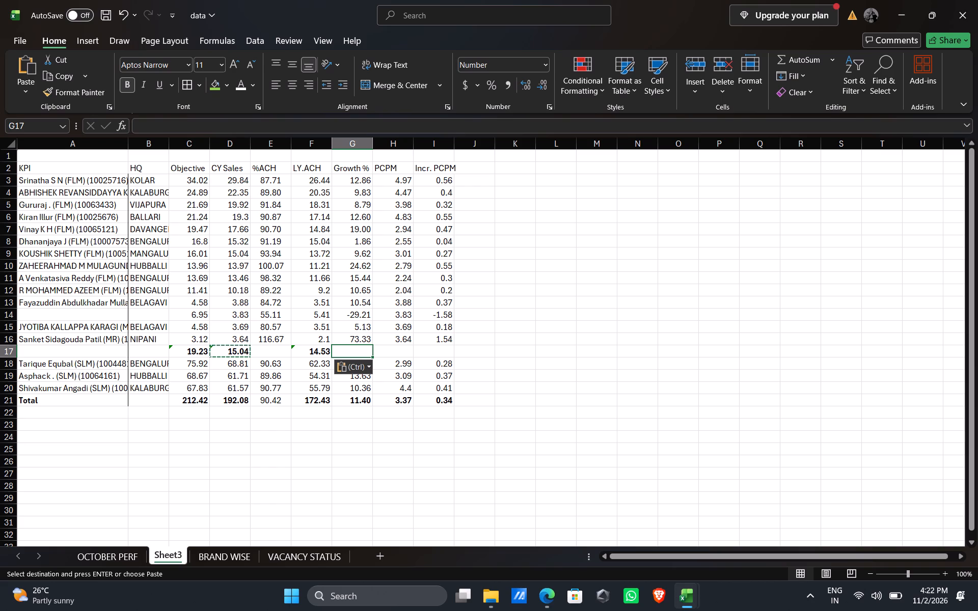
click(270, 339)
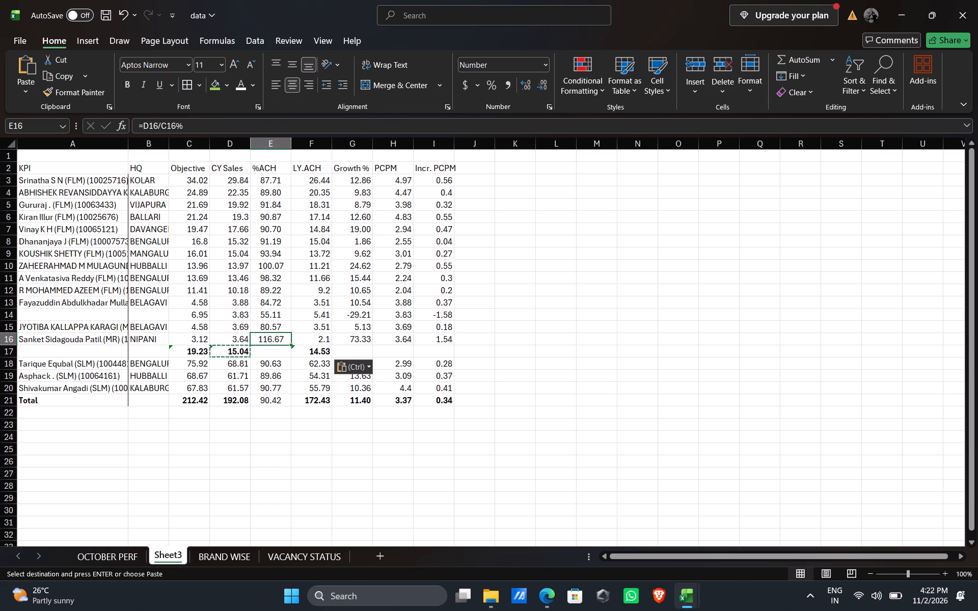
key(ctrl+c)
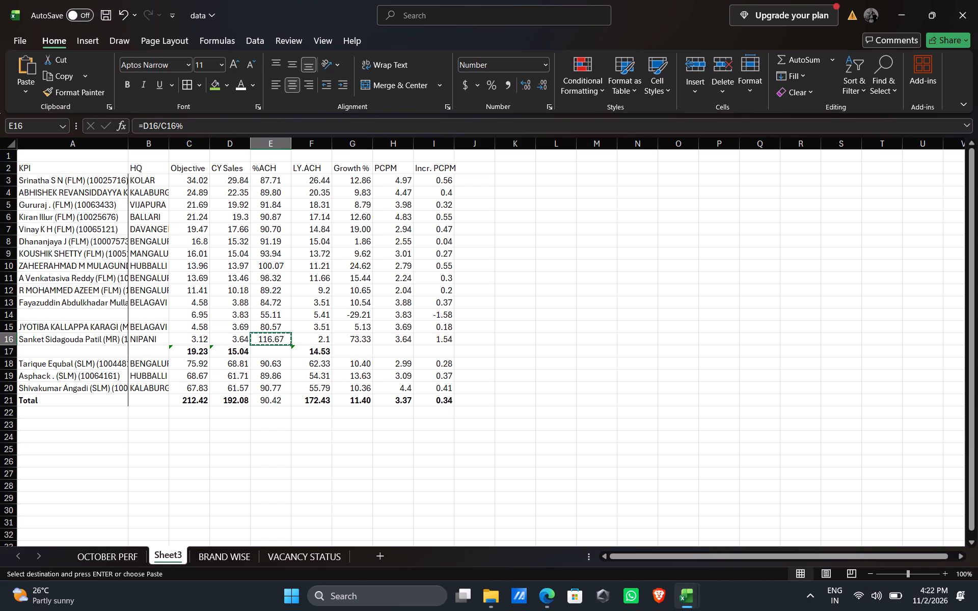
click(270, 352)
key(ctrl+v)
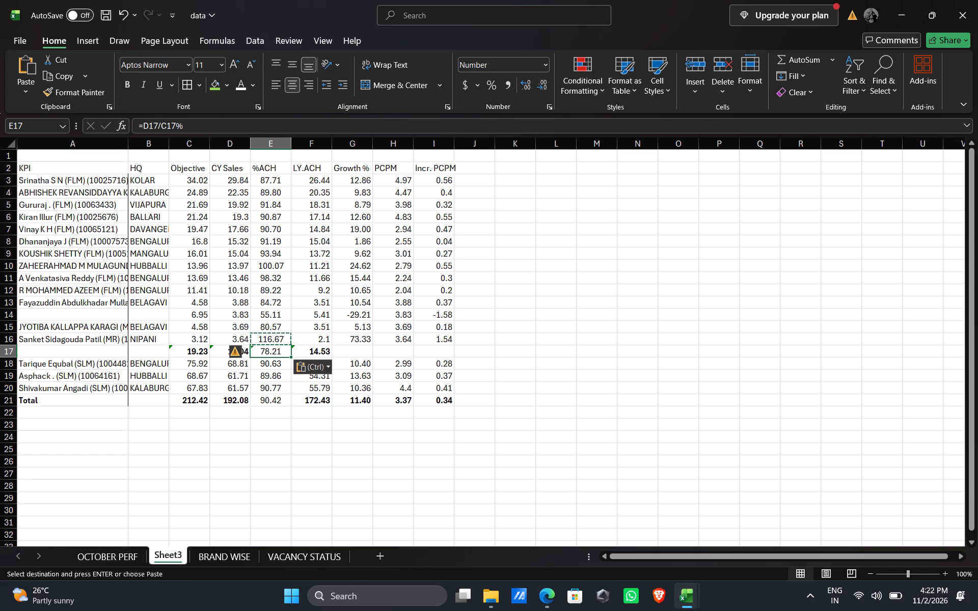
Select the empty Growth % cell G17 in the subtotal row.
click(348, 351)
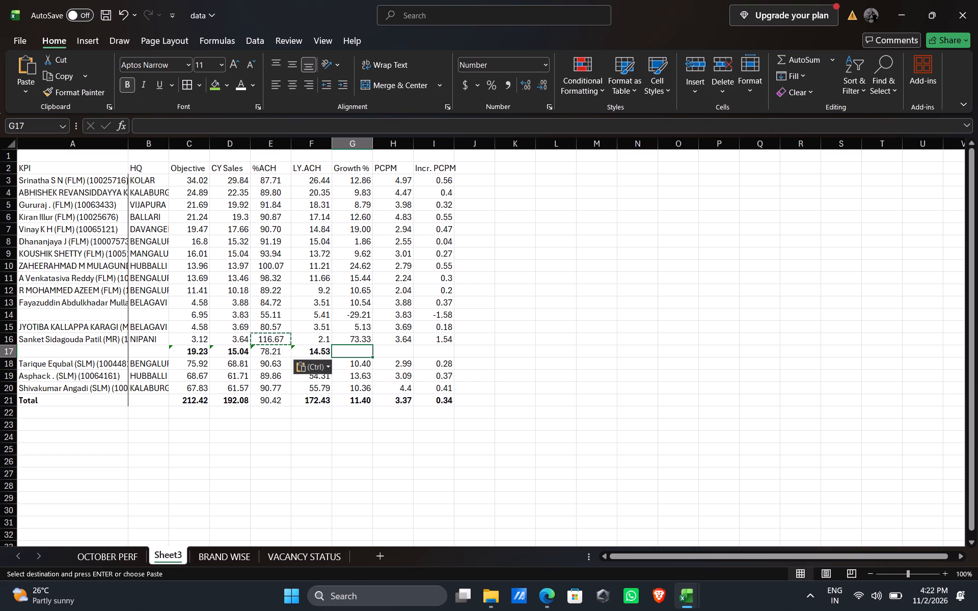
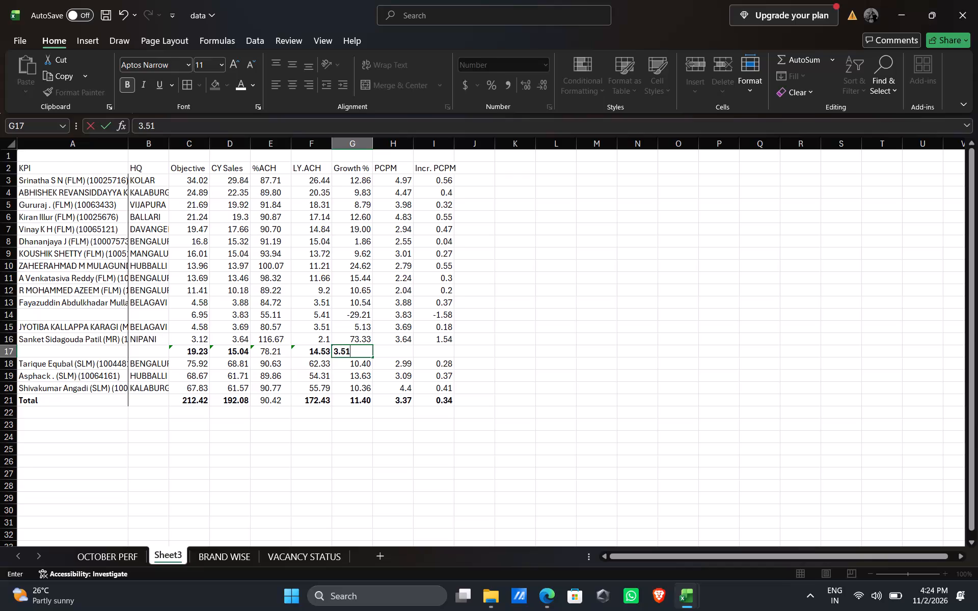
Fill the subtotal row's Growth % cell G17 with 3.51 and PCPM cell H17 with 3.76.
key(Right)
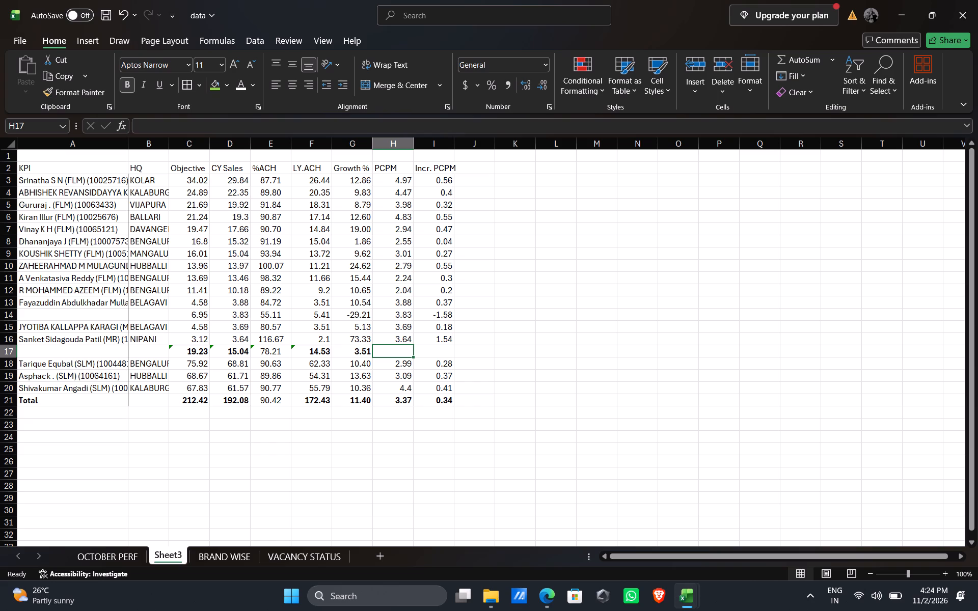
key(3)
key(period)
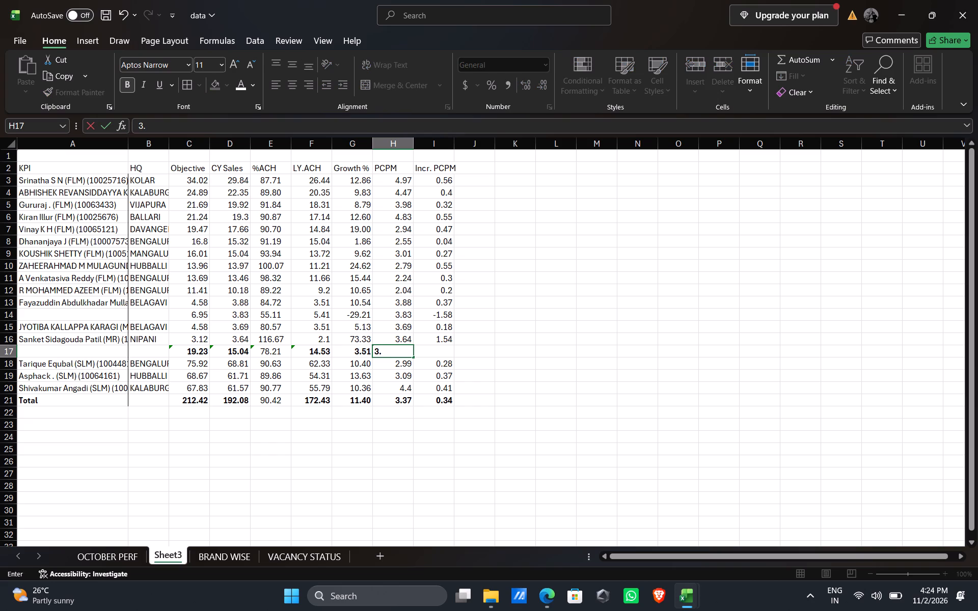
text(76)
key(Right)
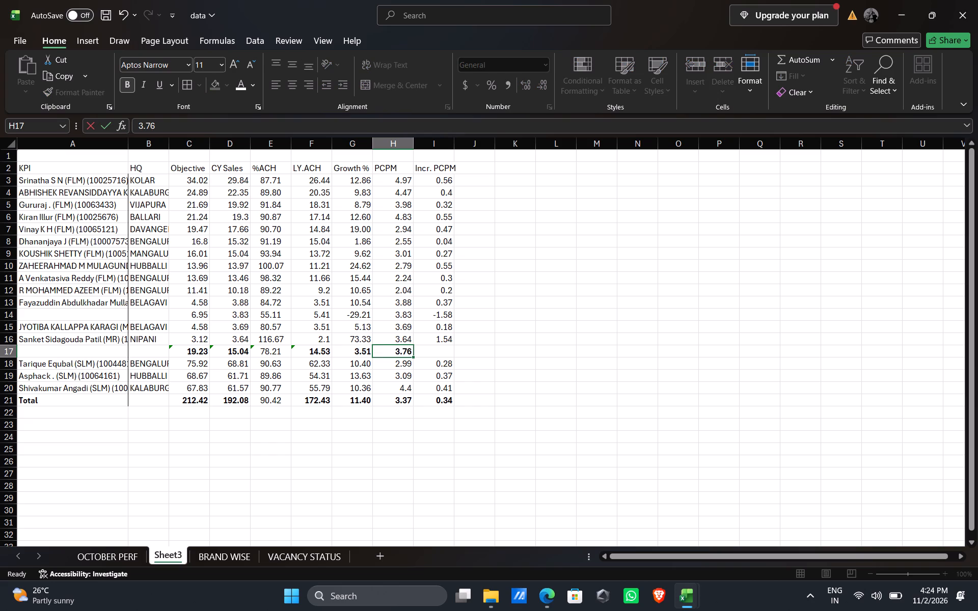
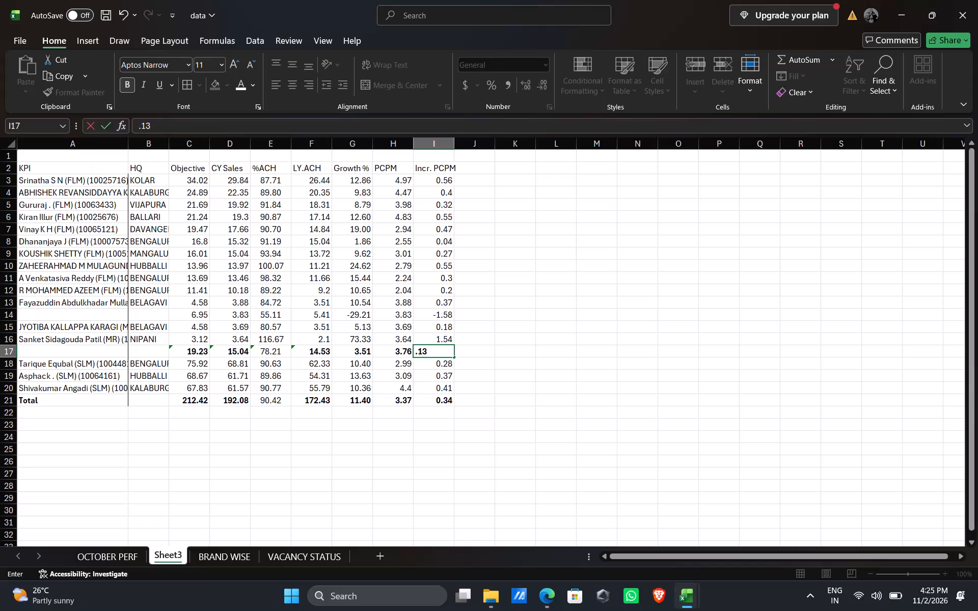
Fill the subtotal row's Incr. PCPM cell I17 with 0.13.
key(Down)
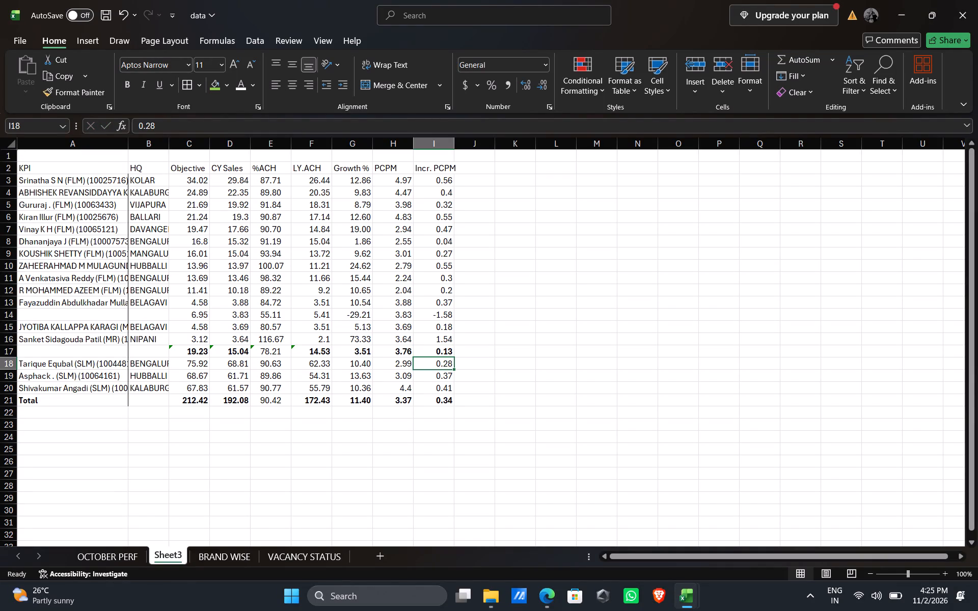
Apply all borders to the table A2:I21 and centre its contents.
drag(35, 169, 461, 272)
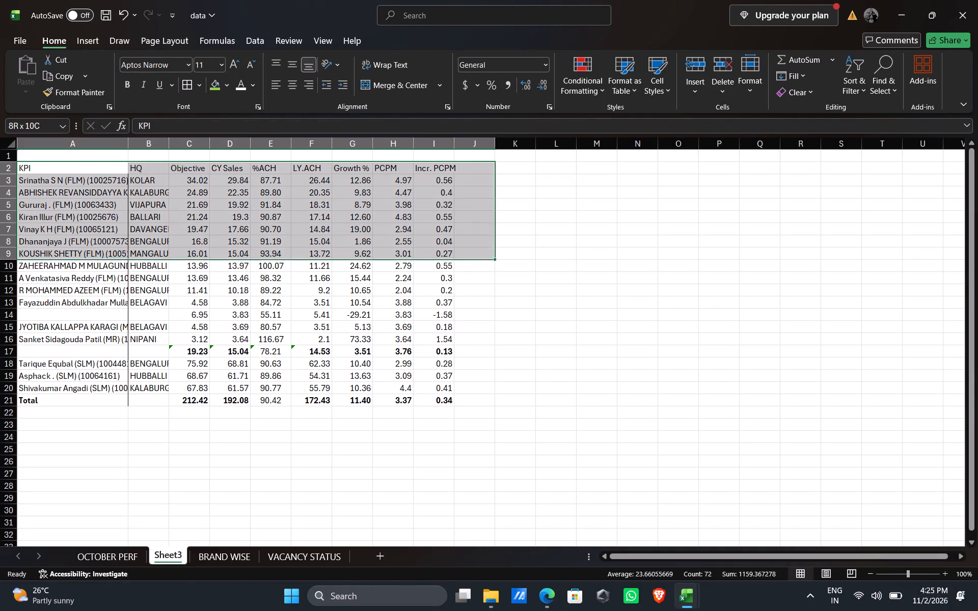
drag(461, 272, 439, 398)
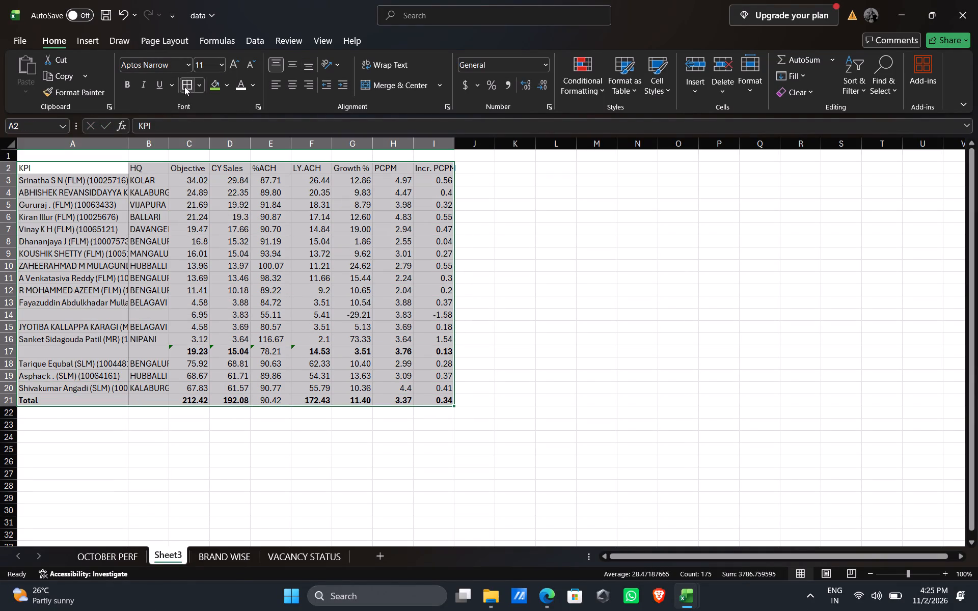
click(184, 84)
click(289, 85)
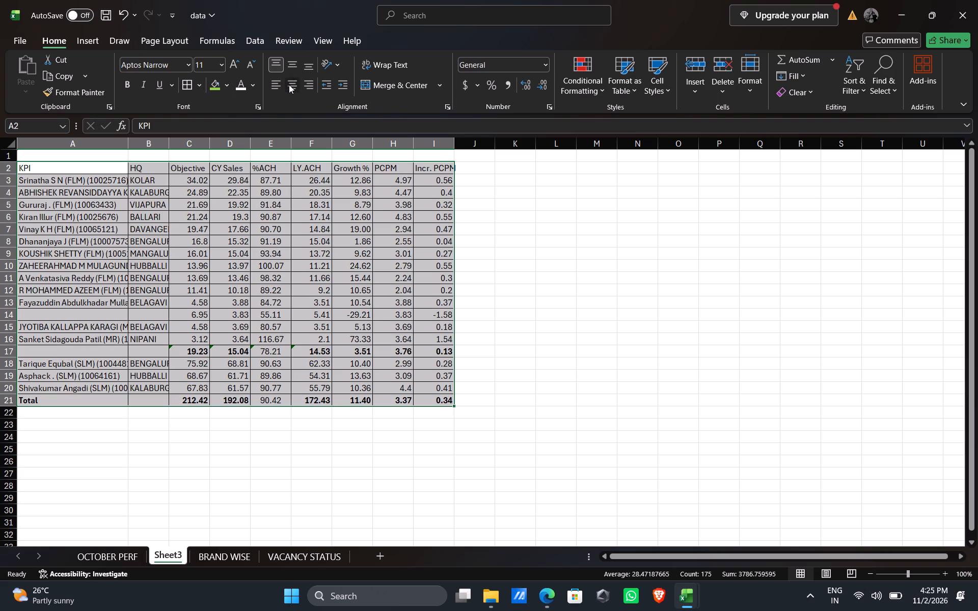
Convert the table A2:I21 to plain values by pasting its copy over itself as values only.
key(ctrl+c)
right_click(235, 165)
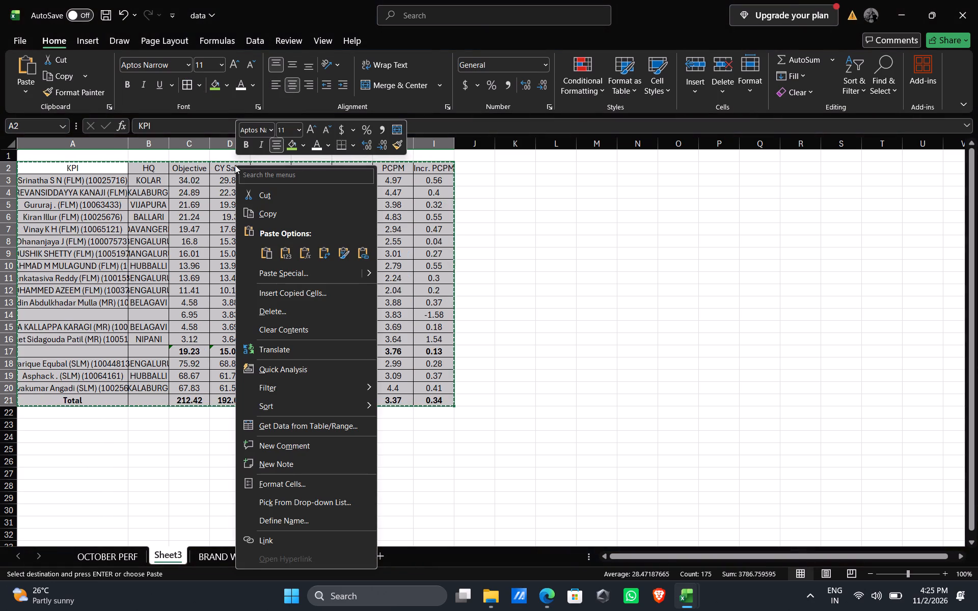
click(282, 252)
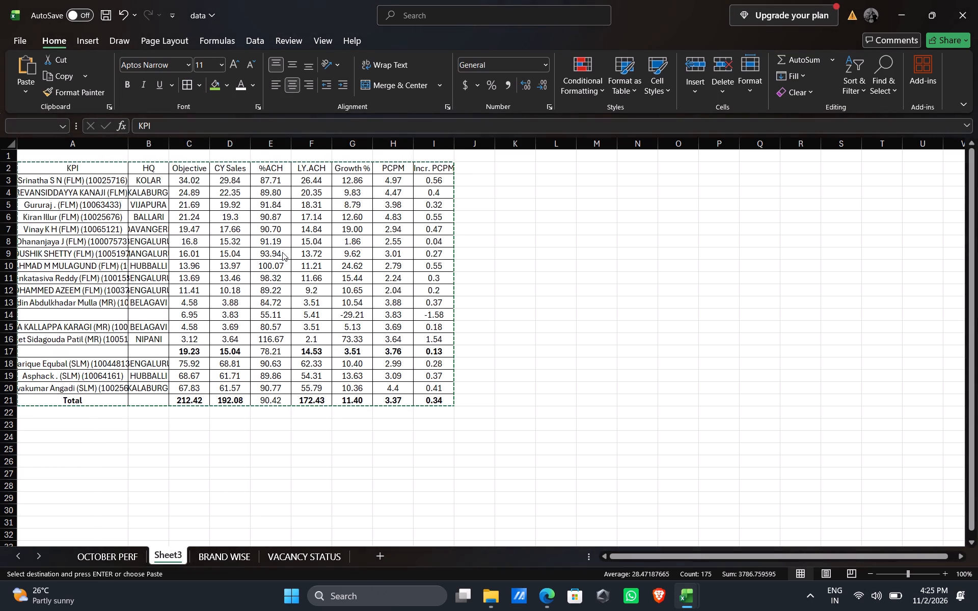
click(179, 350)
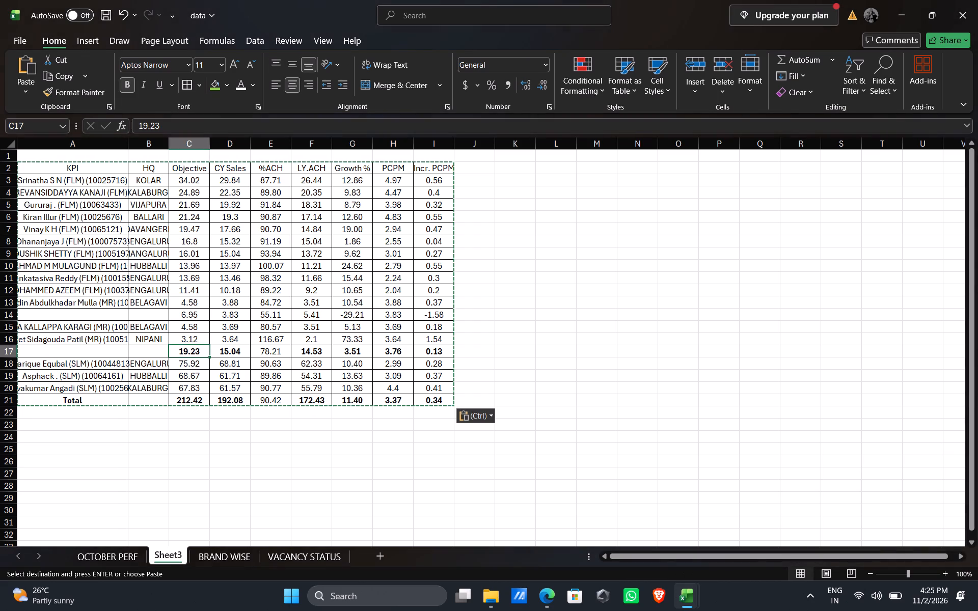
click(90, 352)
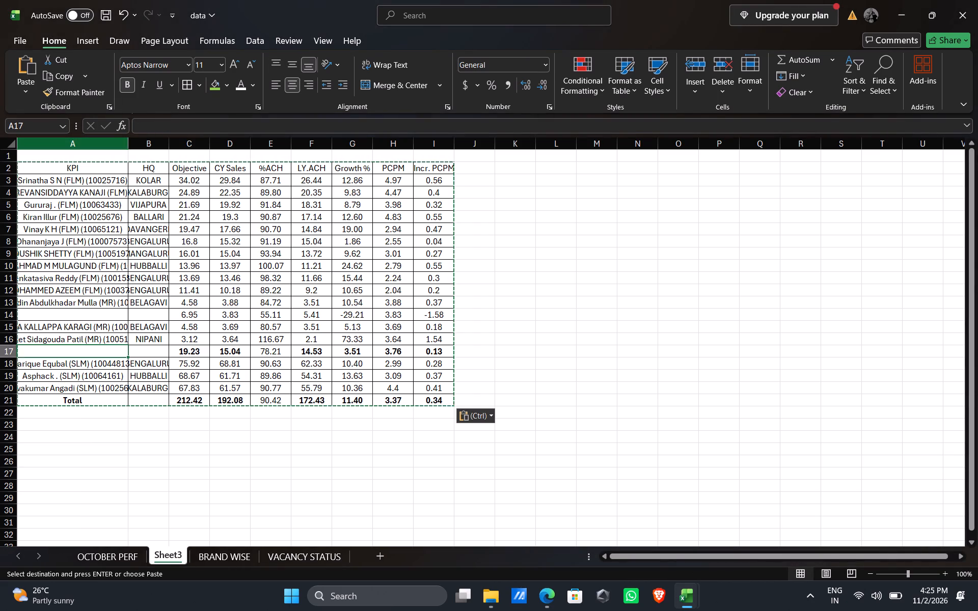
Left-align column A with the KPI names.
click(84, 141)
click(276, 84)
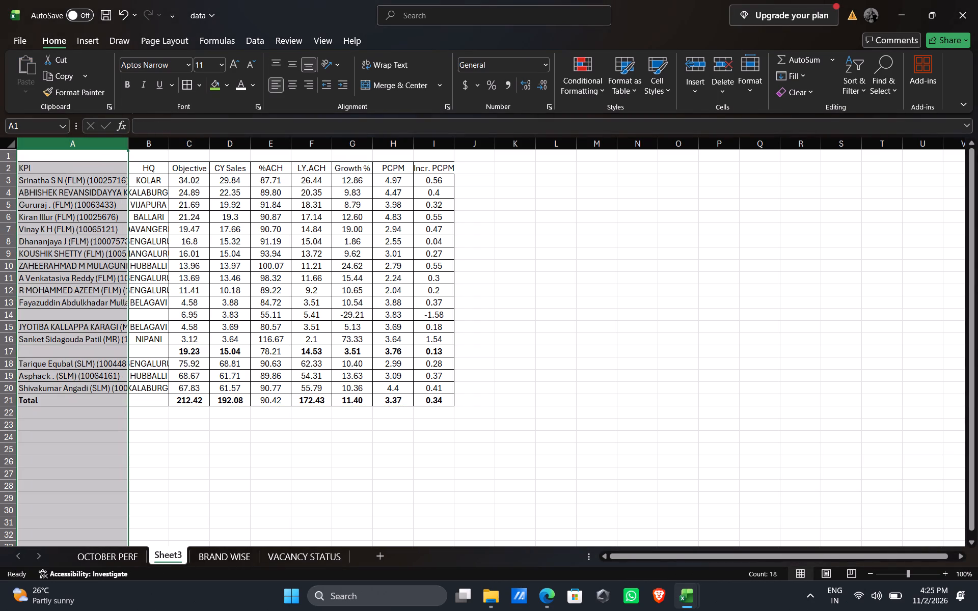
Label the subtotal row's KPI cell A17 as VACANT BELAGUM.
click(91, 351)
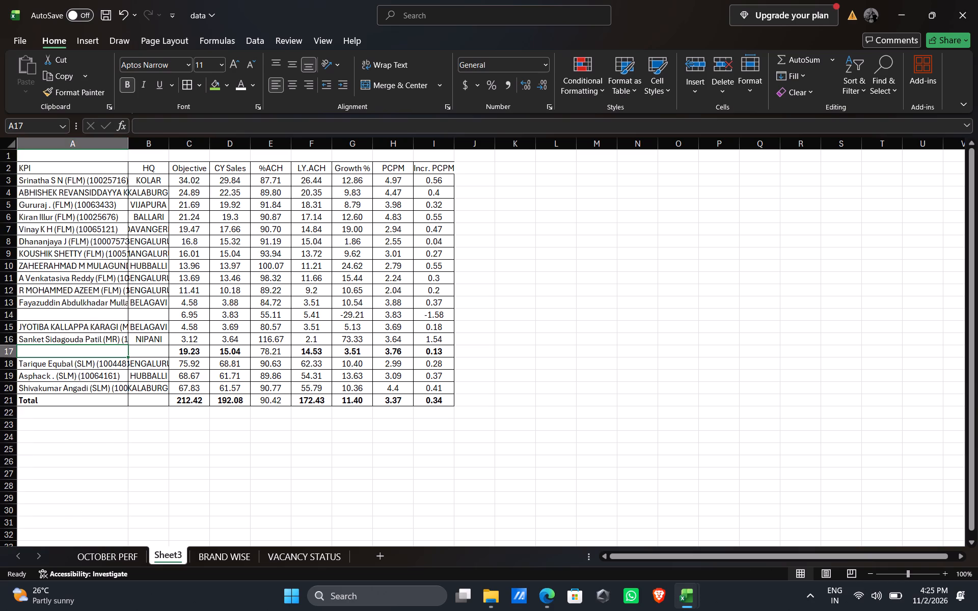
text(VACANT)
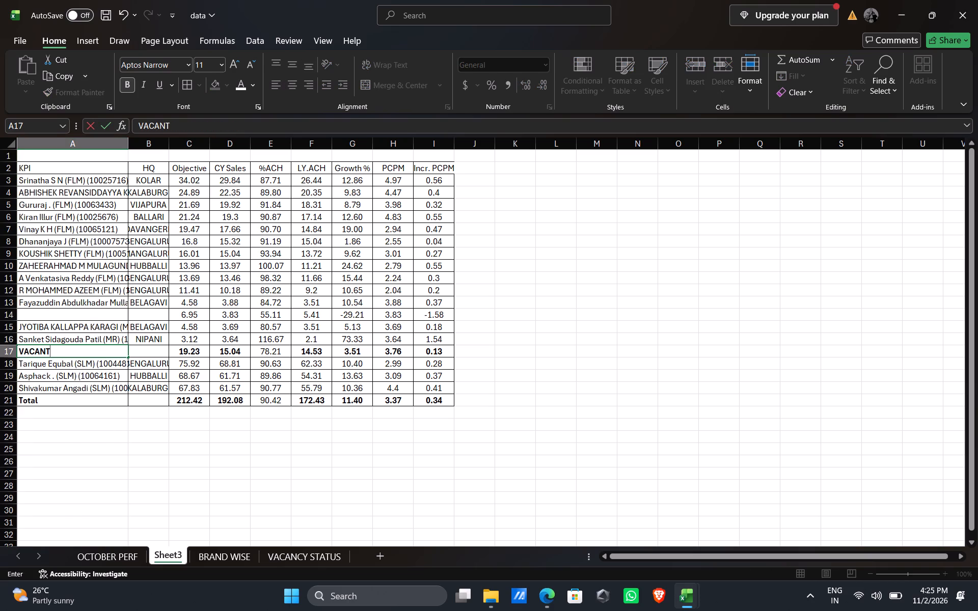
key(space)
text(BELAGUM)
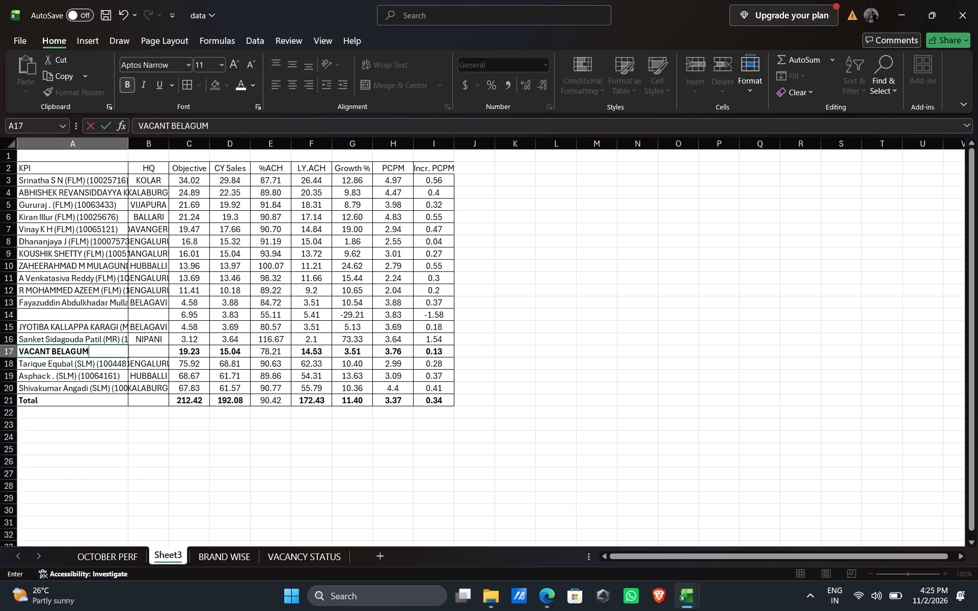
key(Return)
key(Up)
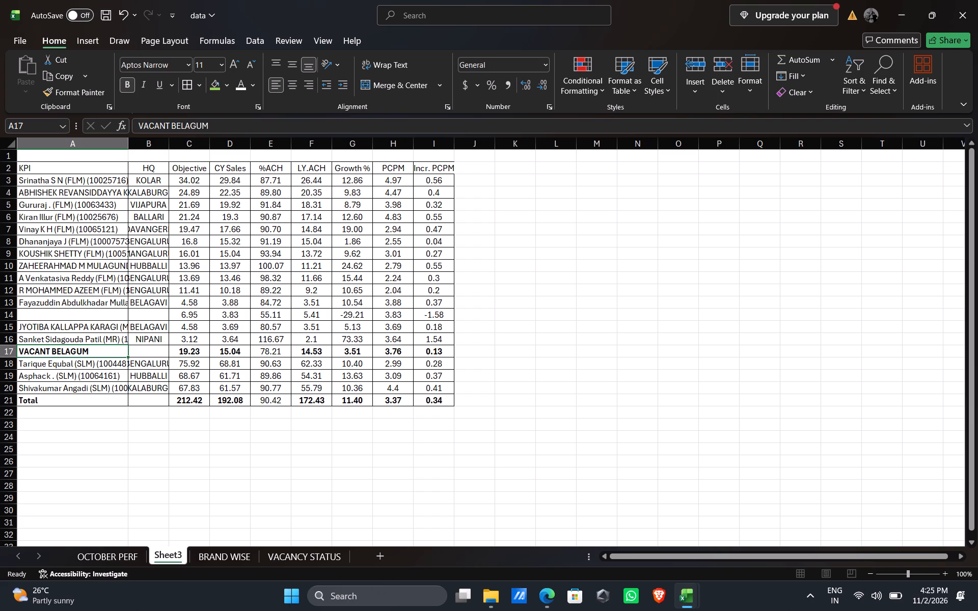
Delete rows 13 to 16, the individual Belagavi and Nipani entries above the VACANT BELAGUM row.
drag(9, 341, 0, 301)
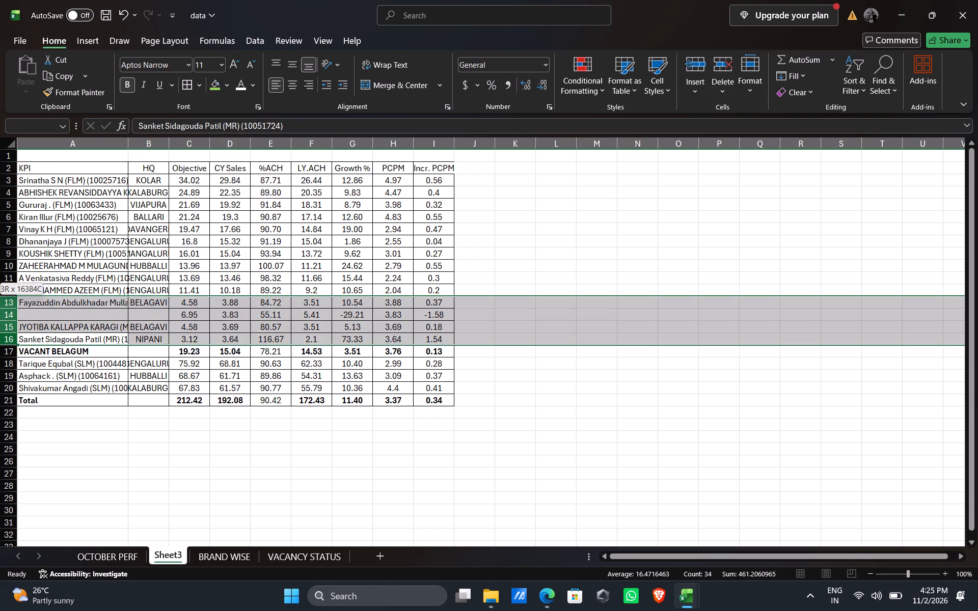
drag(0, 301, 0, 302)
right_click(0, 302)
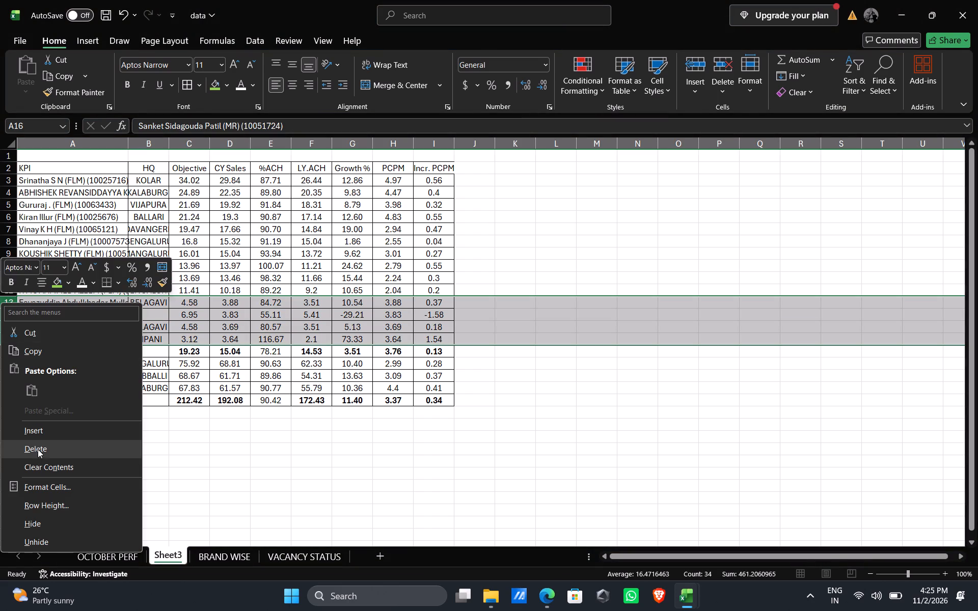
click(38, 449)
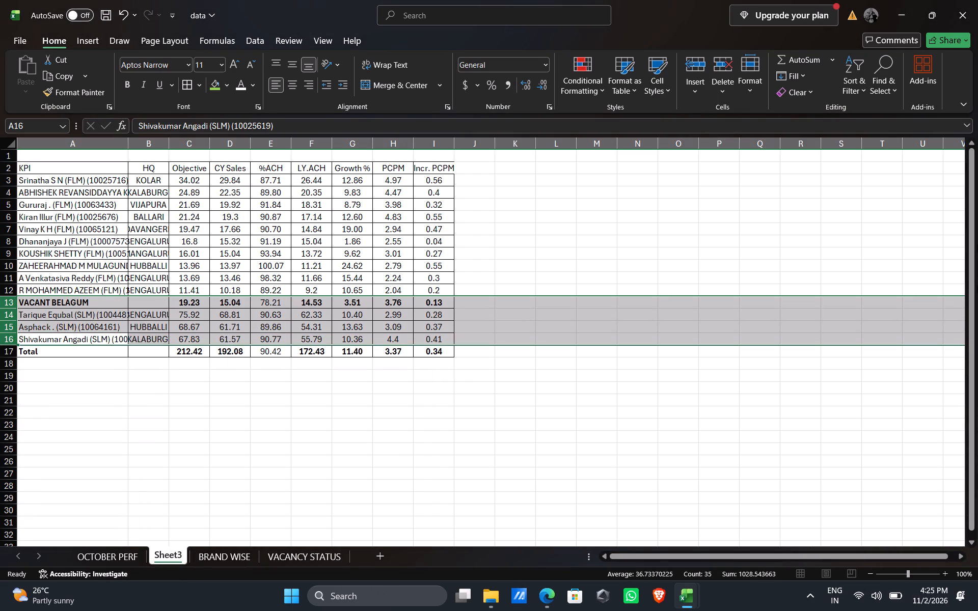
Enter BELAGUM as the HQ of the VACANT BELAGUM row in B13.
click(144, 302)
text(BELAGUM)
key(Return)
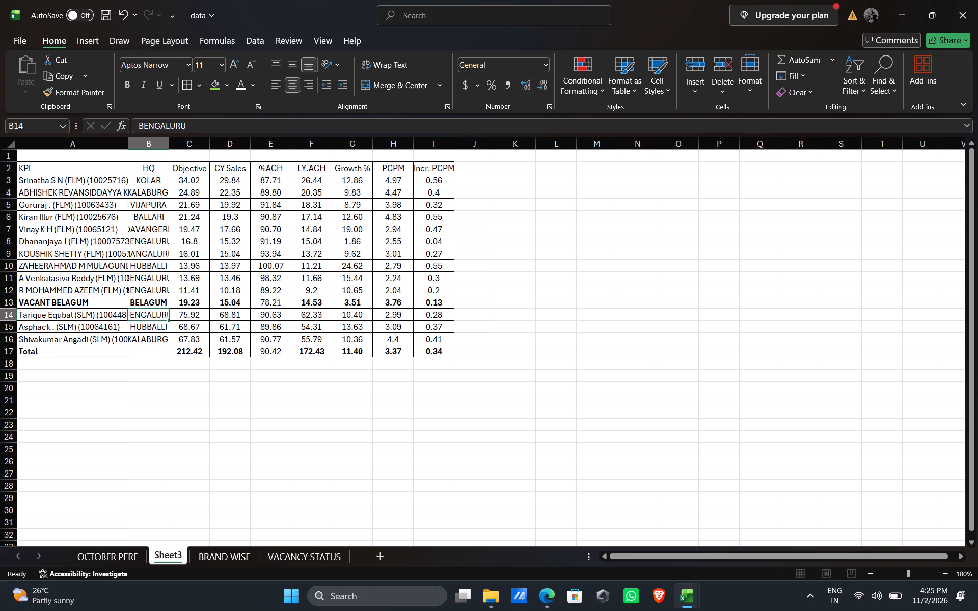
Remove the bold formatting from the VACANT BELAGUM row 13.
click(10, 302)
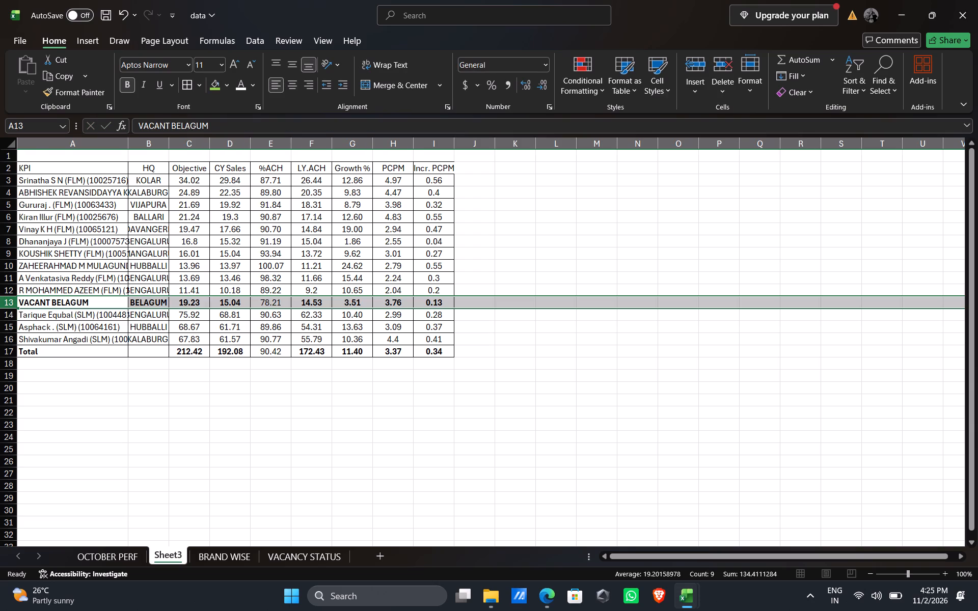
click(125, 85)
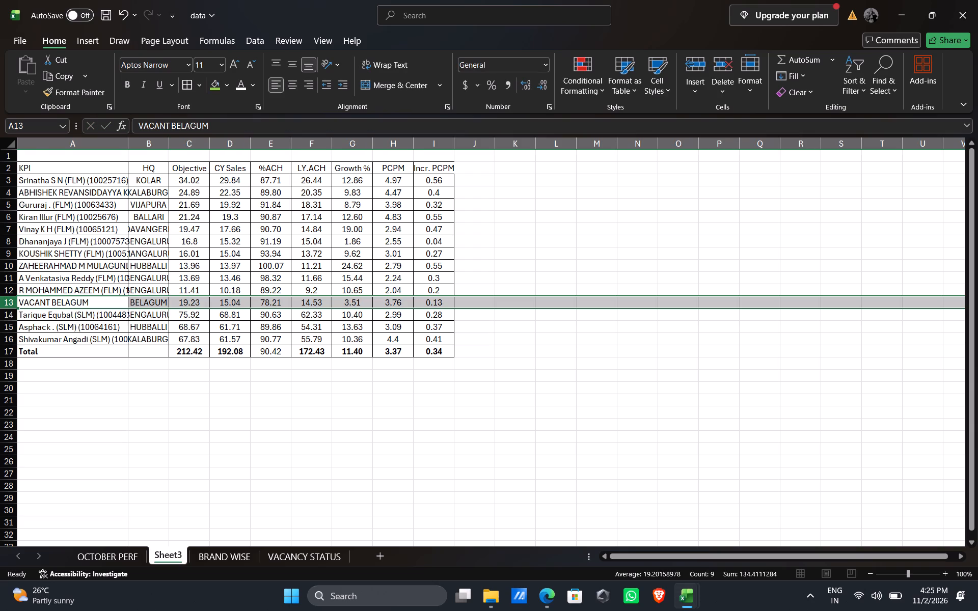
Insert a blank row above the first SLM row and another above the Total row.
click(11, 316)
right_click(11, 316)
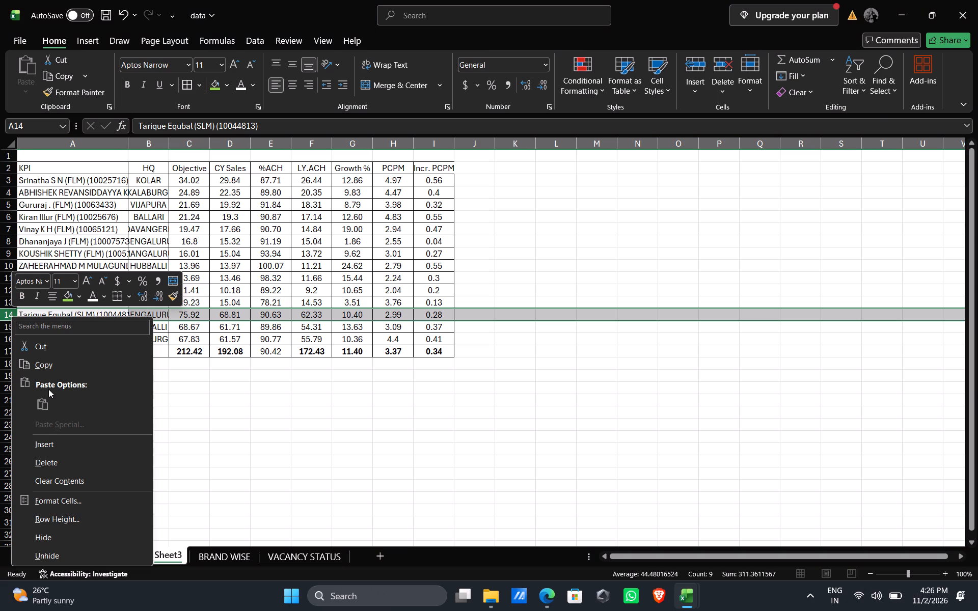
click(48, 444)
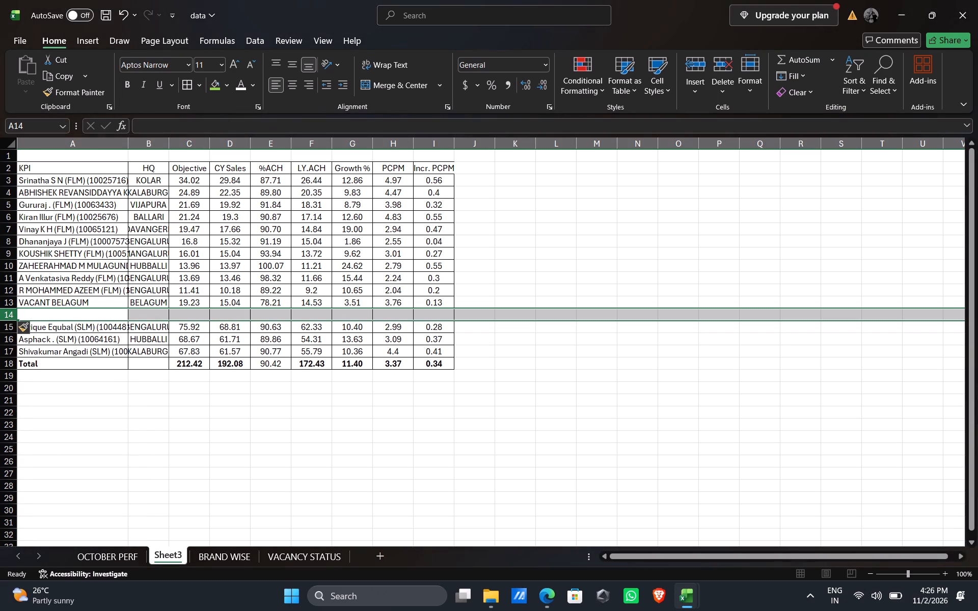
click(8, 363)
right_click(8, 363)
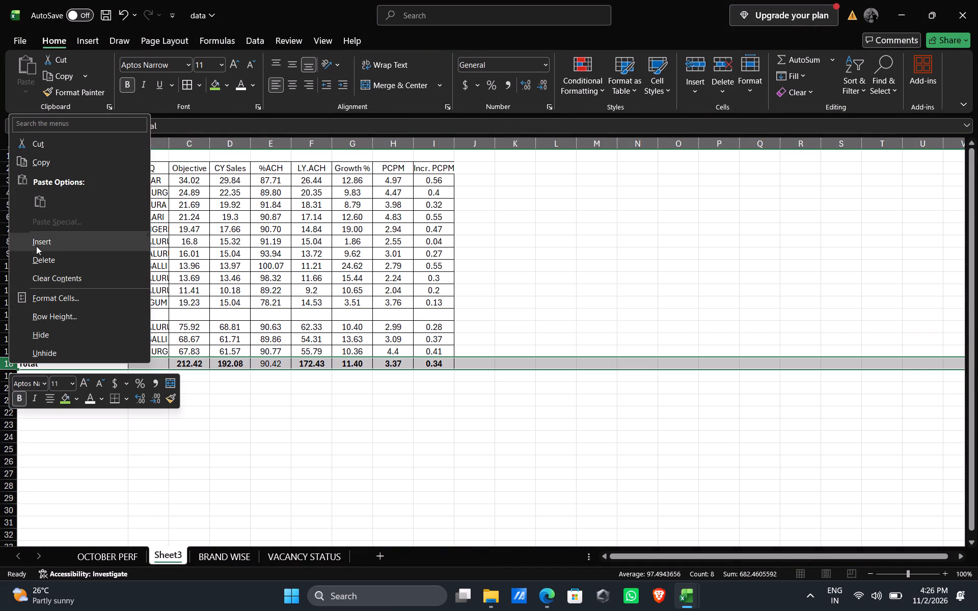
click(37, 242)
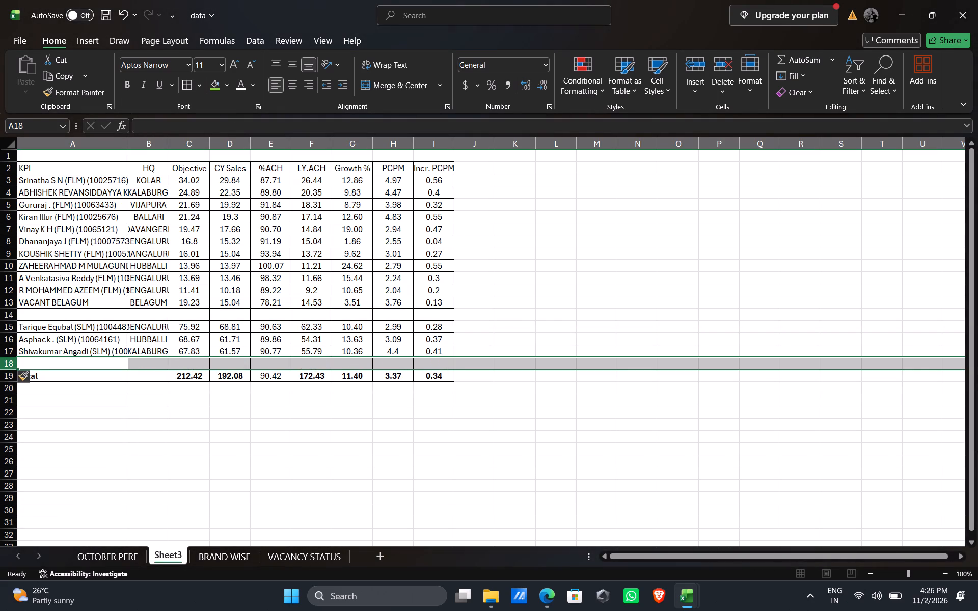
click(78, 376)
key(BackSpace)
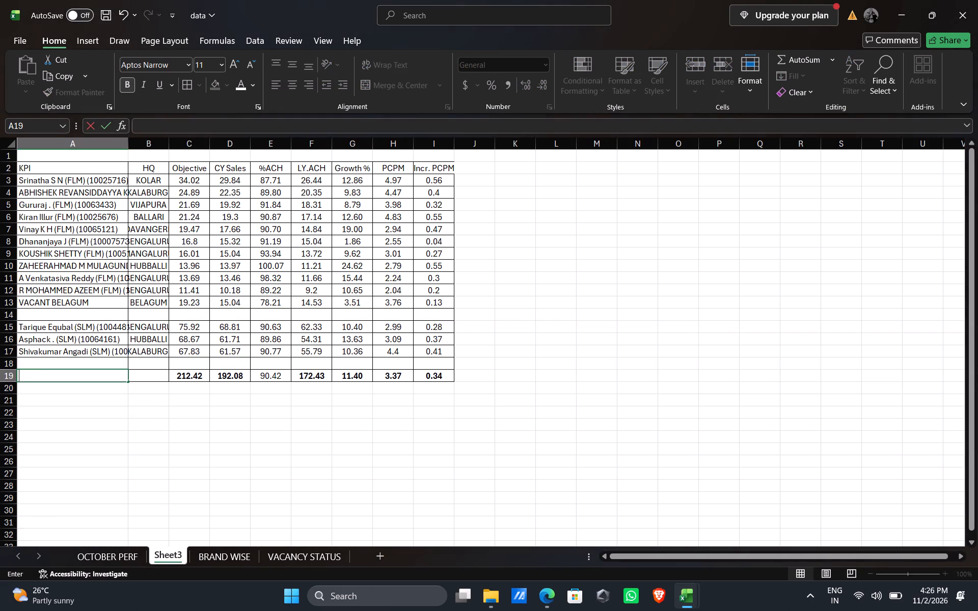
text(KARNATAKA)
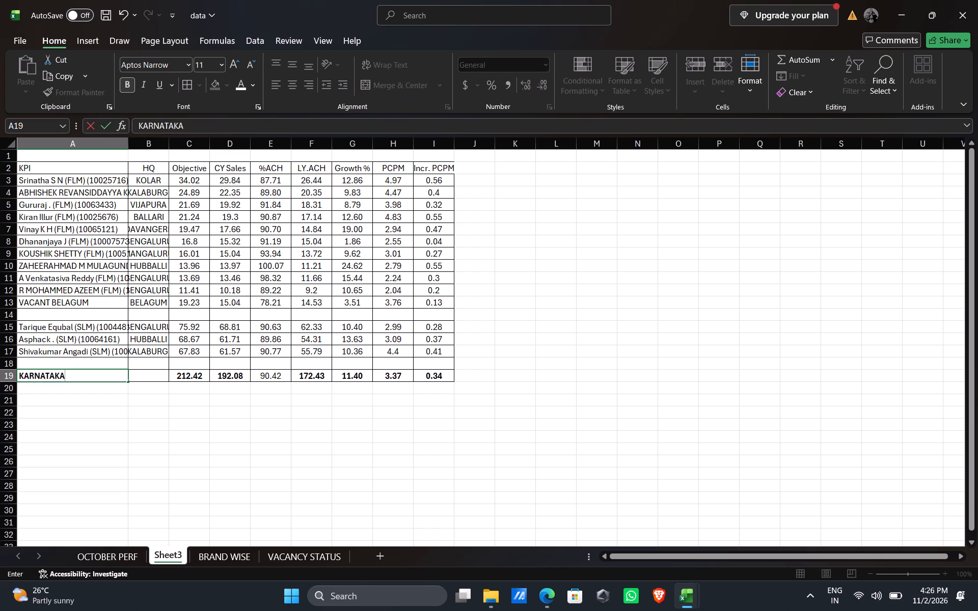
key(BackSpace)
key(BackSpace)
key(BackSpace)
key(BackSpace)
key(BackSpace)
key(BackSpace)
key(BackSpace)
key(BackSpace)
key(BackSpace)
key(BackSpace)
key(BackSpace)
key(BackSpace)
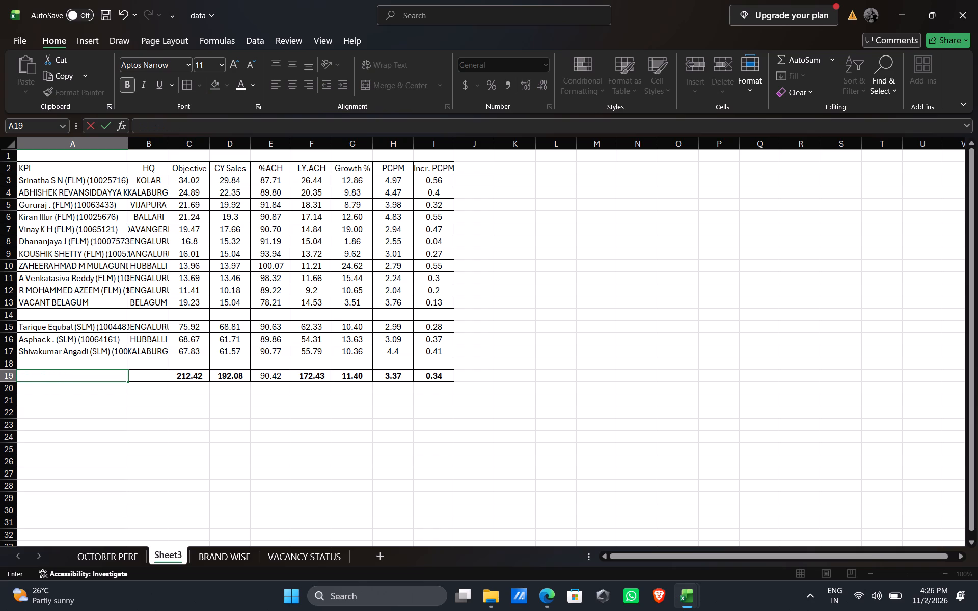
Label the total row 19 as STATE HEAD in column A, with KARNATAKA as its HQ in B19.
text(STATE HEAD)
key(Right)
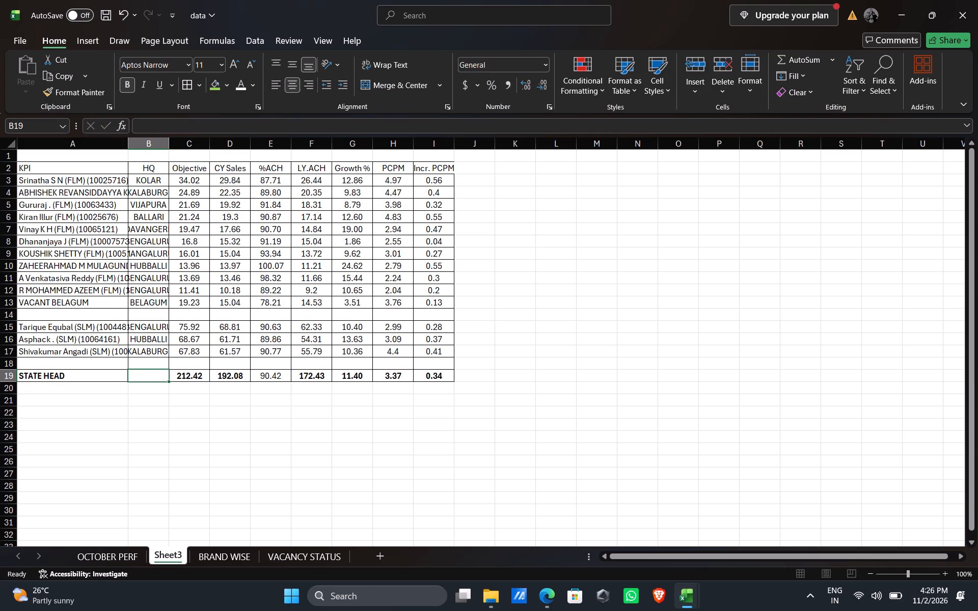
text(KARNATAKA)
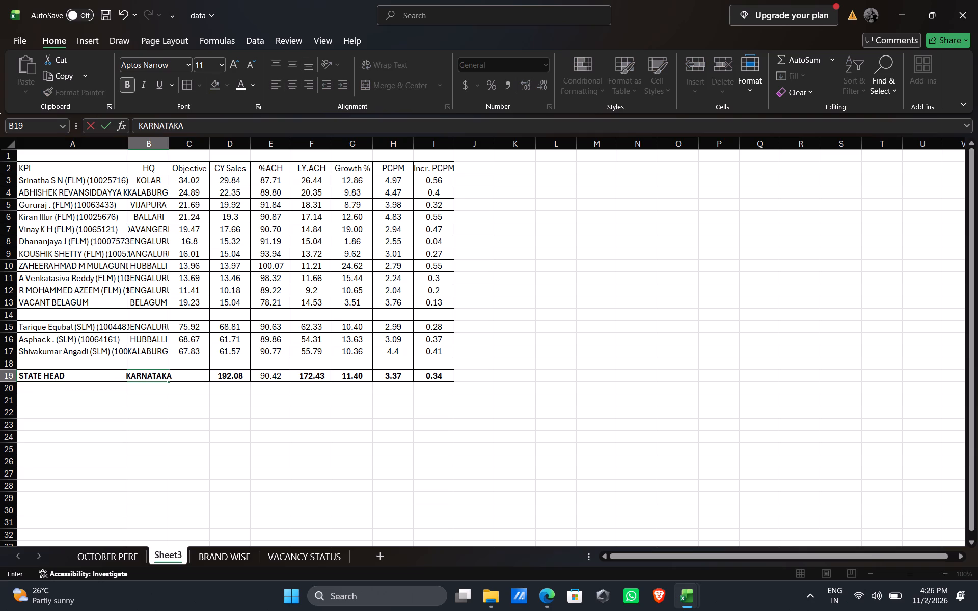
key(Down)
key(Up)
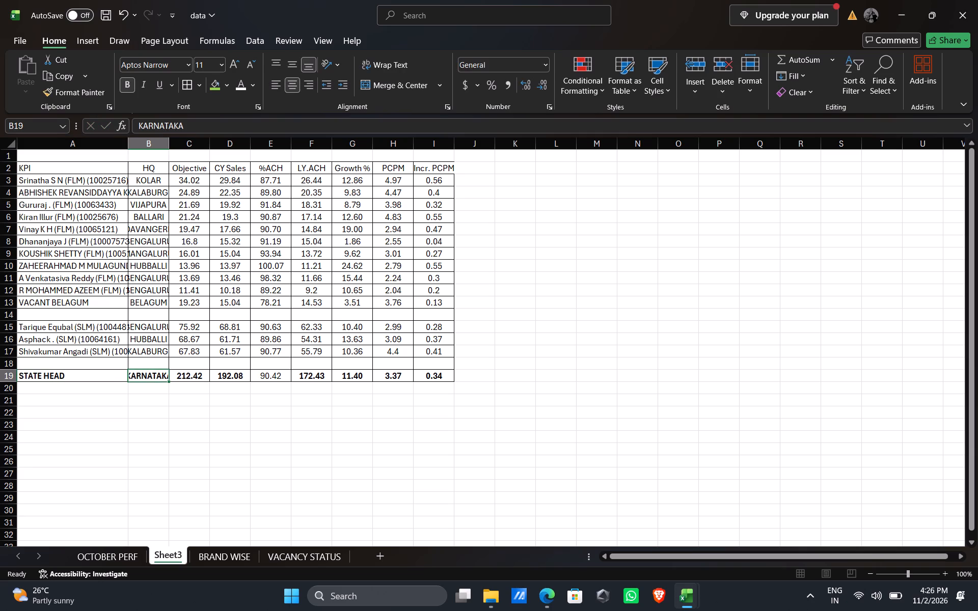
Widen the HQ column B so that all the location names fit.
drag(168, 143, 188, 142)
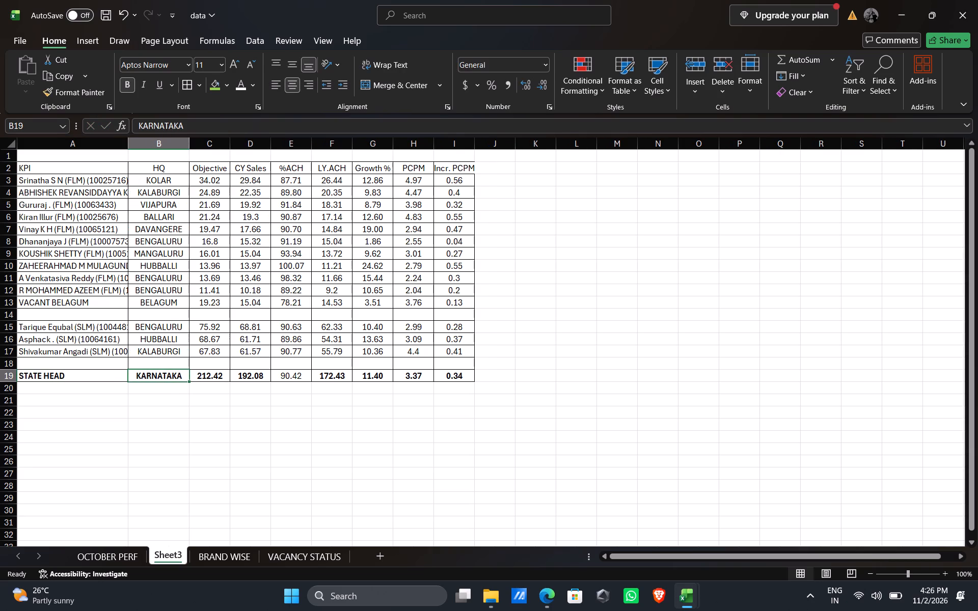
drag(188, 142, 198, 142)
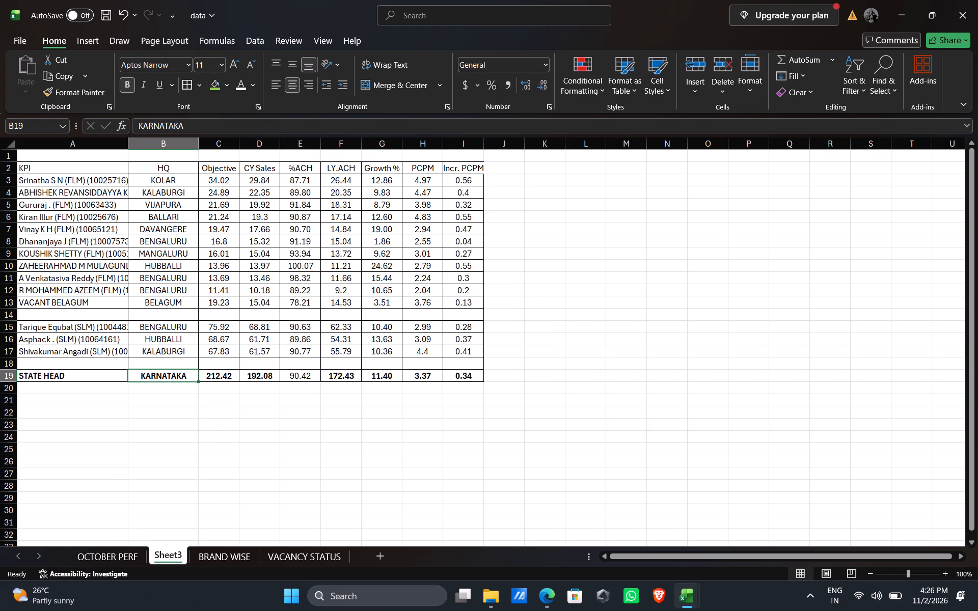
Fill the header row A2:I2 with yellow and make its text bold.
drag(56, 168, 454, 169)
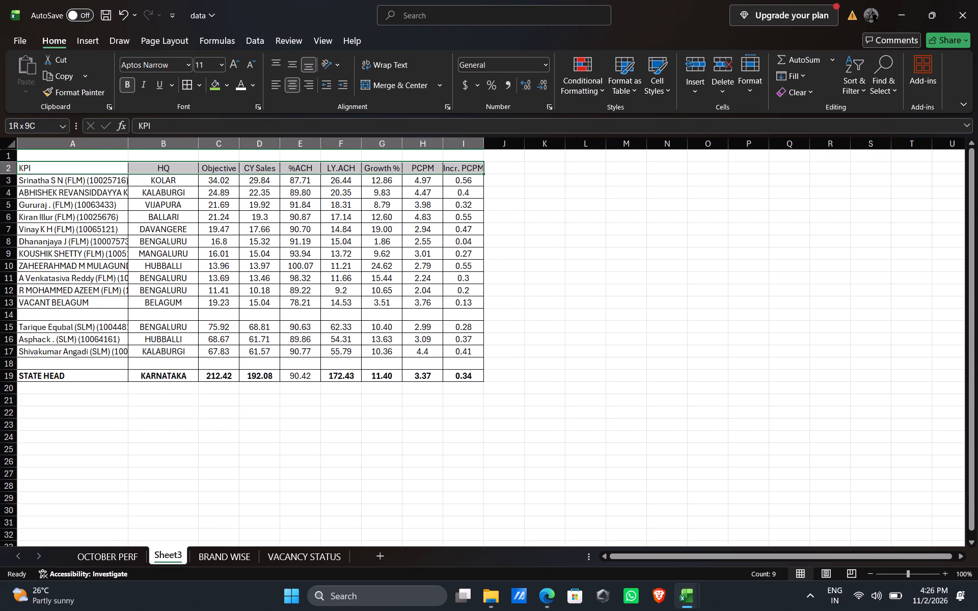
drag(454, 169, 460, 167)
click(226, 84)
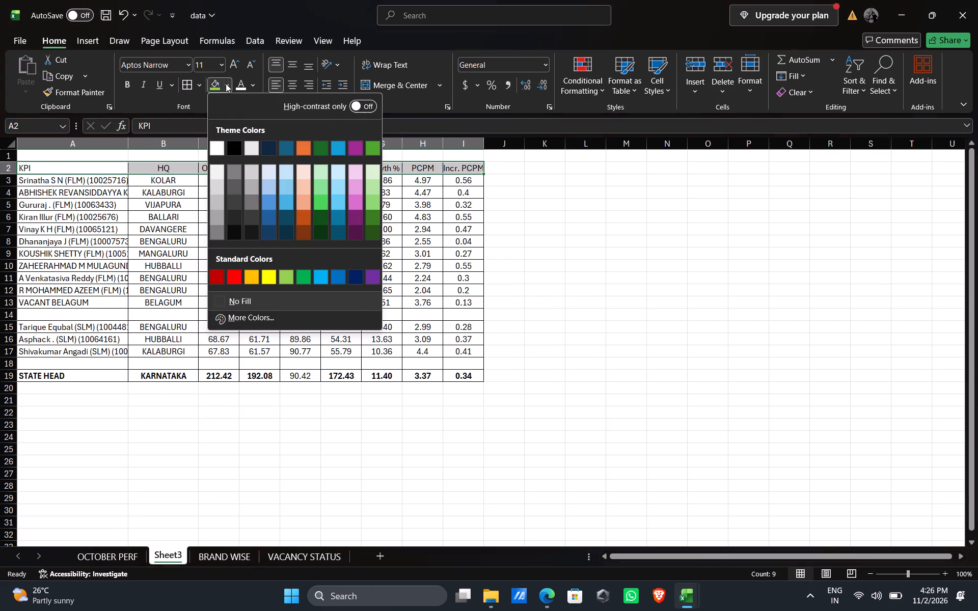
click(268, 281)
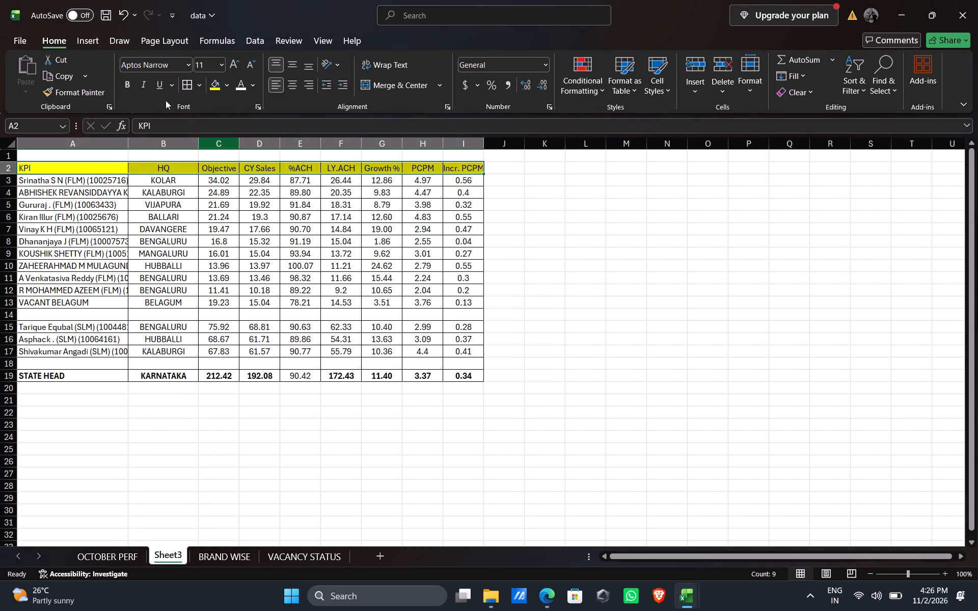
click(127, 83)
Set the font size of the whole manager table A2:I19 to 12.
drag(42, 168, 468, 379)
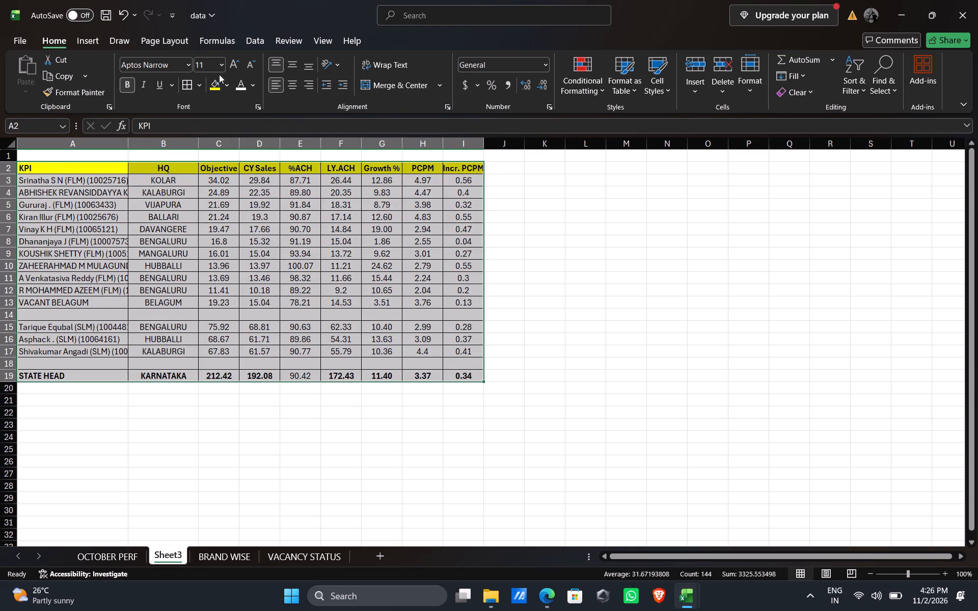
click(209, 66)
text(12)
key(Return)
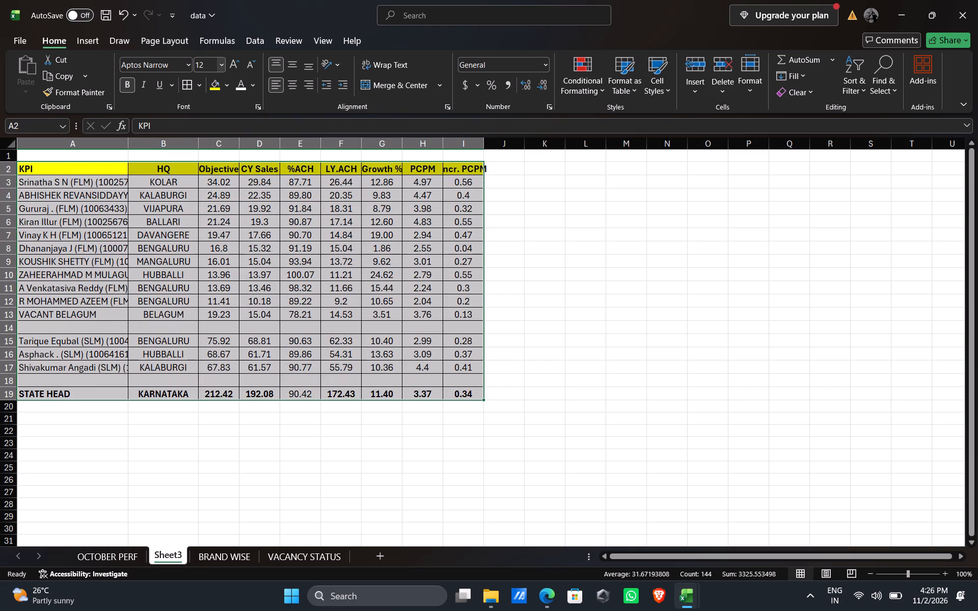
Widen columns C to I equally so that every header from Objective to Incr. PCPM fits.
click(168, 146)
drag(214, 145, 474, 145)
drag(484, 142, 492, 142)
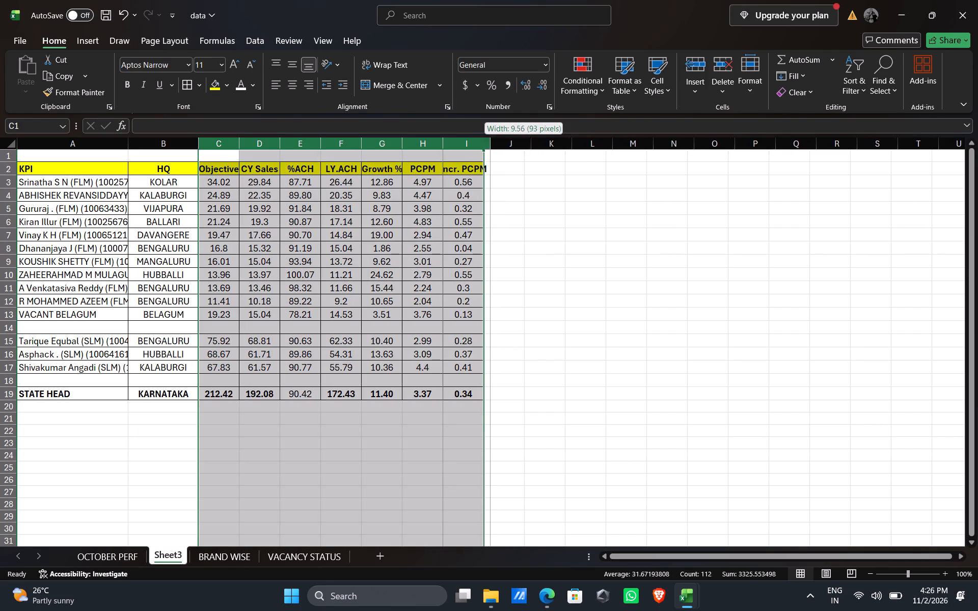
drag(492, 142, 493, 142)
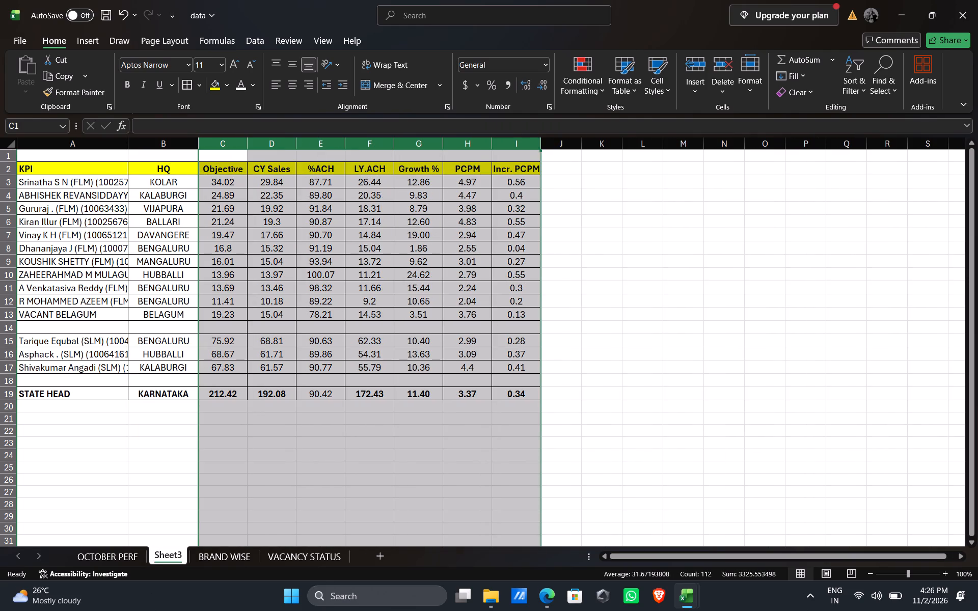
click(542, 144)
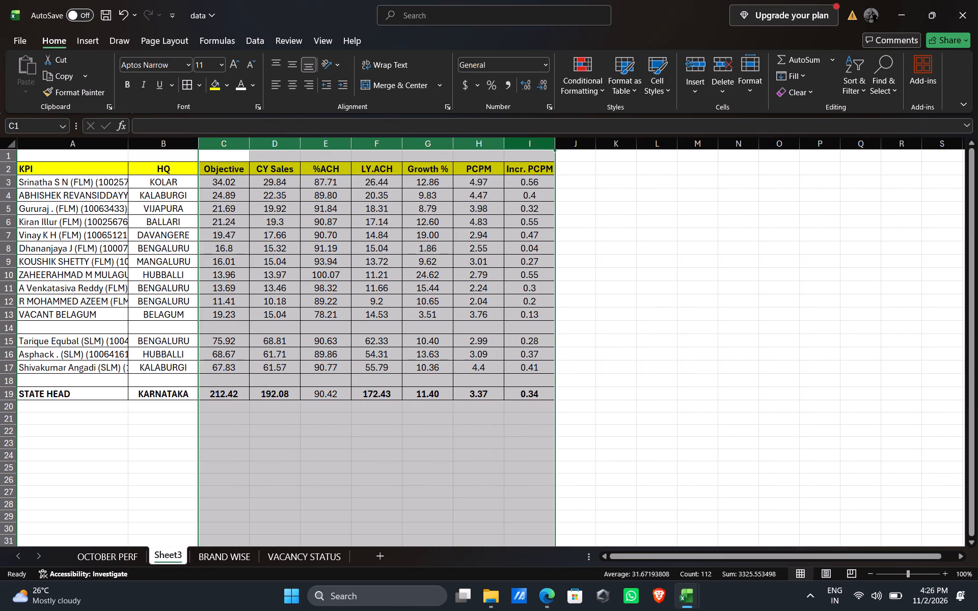
Highlight the Hubballi FLM's %ACH in E10 with a light green fill and bold text.
click(316, 273)
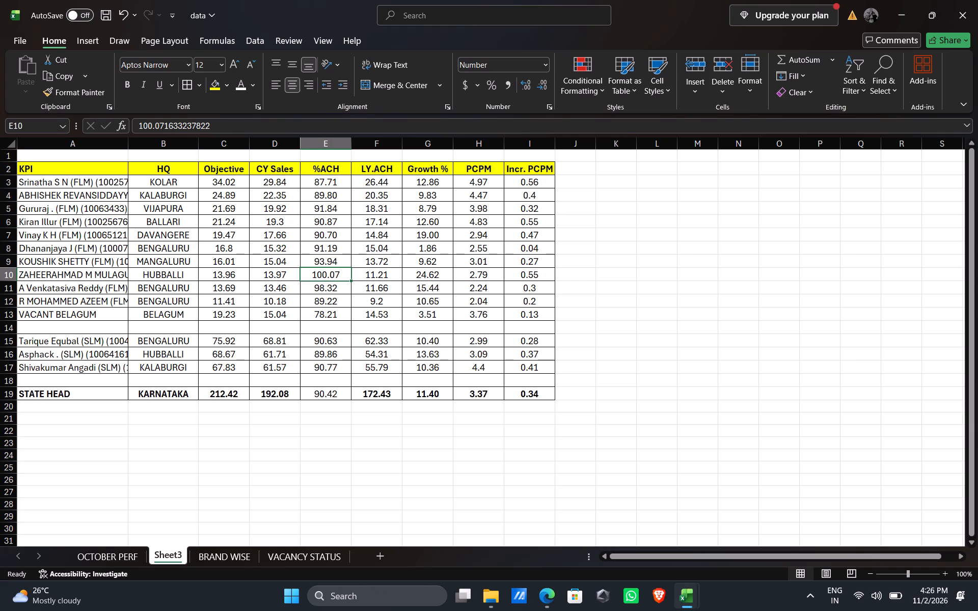
click(228, 88)
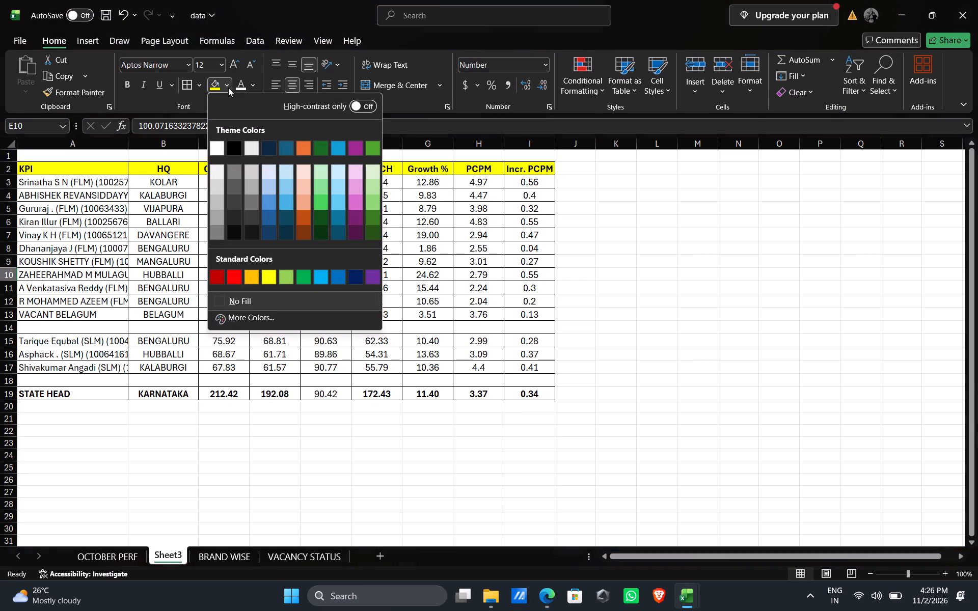
click(287, 276)
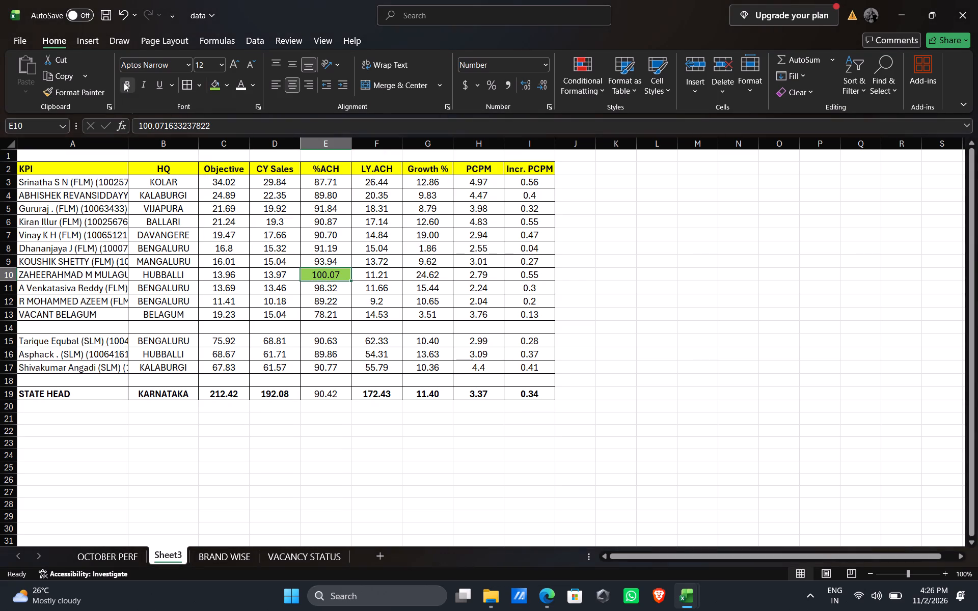
click(125, 82)
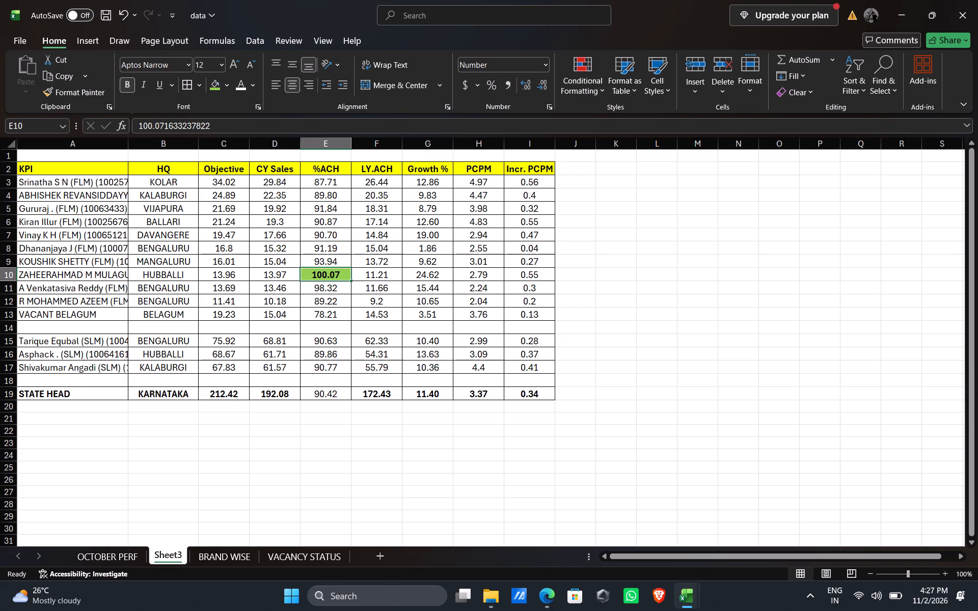
Make the STATE HEAD row's %ACH value in E19 bold.
click(329, 391)
click(130, 87)
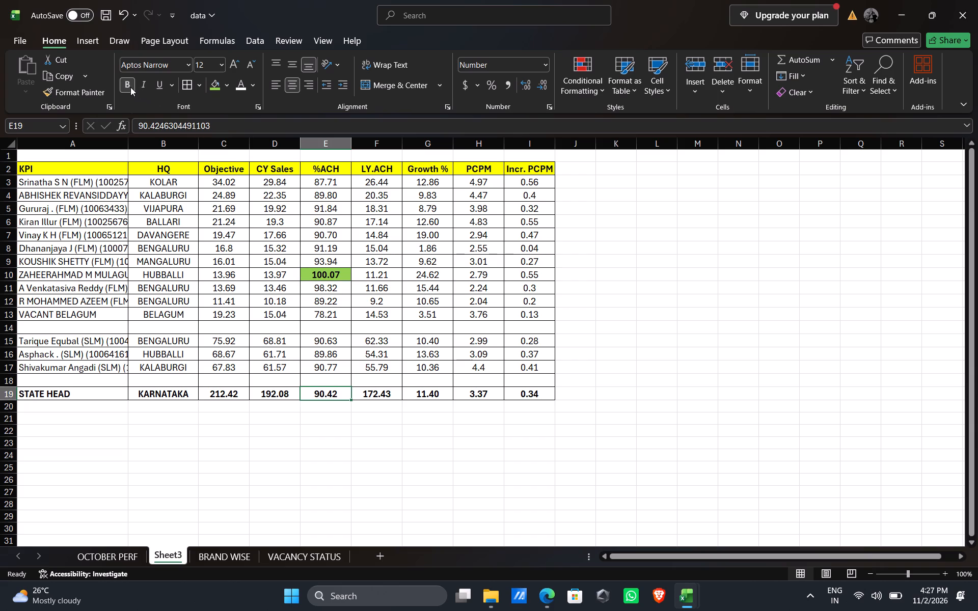
click(687, 279)
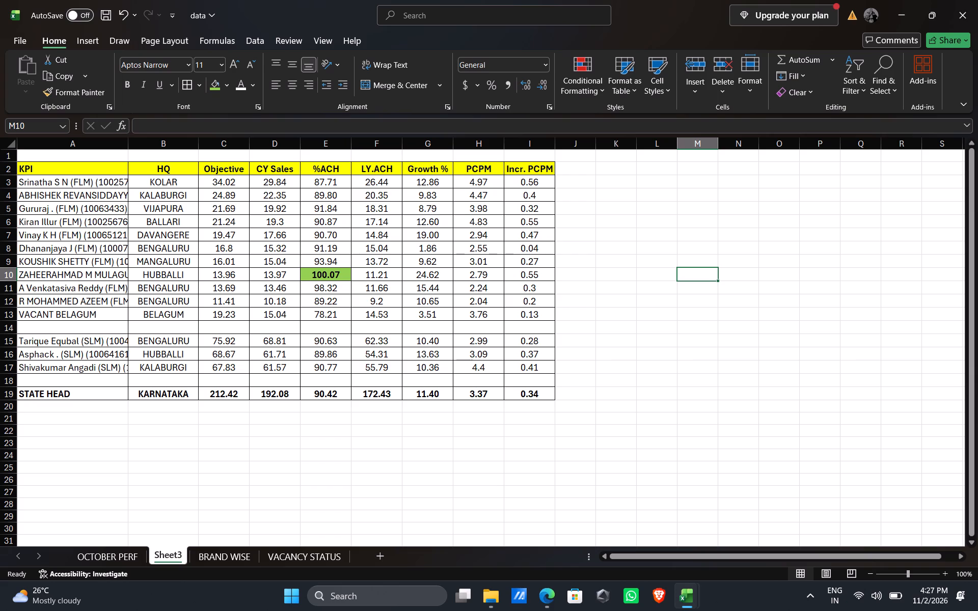
Rename Sheet3 as MGR PERF.
right_click(170, 553)
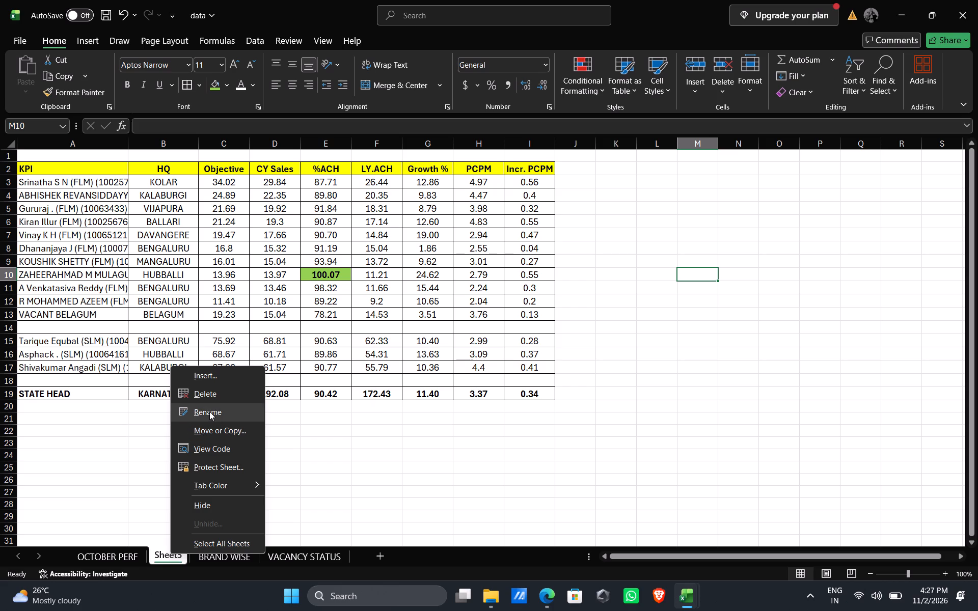
click(209, 411)
text(MGR PERF)
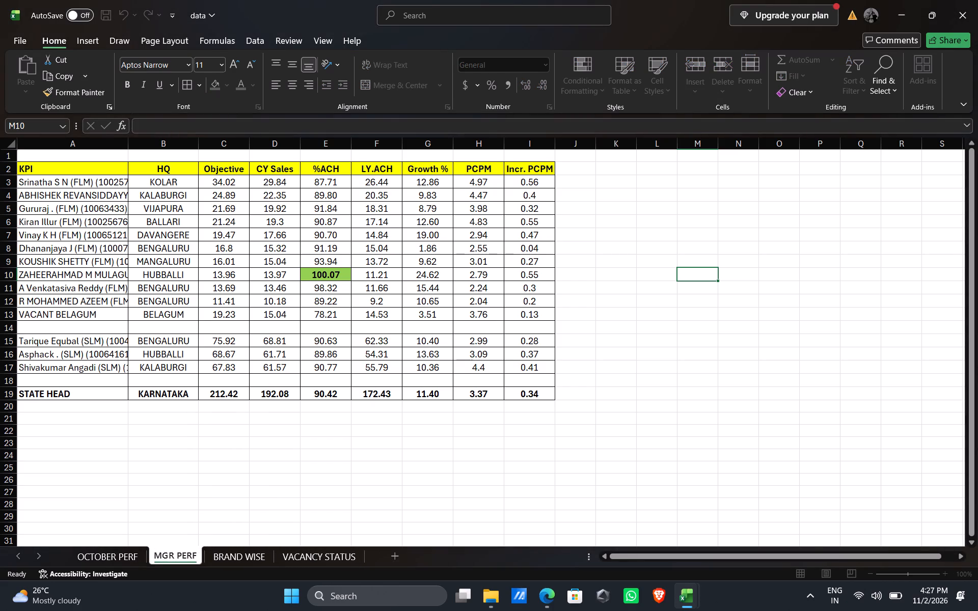
click(290, 431)
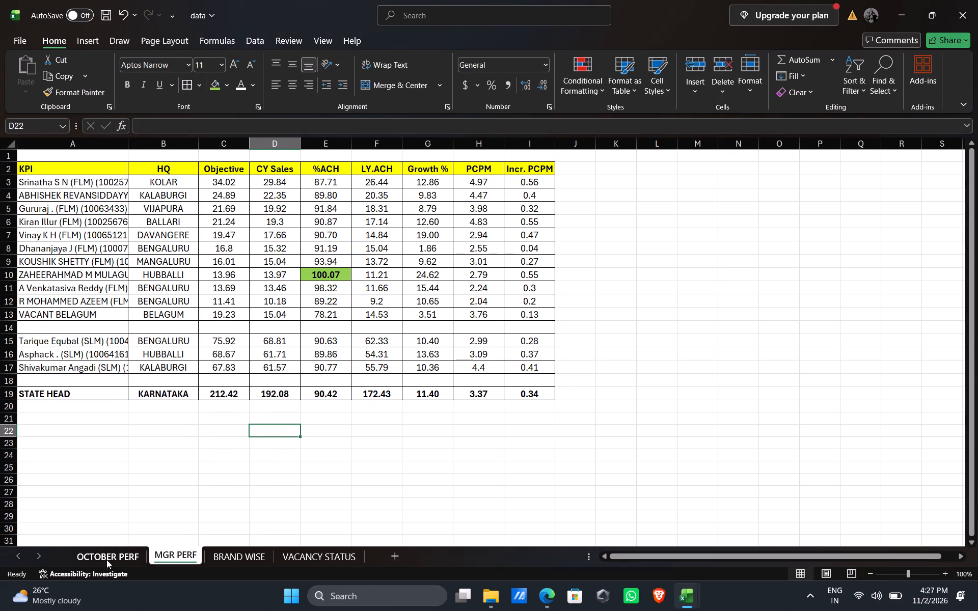
On the OCTOBER PERF sheet, check the sum of the LY.ACH values in E2:E27.
click(108, 557)
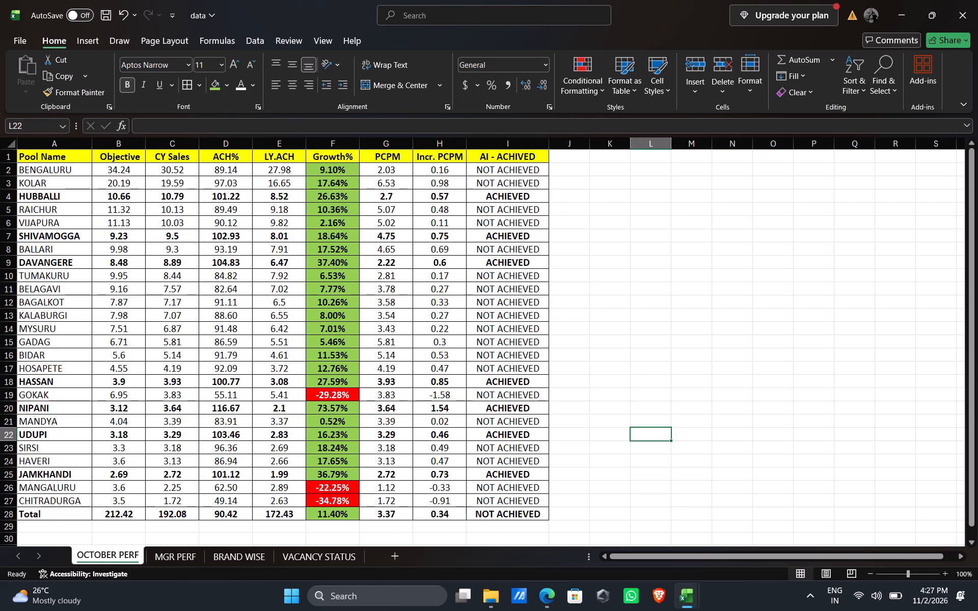
drag(274, 168, 276, 483)
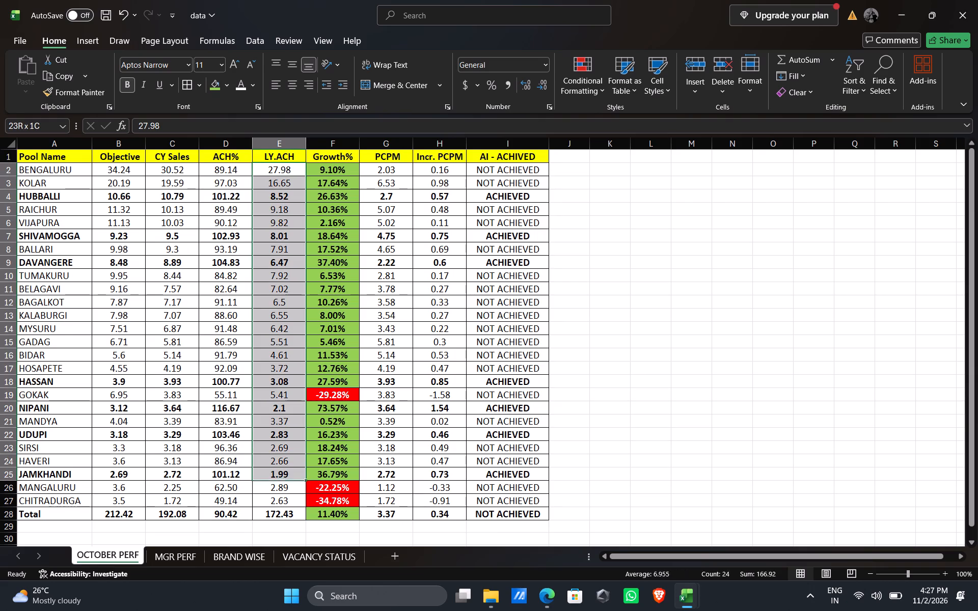
drag(276, 483, 276, 503)
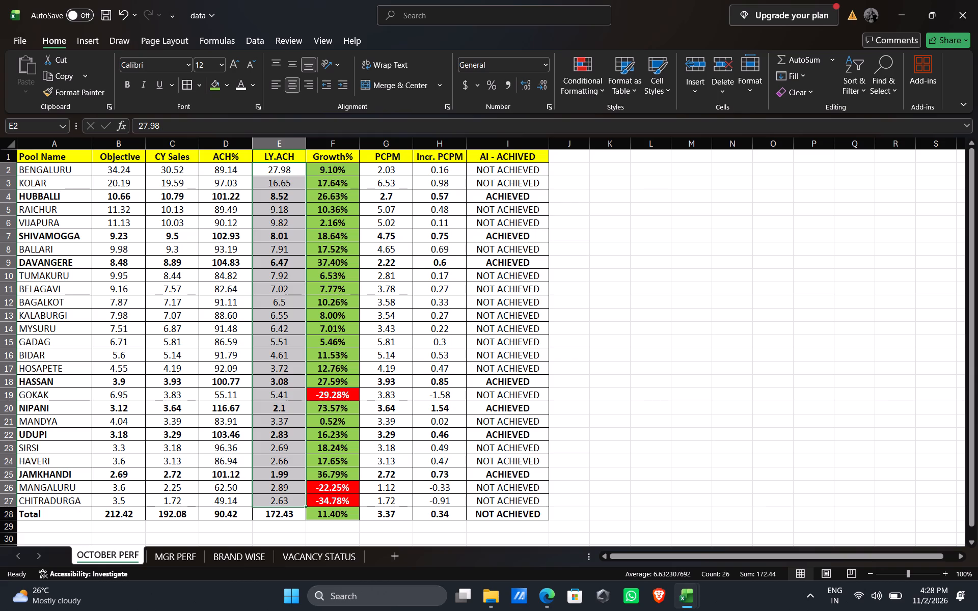
Add a new blank worksheet directly after OCTOBER PERF.
click(397, 554)
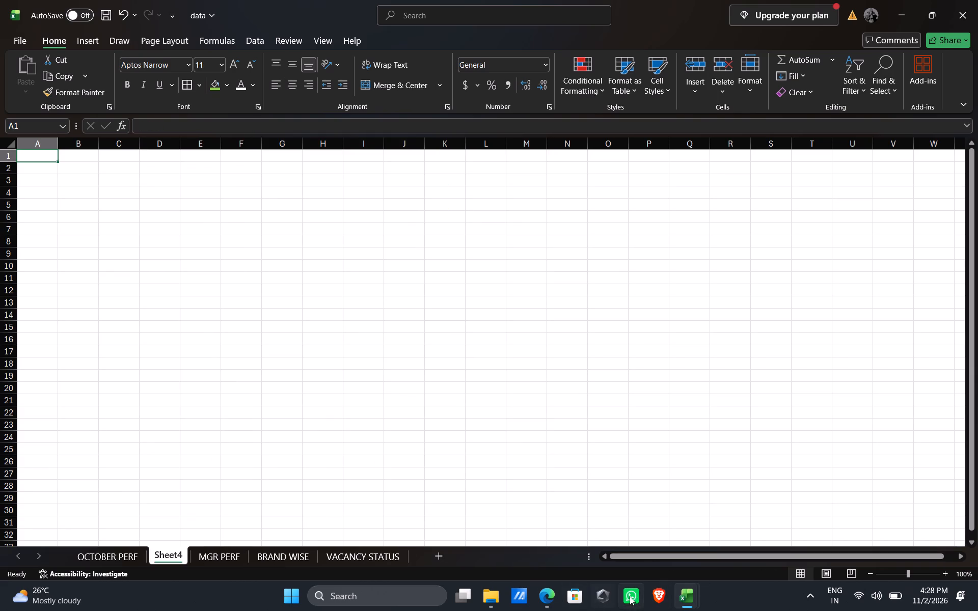
Close the data (3), data (4) and data (2) workbooks, keeping the main data workbook open.
click(493, 596)
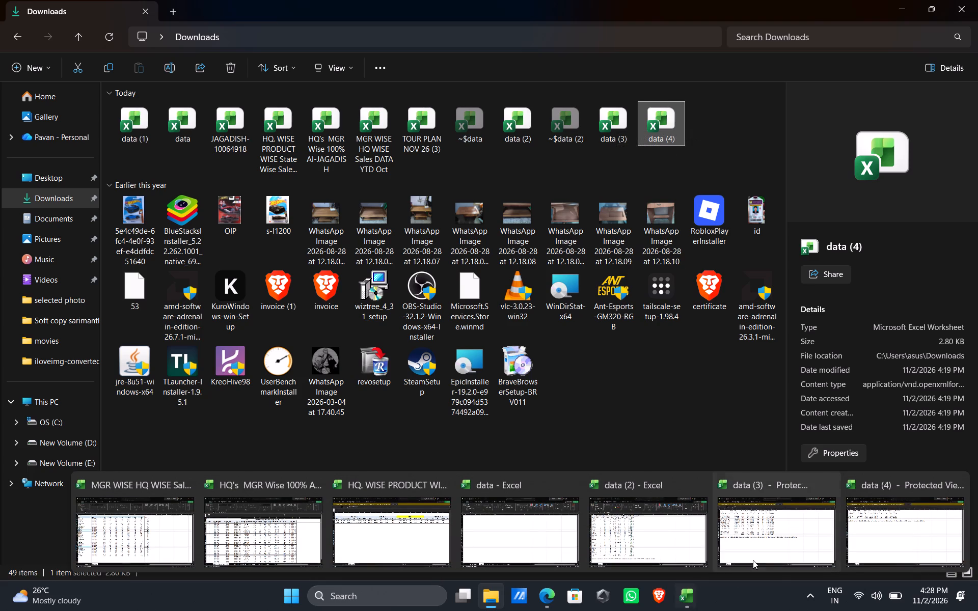
click(764, 545)
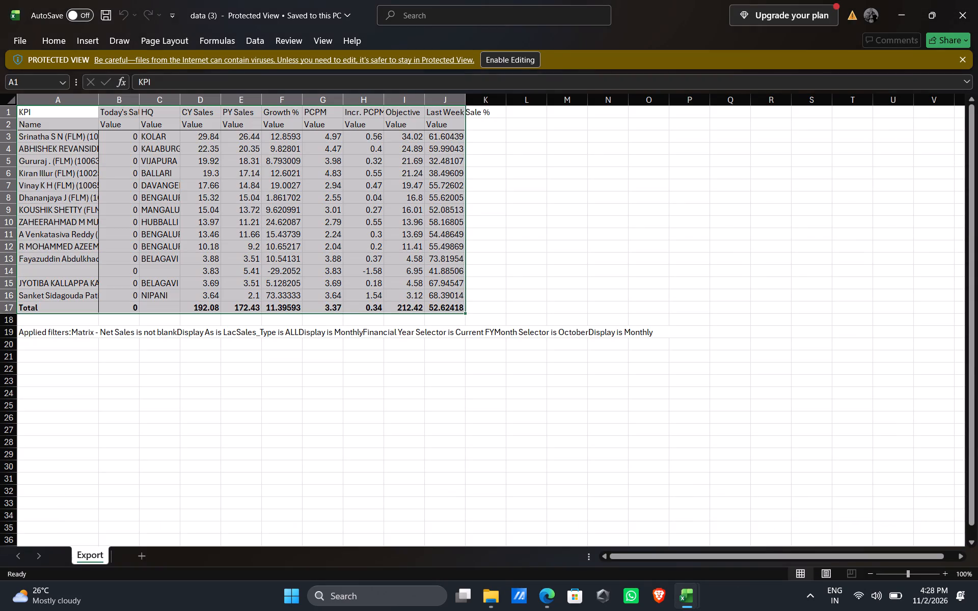
click(967, 13)
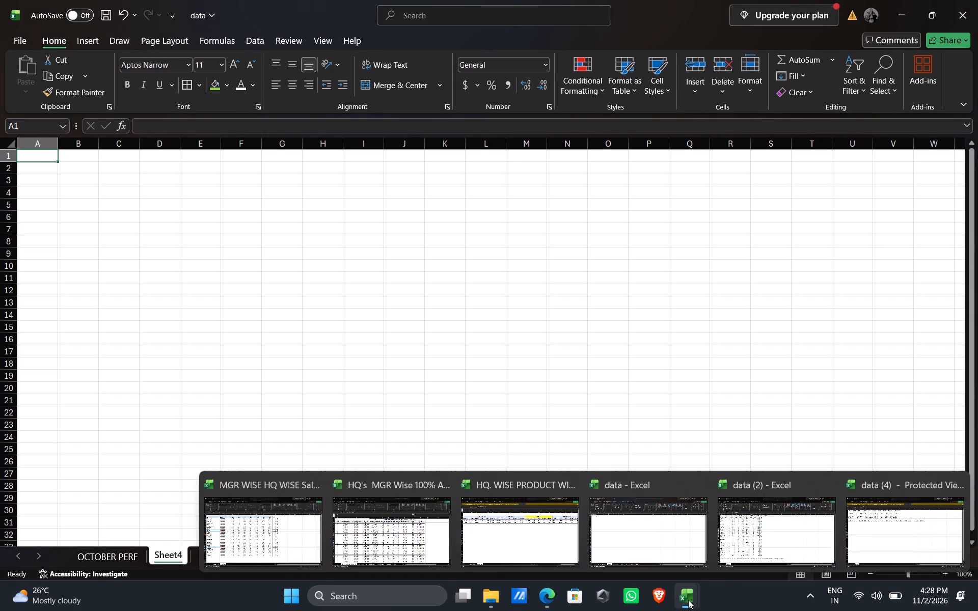
click(877, 511)
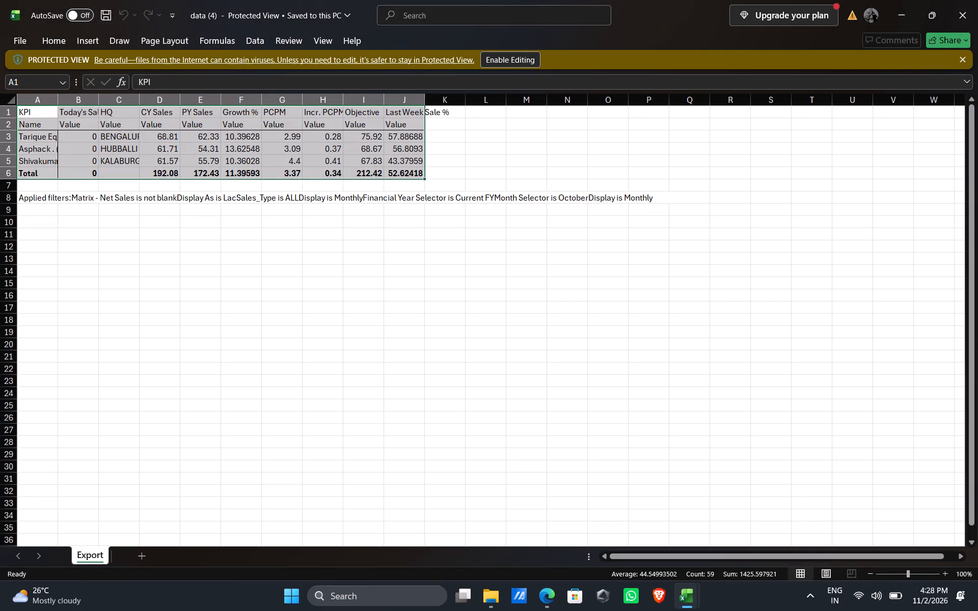
click(963, 9)
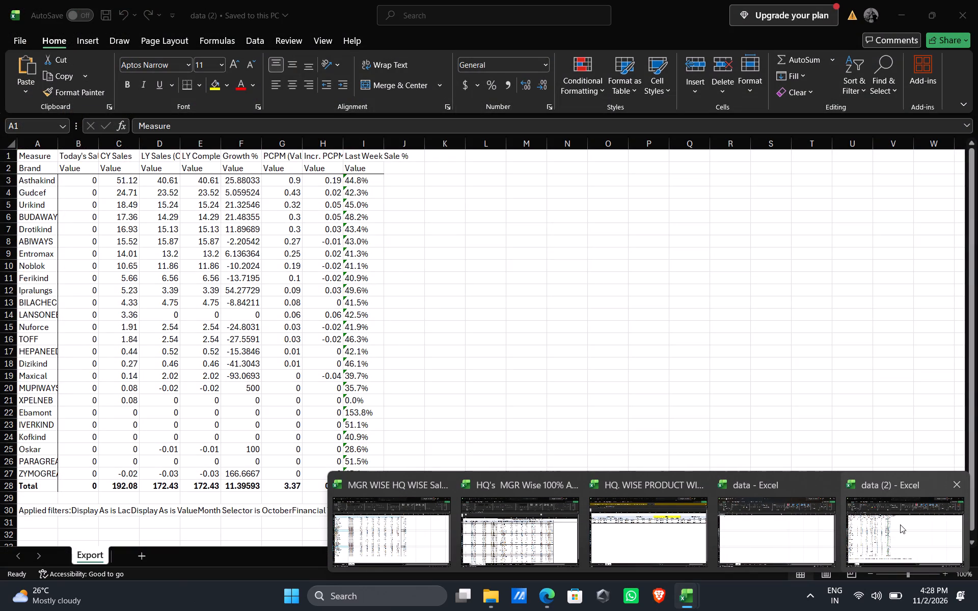
click(900, 524)
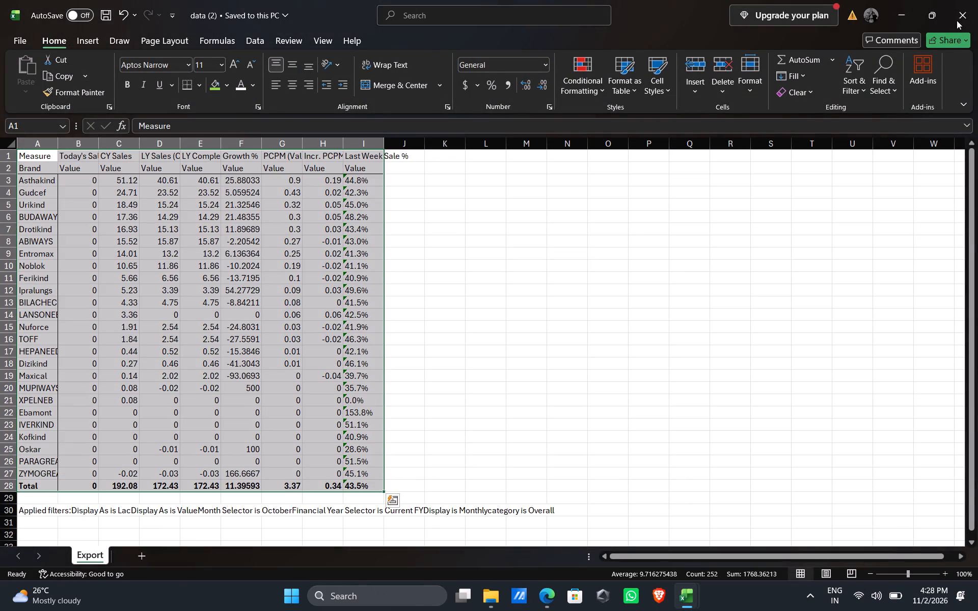
click(961, 11)
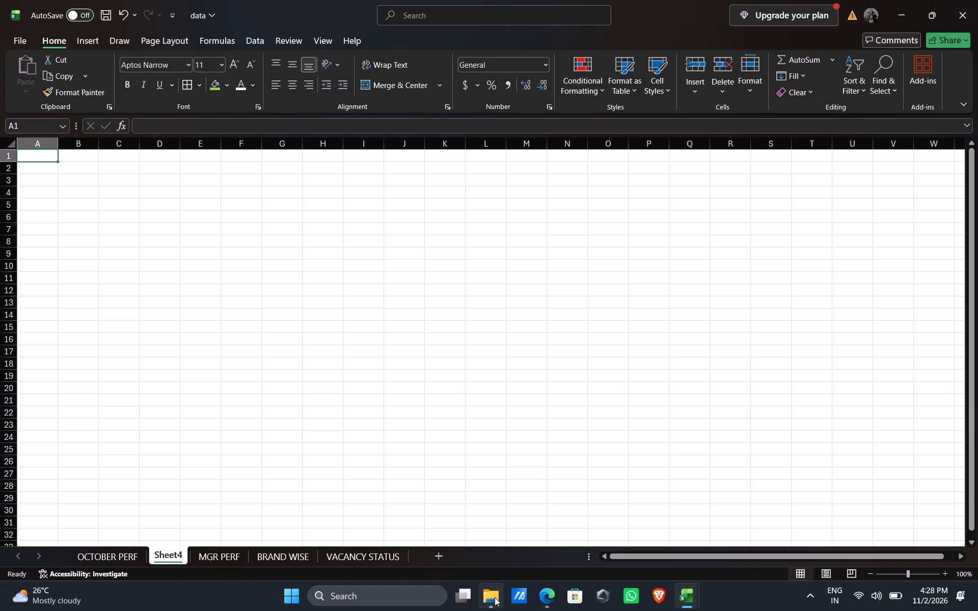
Delete the files data (2), data (3) and data (4) from the Downloads folder in File Explorer.
click(493, 598)
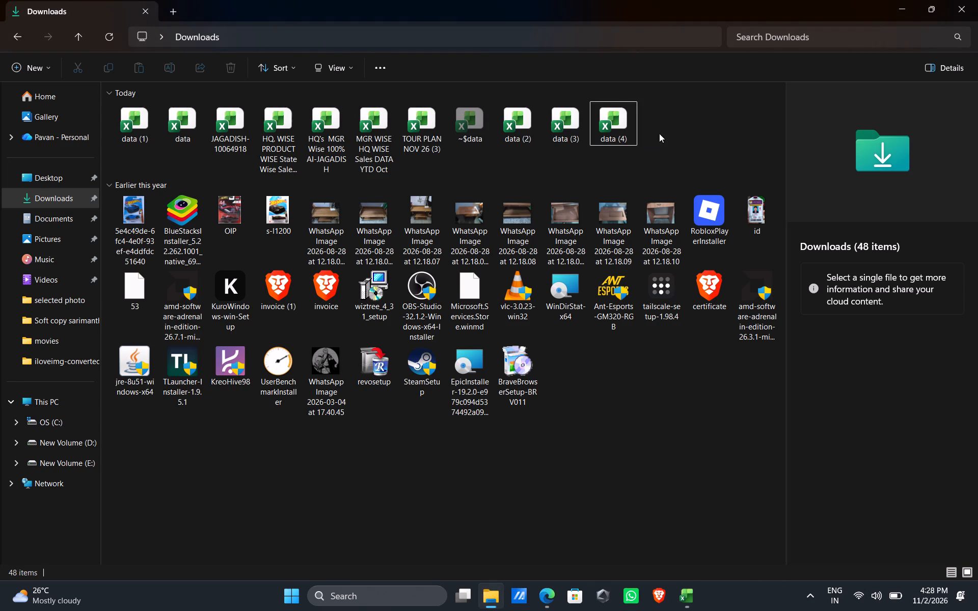
drag(659, 131, 526, 127)
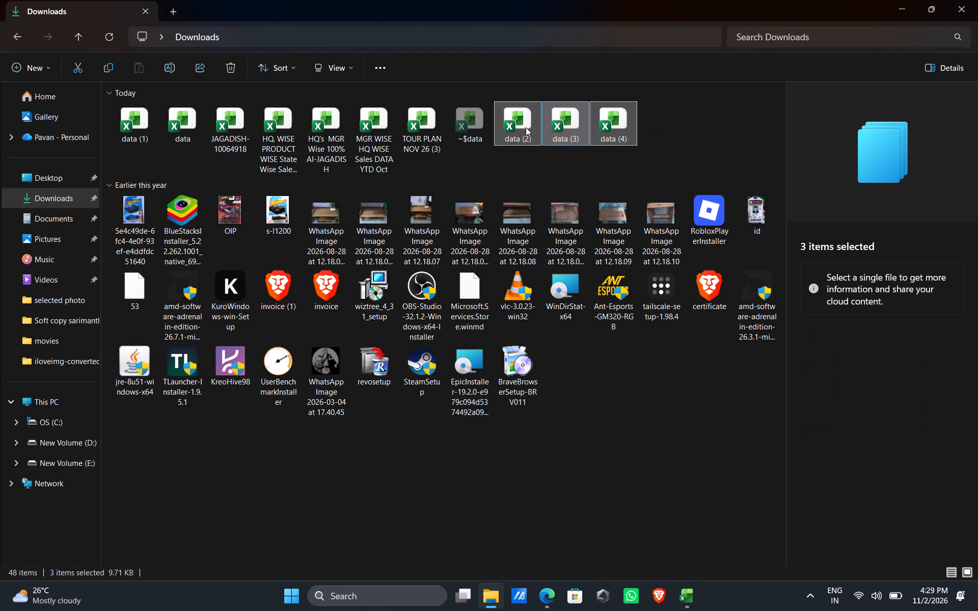
key(Delete)
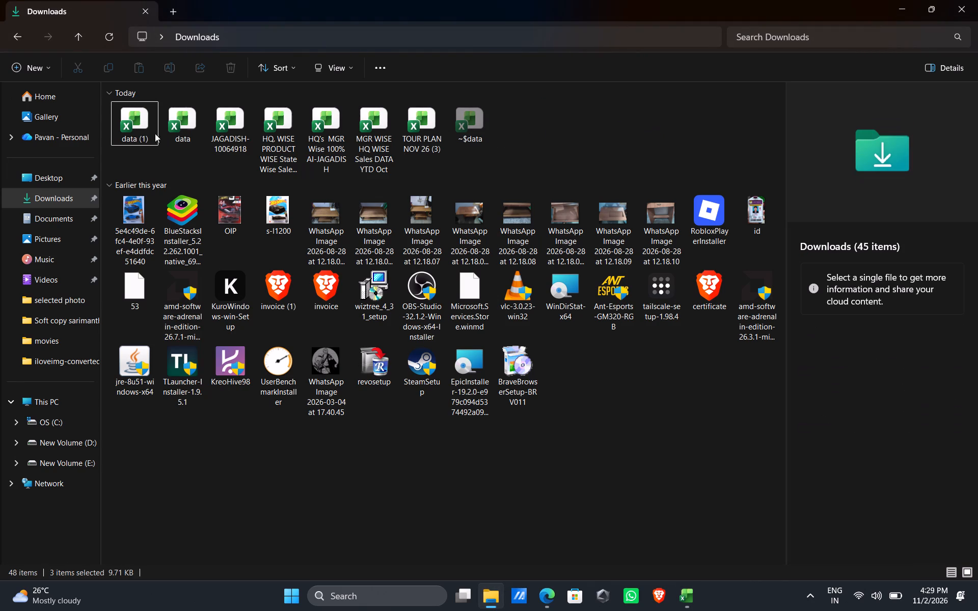
Open the data (1) workbook from Downloads, select columns B to D and enable editing.
double_click(129, 118)
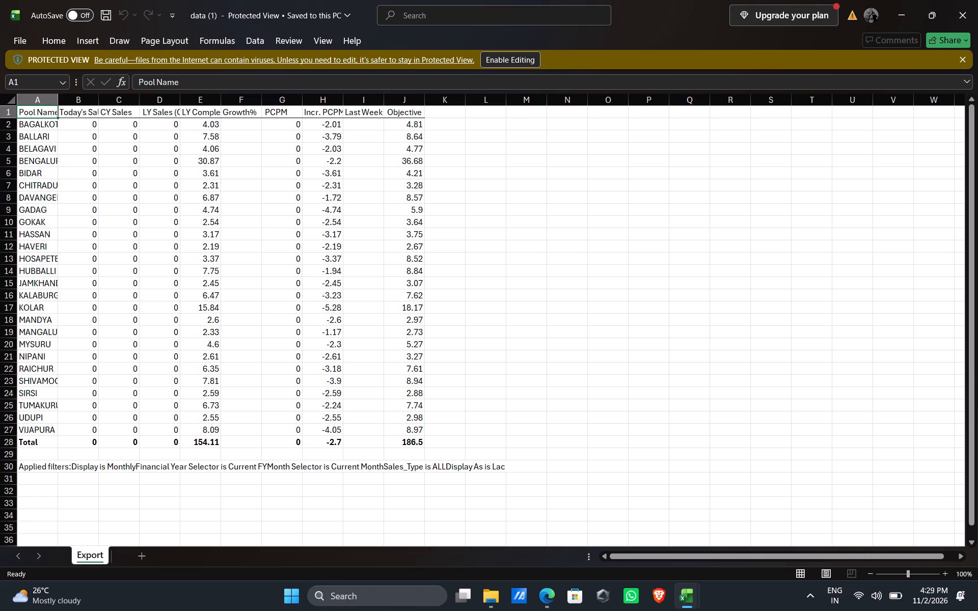
click(371, 101)
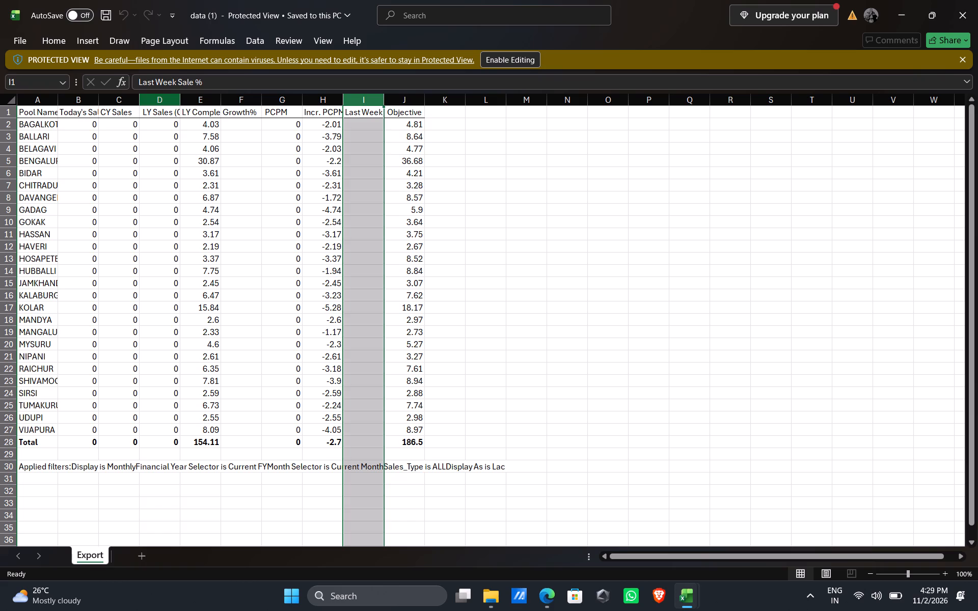
drag(171, 101, 95, 97)
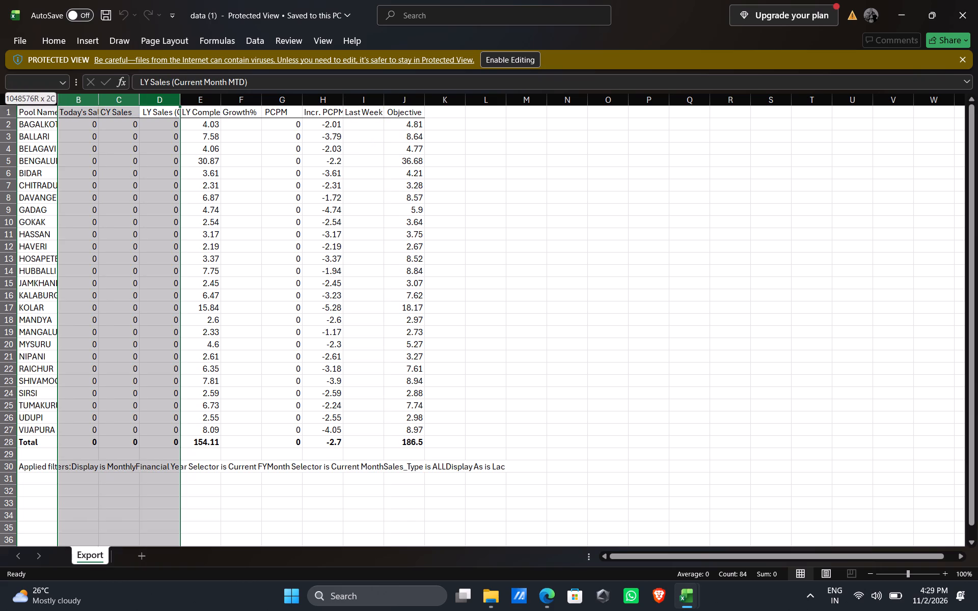
drag(95, 97, 78, 99)
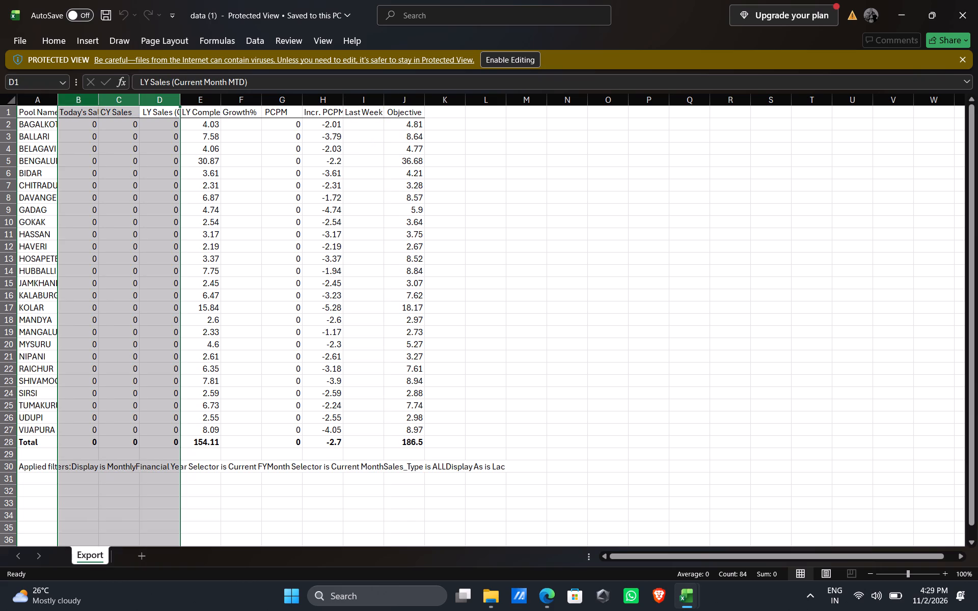
right_click(78, 99)
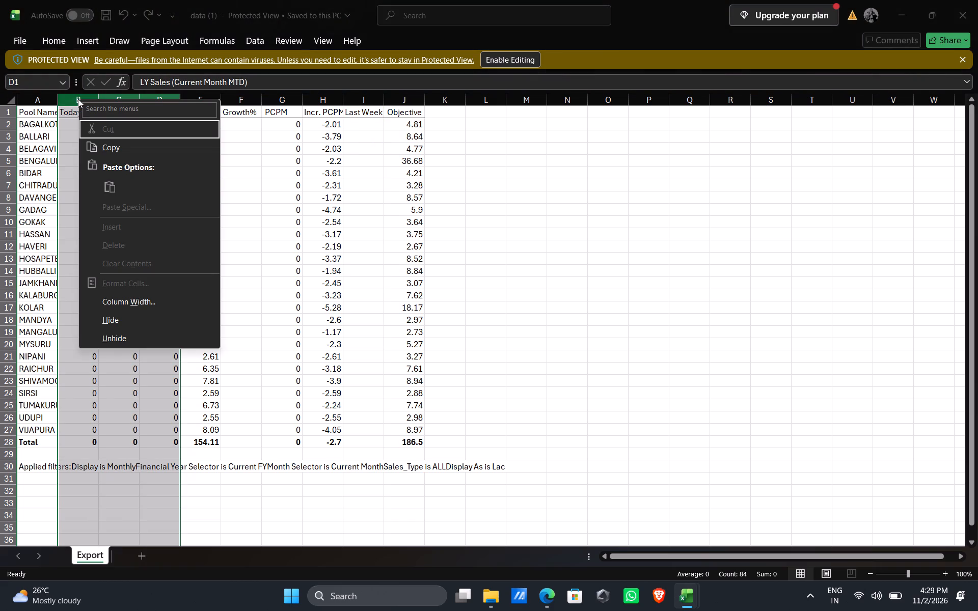
click(521, 57)
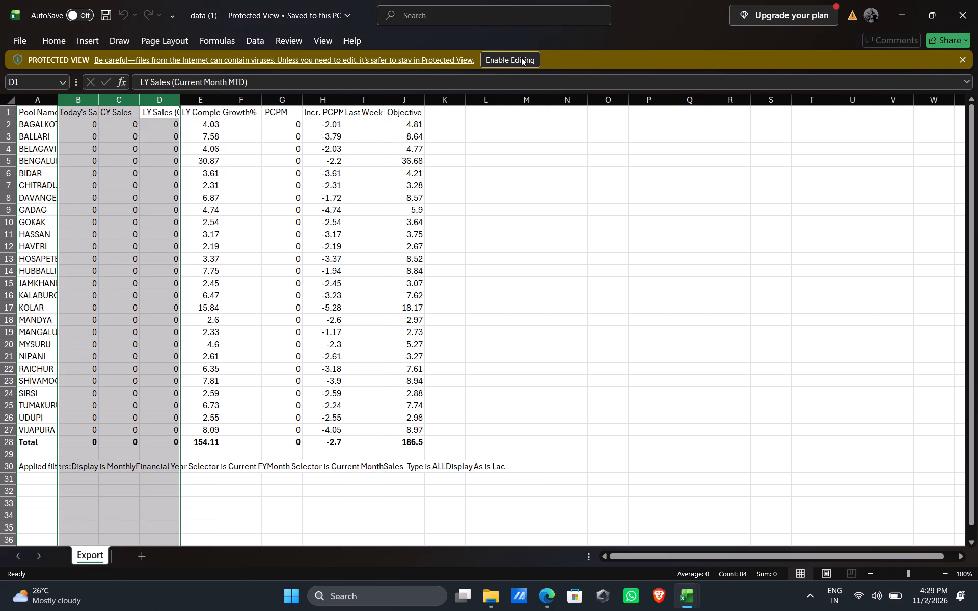
click(521, 57)
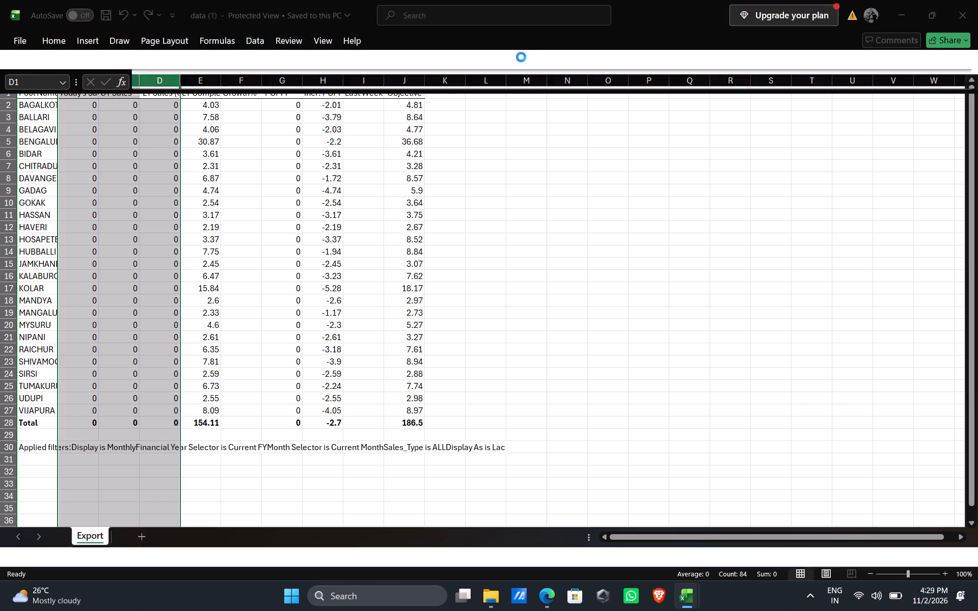
Copy the pool table A1:J28 from the data (1) workbook into the data workbook's blank Sheet4, starting at cell A2.
drag(36, 157, 149, 165)
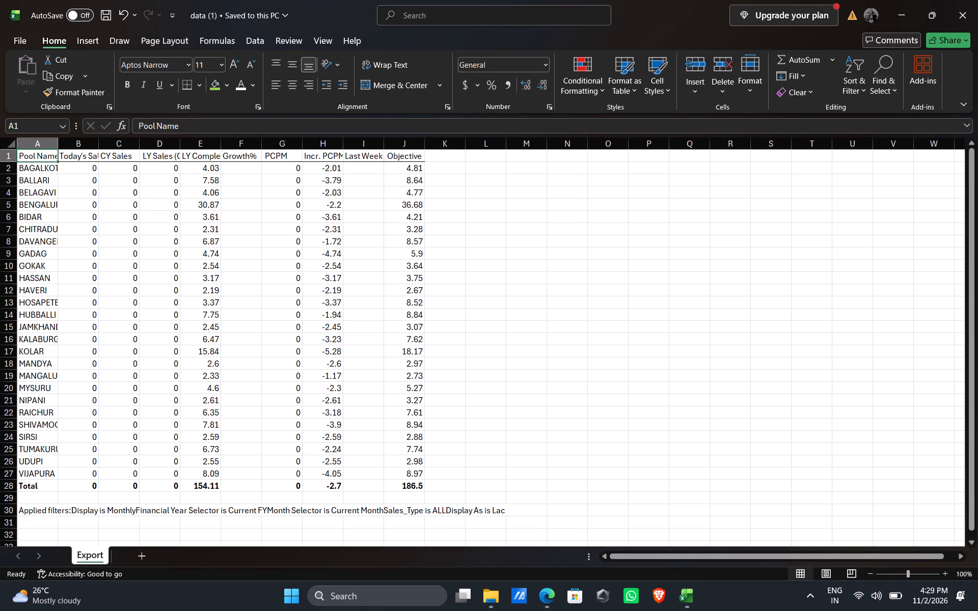
drag(149, 165, 405, 489)
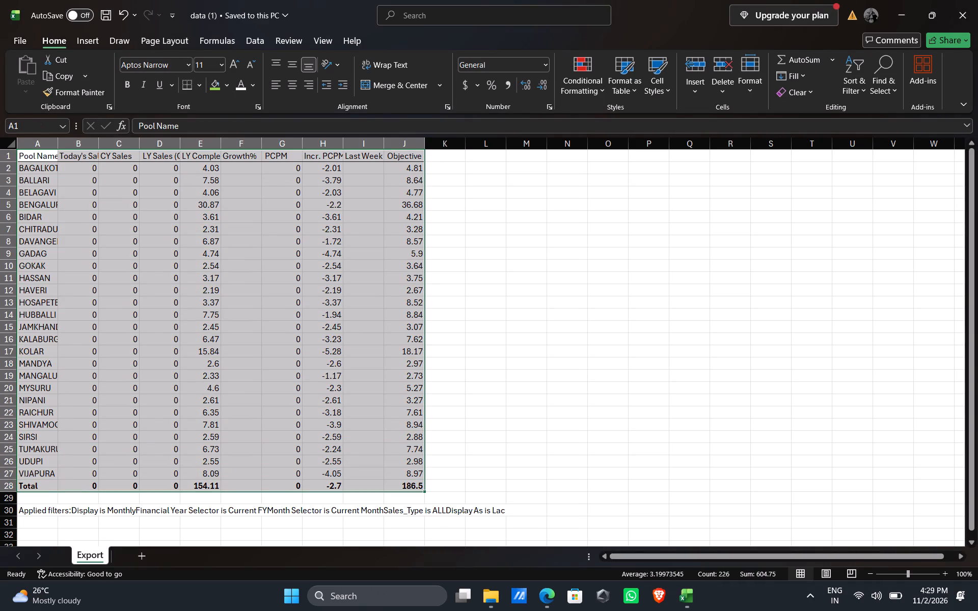
key(ctrl+c)
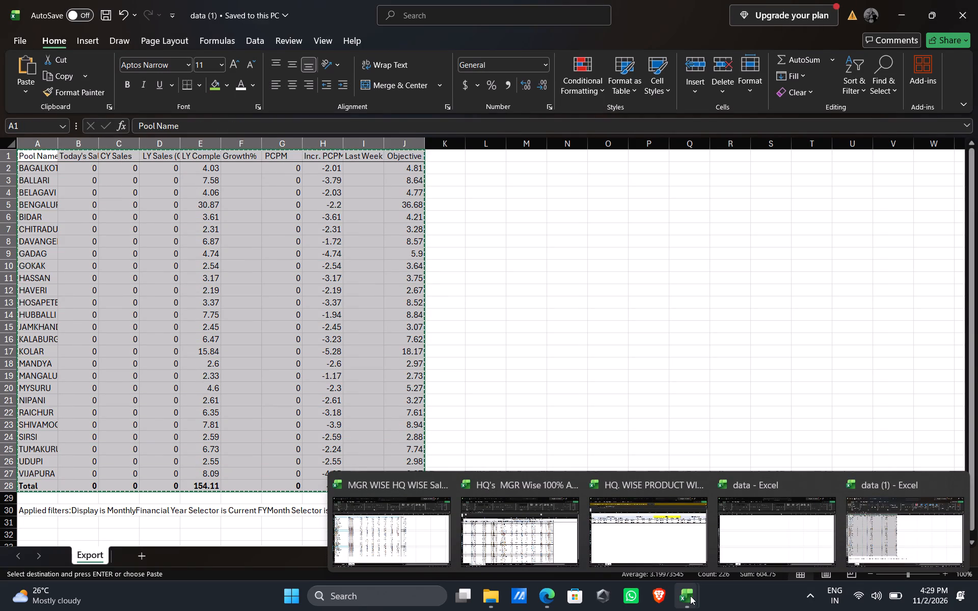
click(726, 525)
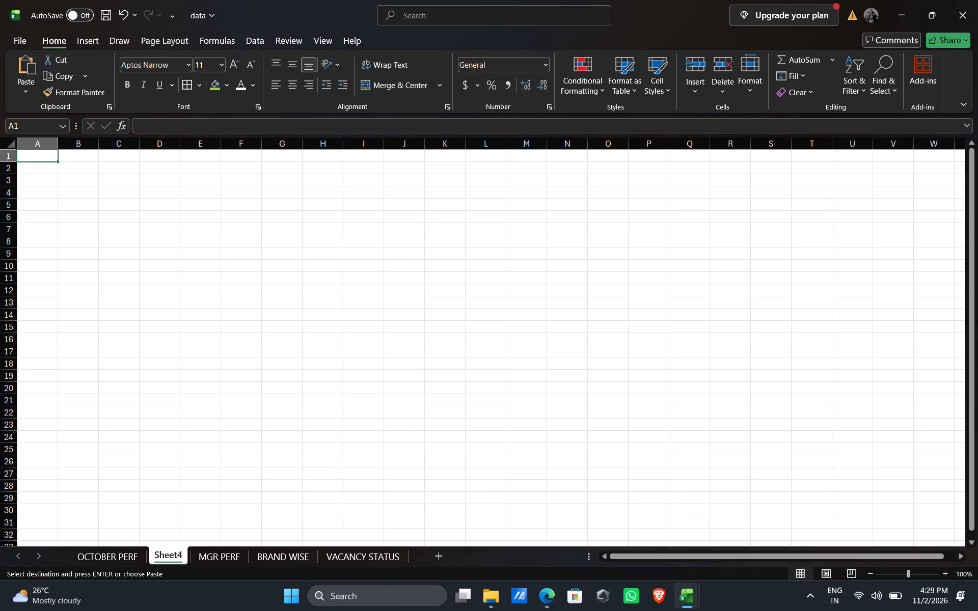
click(37, 168)
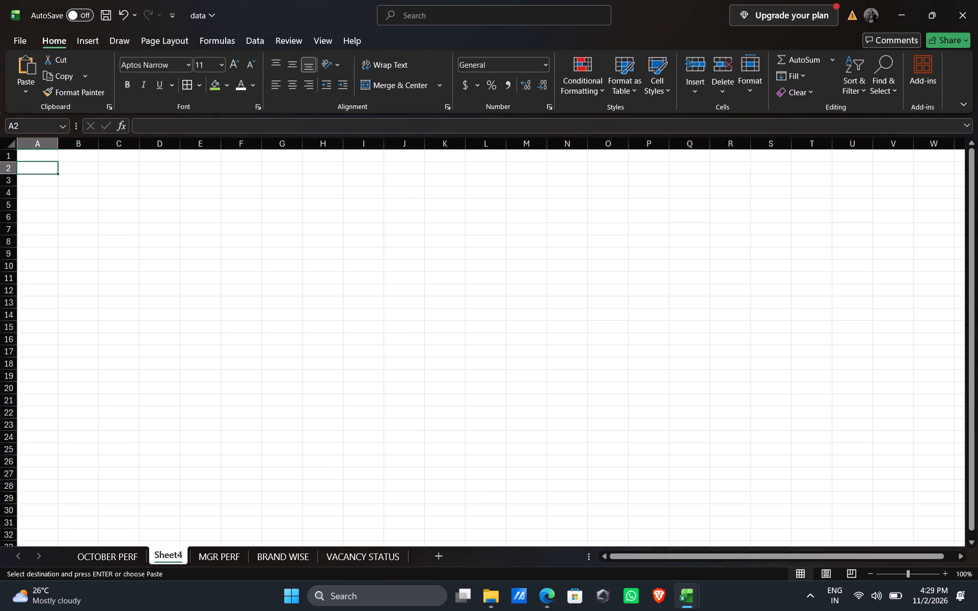
key(ctrl+v)
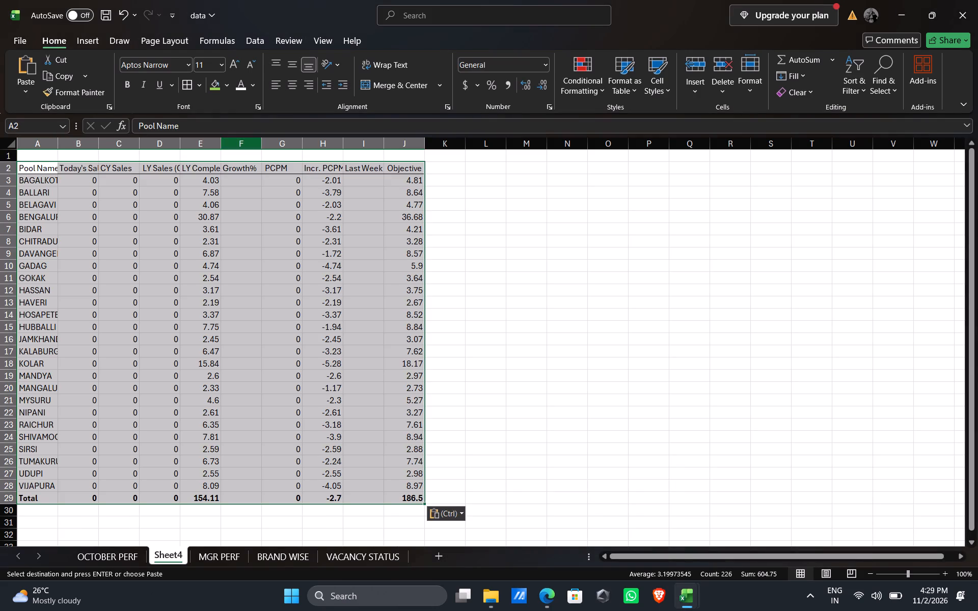
Copy columns E to H, from LY Complete to Incr. PCPM, into the empty columns starting at M.
click(197, 143)
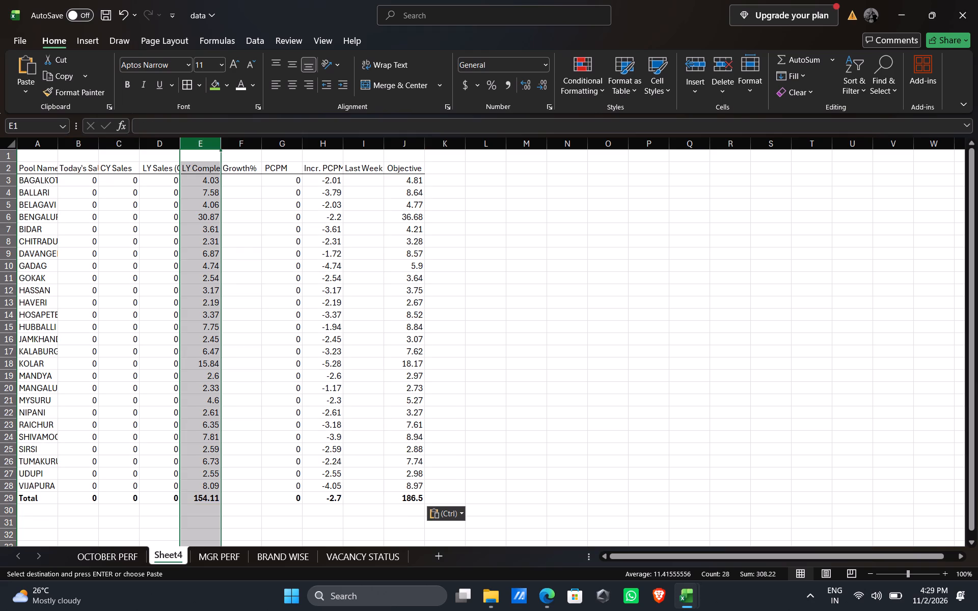
drag(194, 141, 314, 144)
key(ctrl+c)
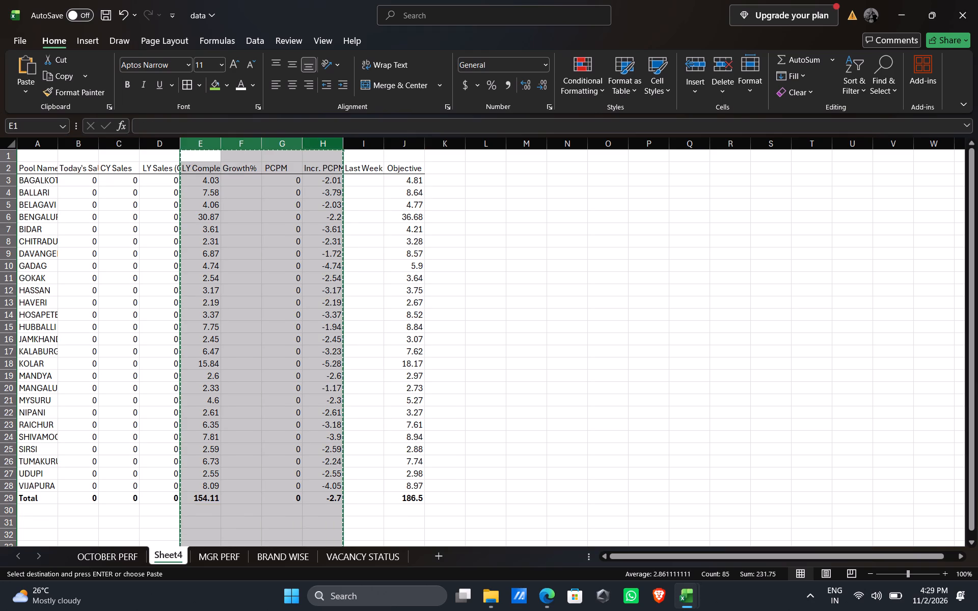
click(525, 144)
key(ctrl+v)
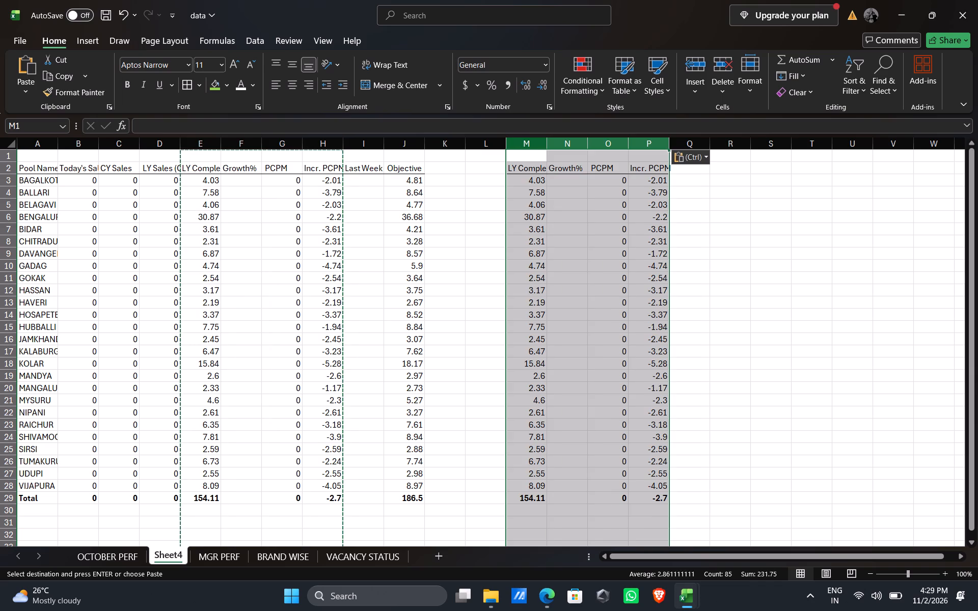
Delete columns B to H, from Today's Sales to the original Incr. PCPM, in Sheet4.
drag(330, 141, 158, 140)
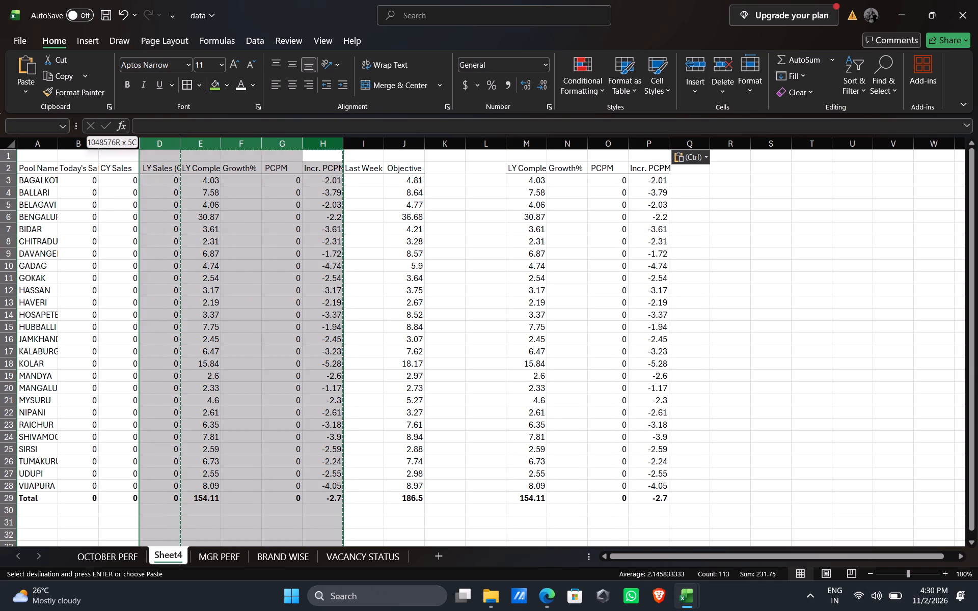
drag(158, 140, 87, 143)
right_click(87, 143)
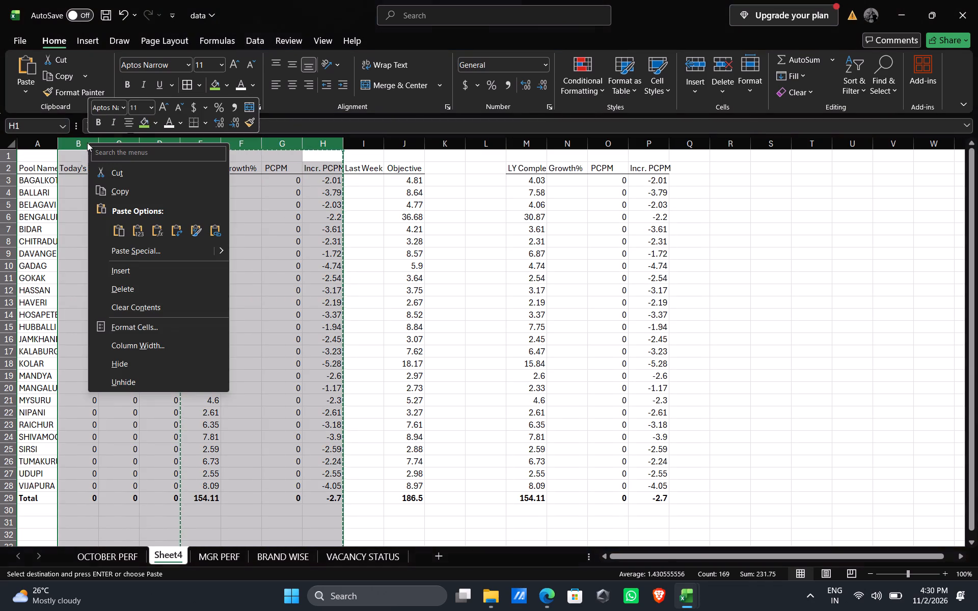
click(116, 290)
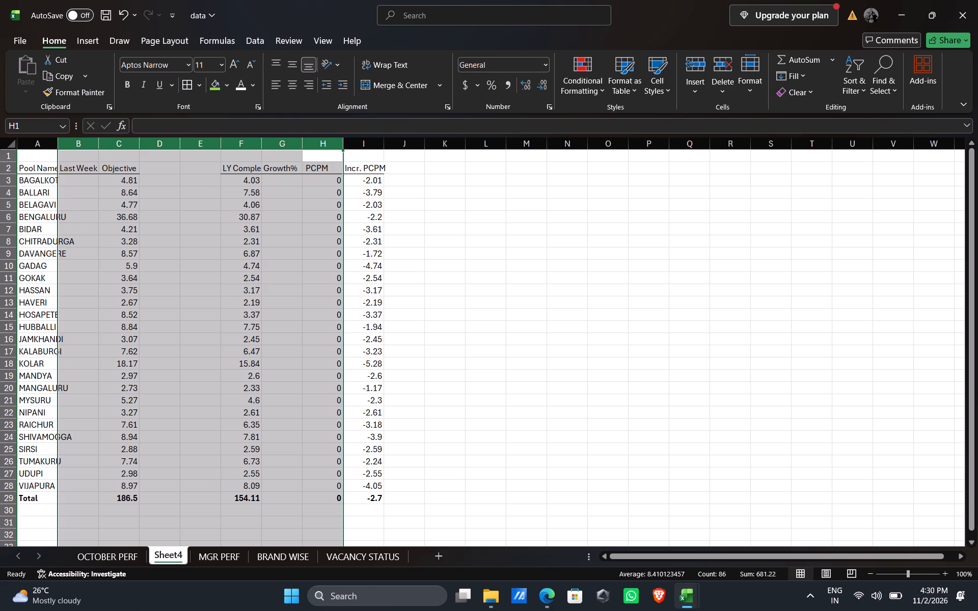
Widen column A to fit the full pool names and delete the Last Week column.
drag(57, 145, 93, 147)
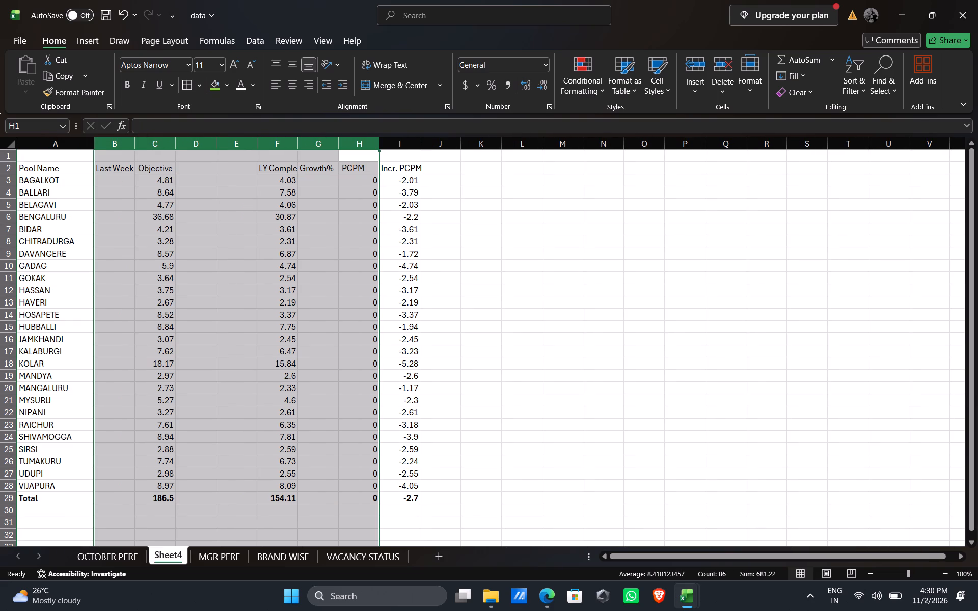
click(118, 144)
right_click(118, 144)
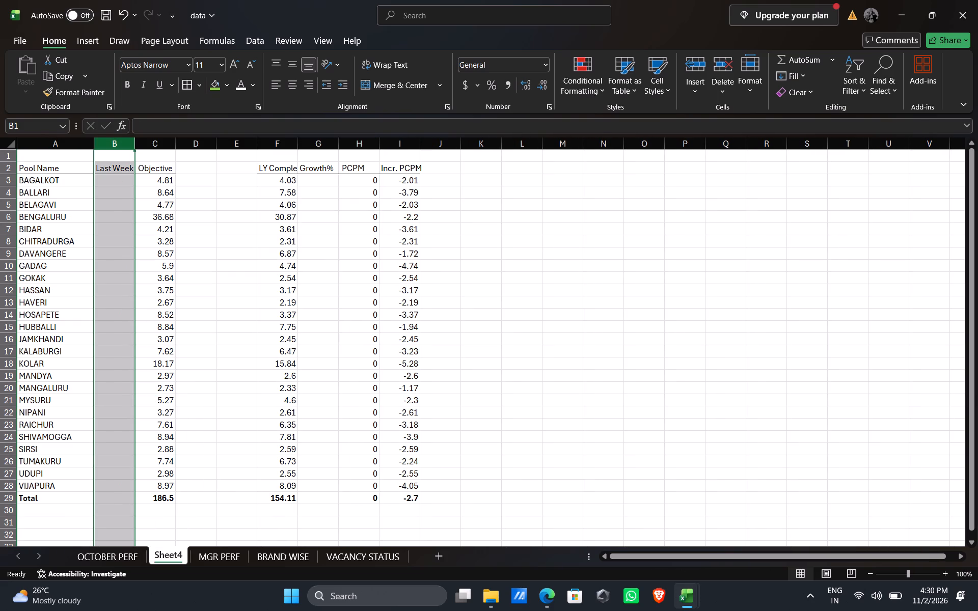
click(147, 288)
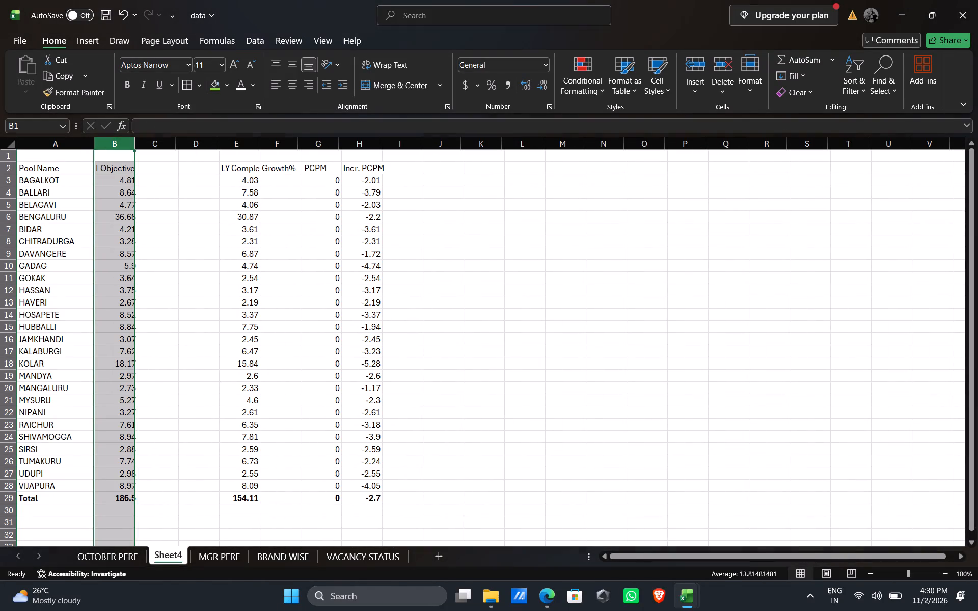
Enter the headers PLAN in C2, %ACH in D2 and LY.BASE in E2.
click(165, 166)
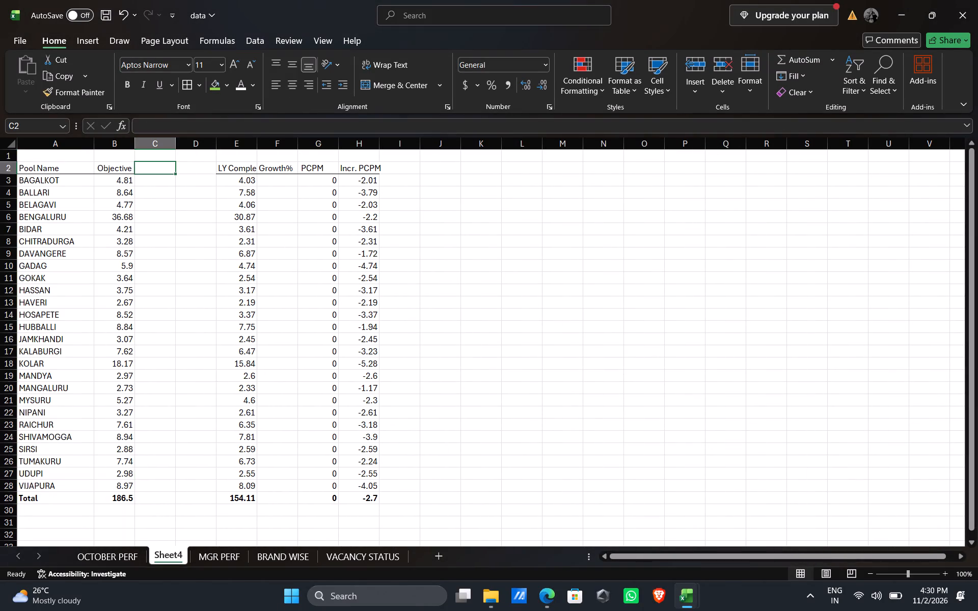
text(PLAN)
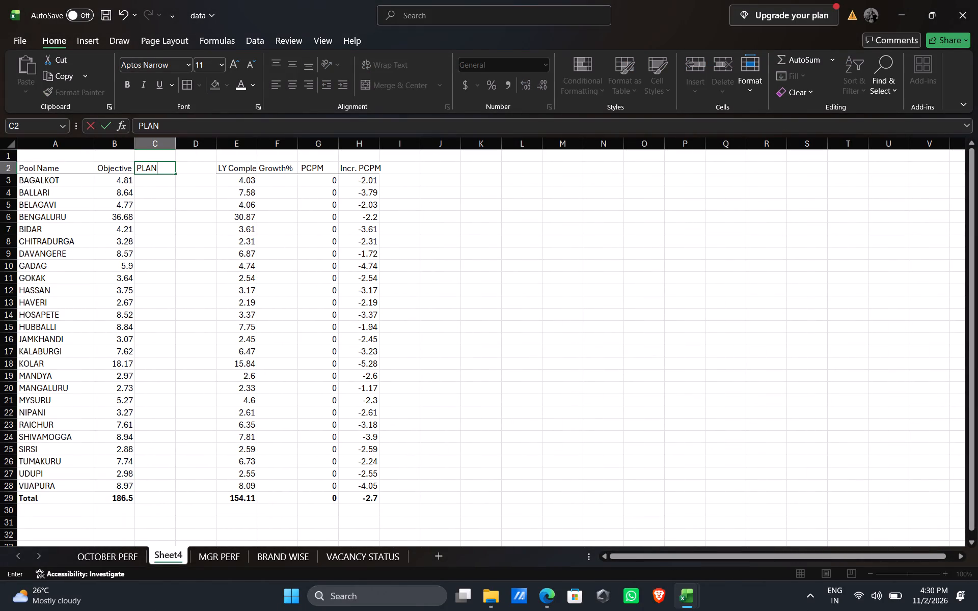
key(Right)
text(5ACH)
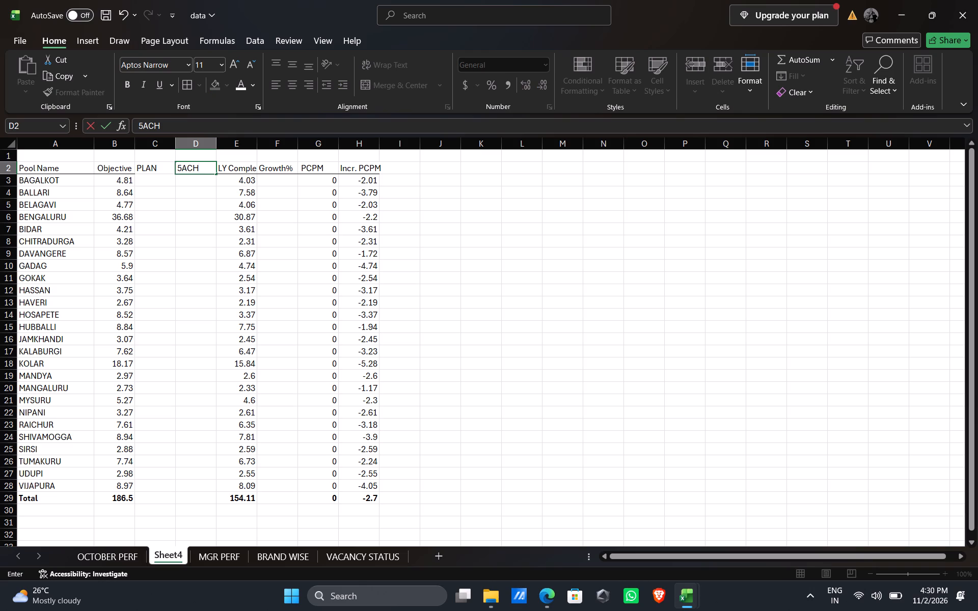
key(BackSpace)
key(BackSpace)
key(BackSpace)
key(BackSpace)
text(%ACH)
key(Down)
key(Up)
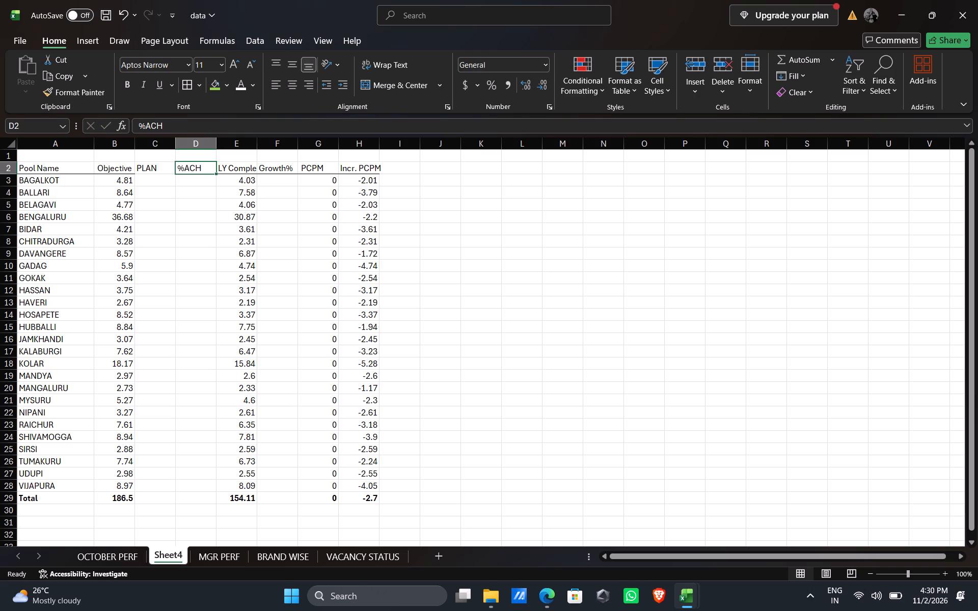
key(Right)
text(LY.BASE)
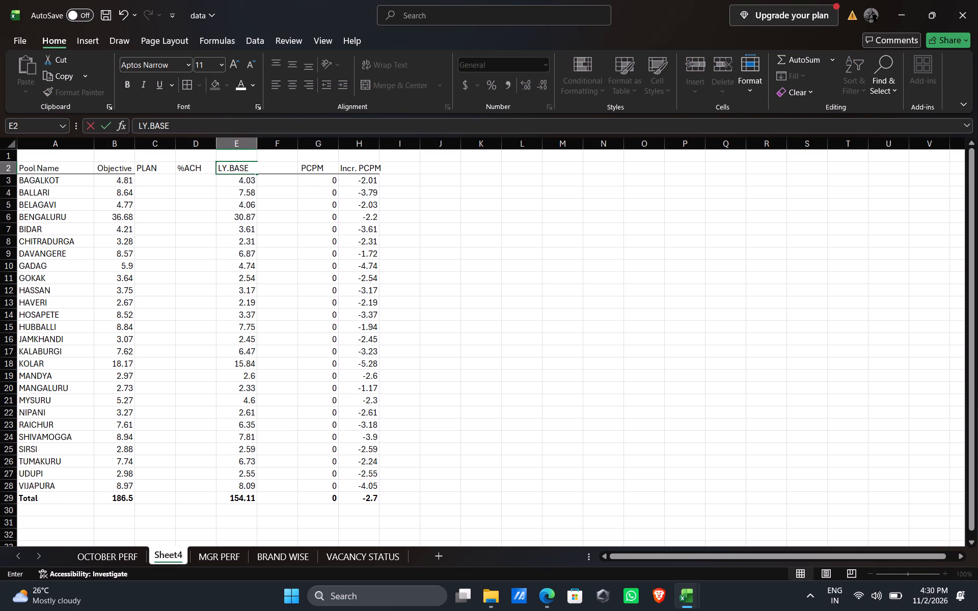
key(Right)
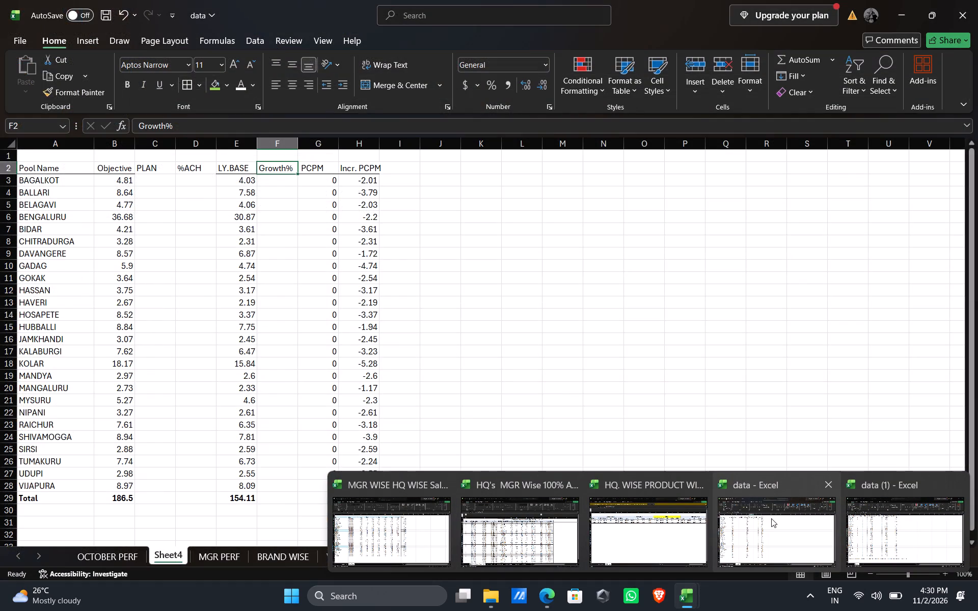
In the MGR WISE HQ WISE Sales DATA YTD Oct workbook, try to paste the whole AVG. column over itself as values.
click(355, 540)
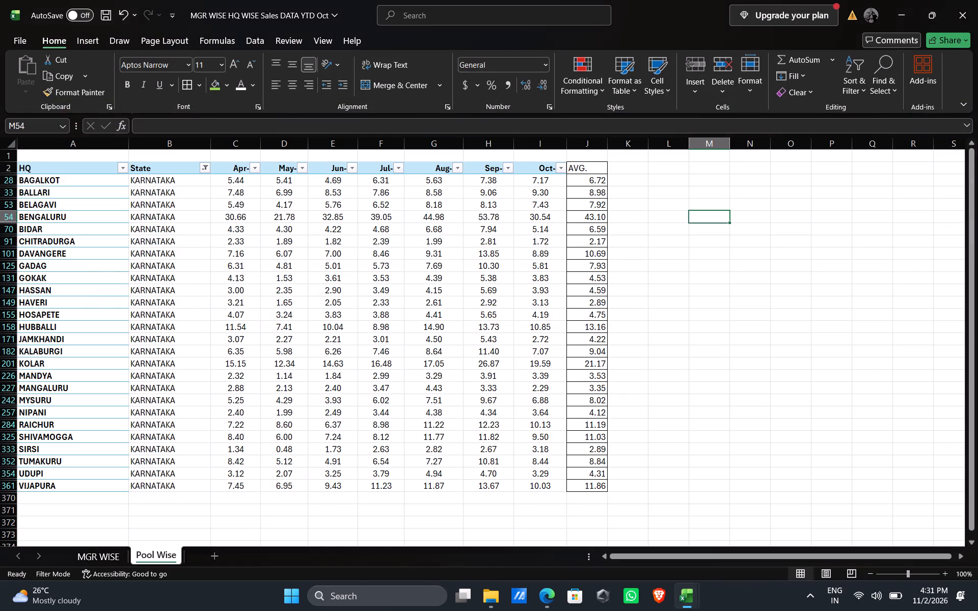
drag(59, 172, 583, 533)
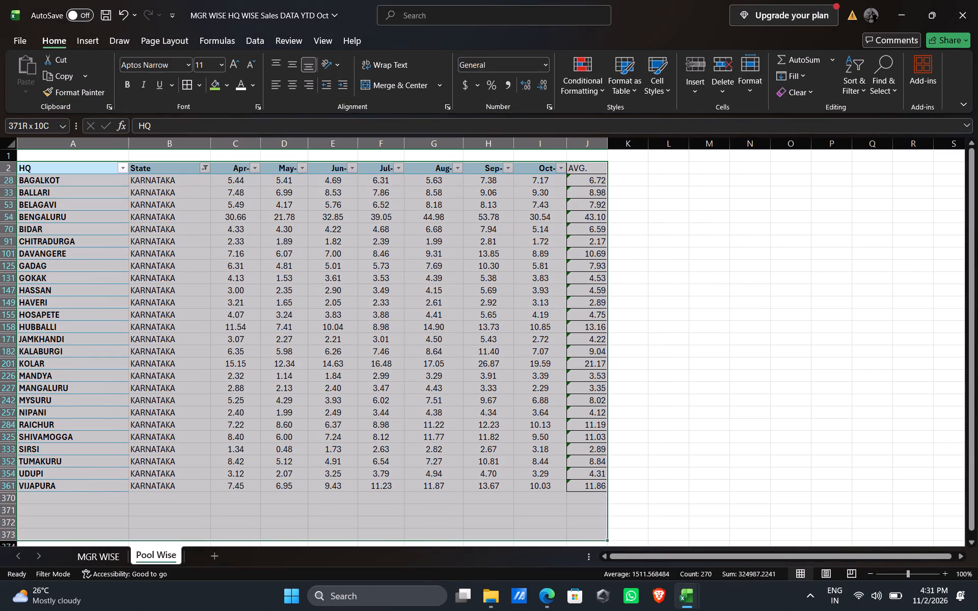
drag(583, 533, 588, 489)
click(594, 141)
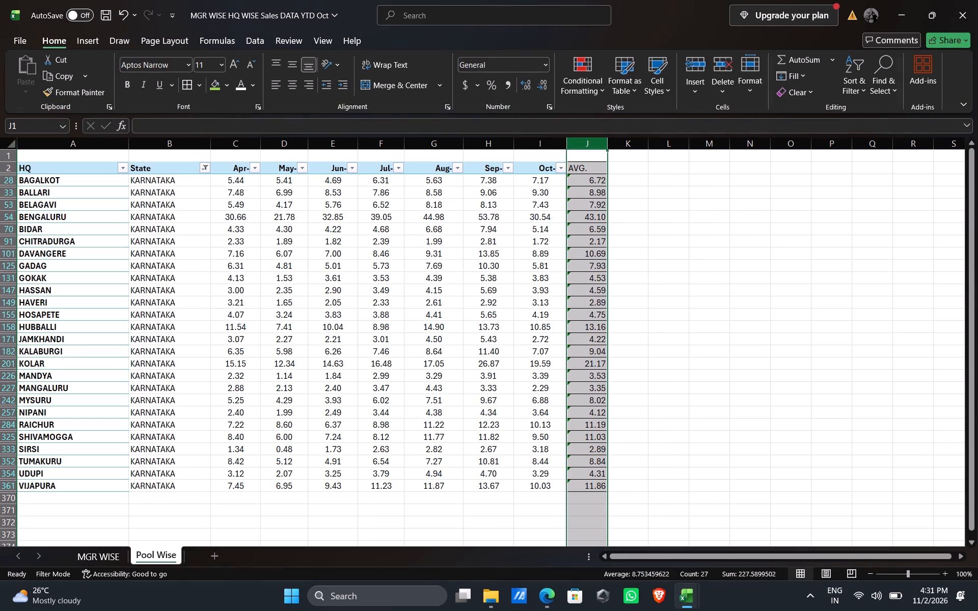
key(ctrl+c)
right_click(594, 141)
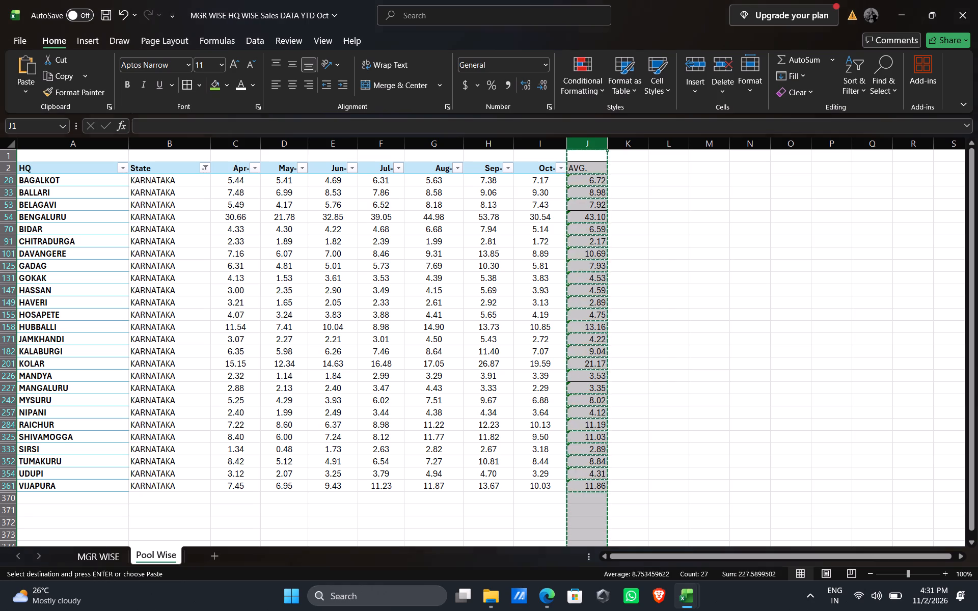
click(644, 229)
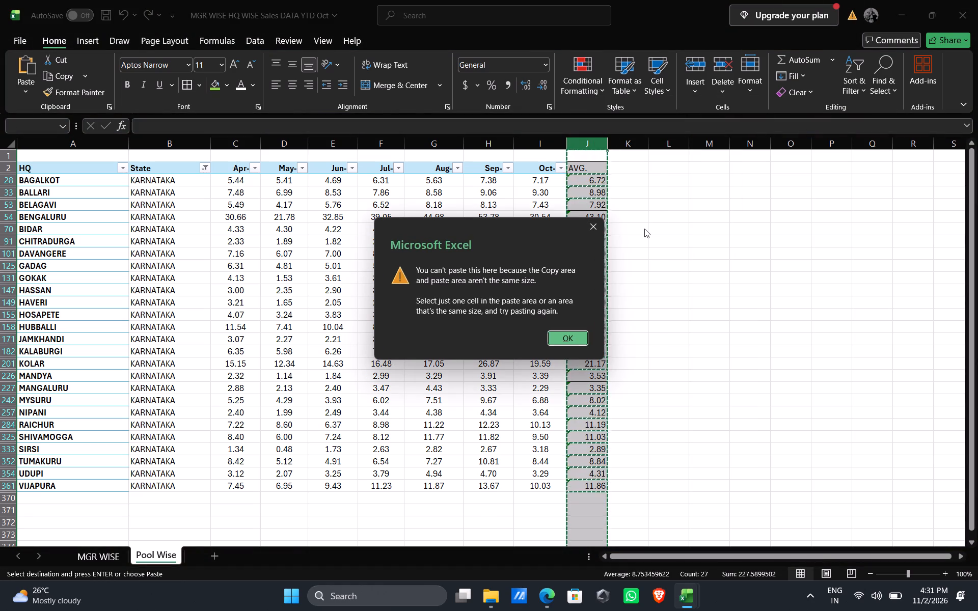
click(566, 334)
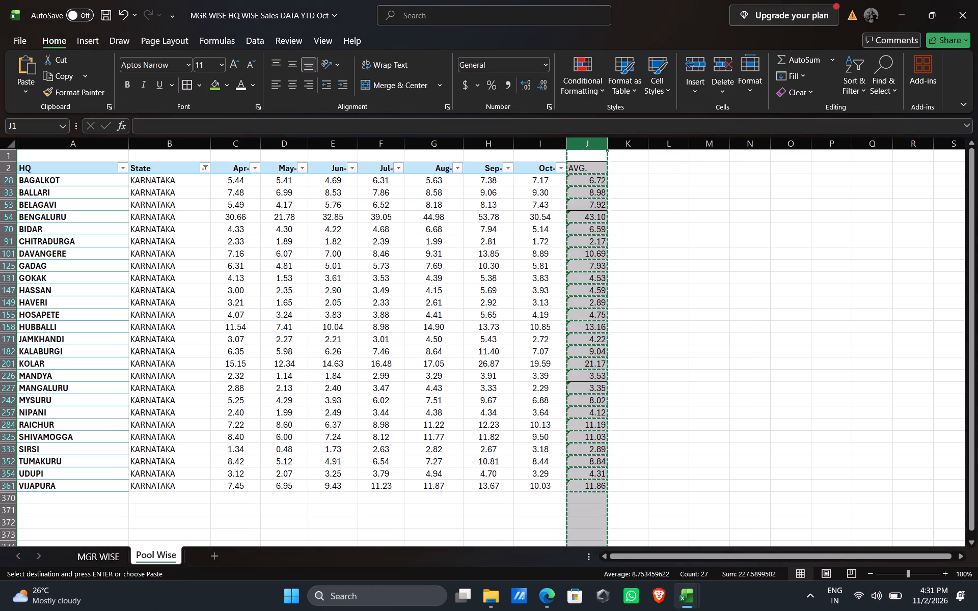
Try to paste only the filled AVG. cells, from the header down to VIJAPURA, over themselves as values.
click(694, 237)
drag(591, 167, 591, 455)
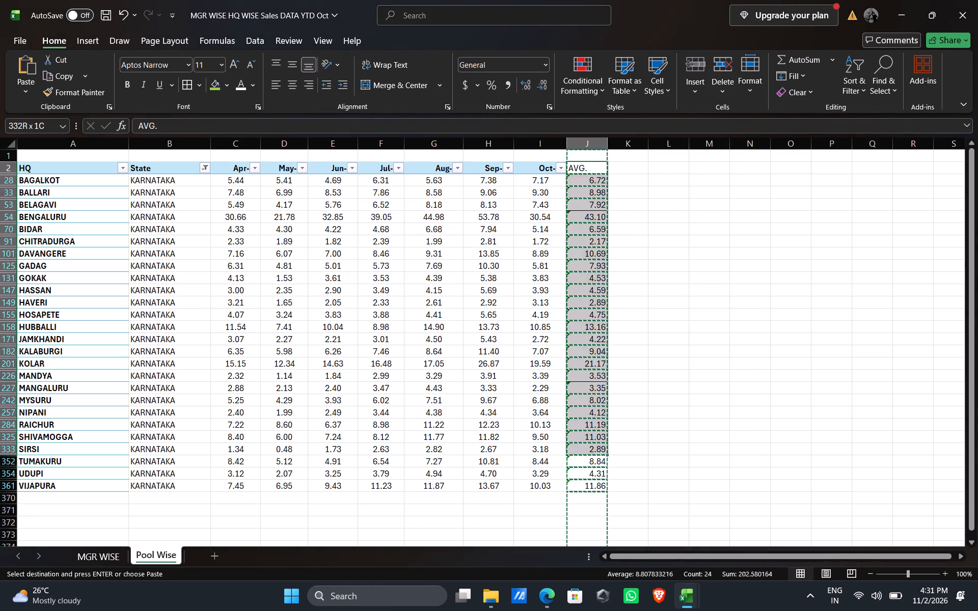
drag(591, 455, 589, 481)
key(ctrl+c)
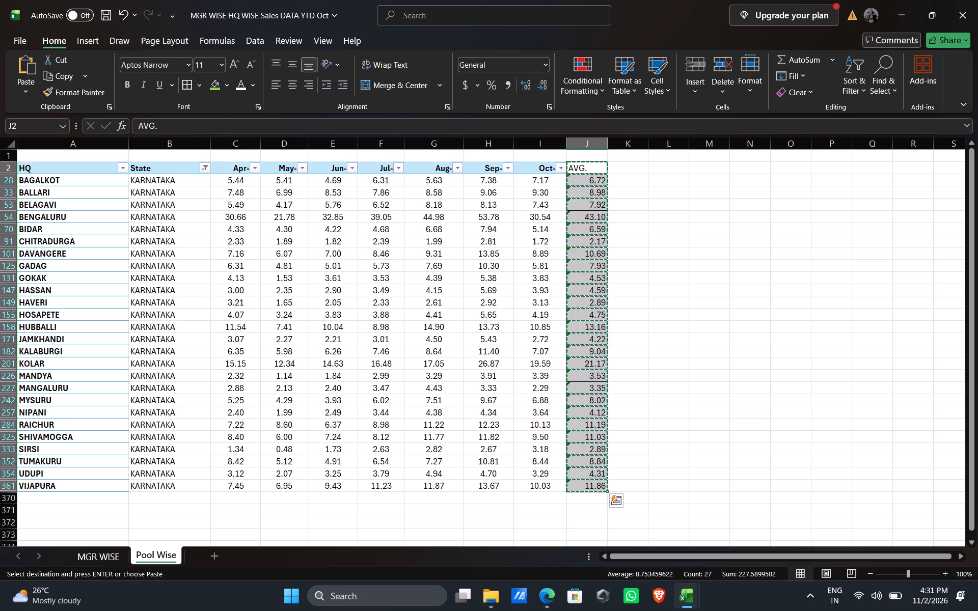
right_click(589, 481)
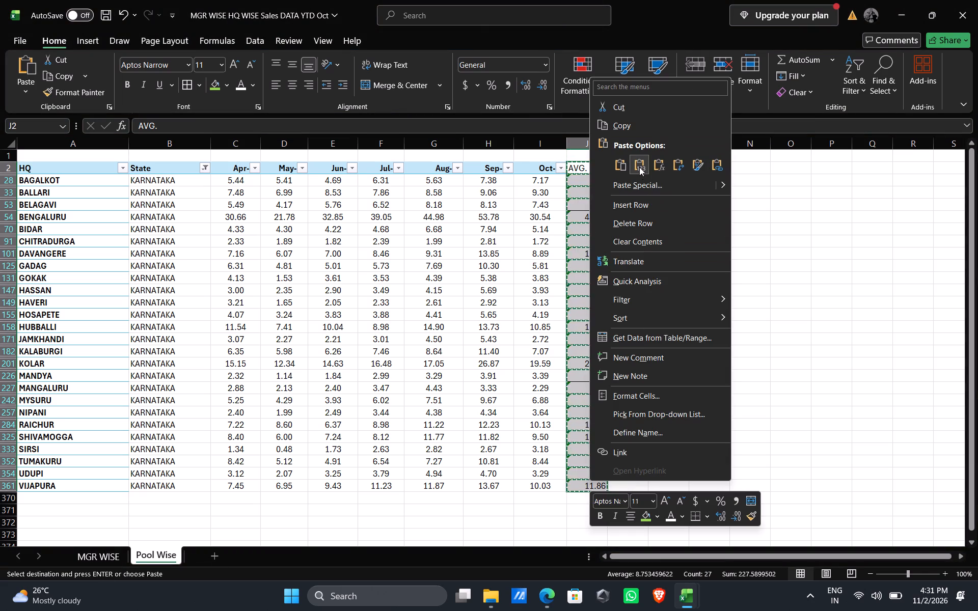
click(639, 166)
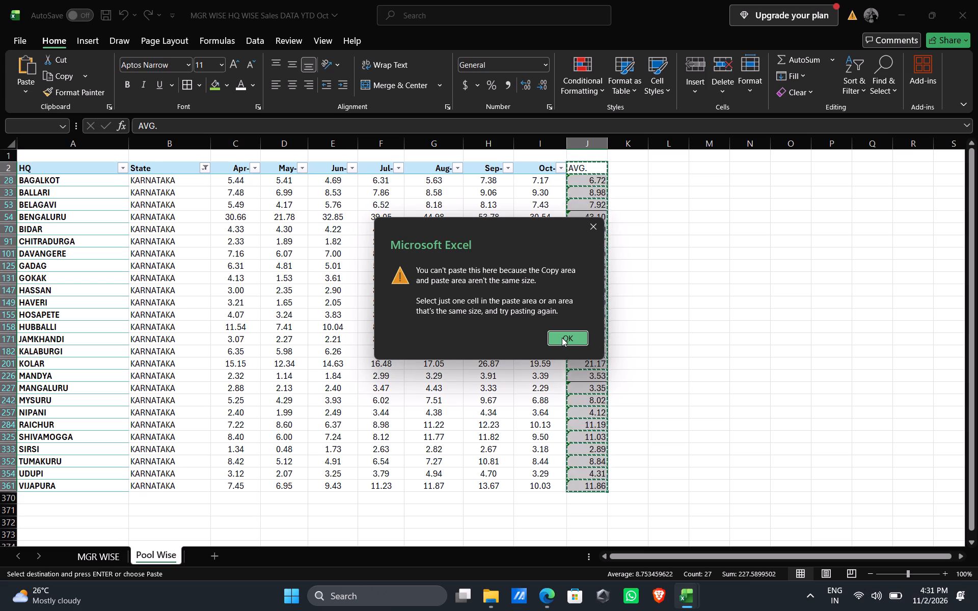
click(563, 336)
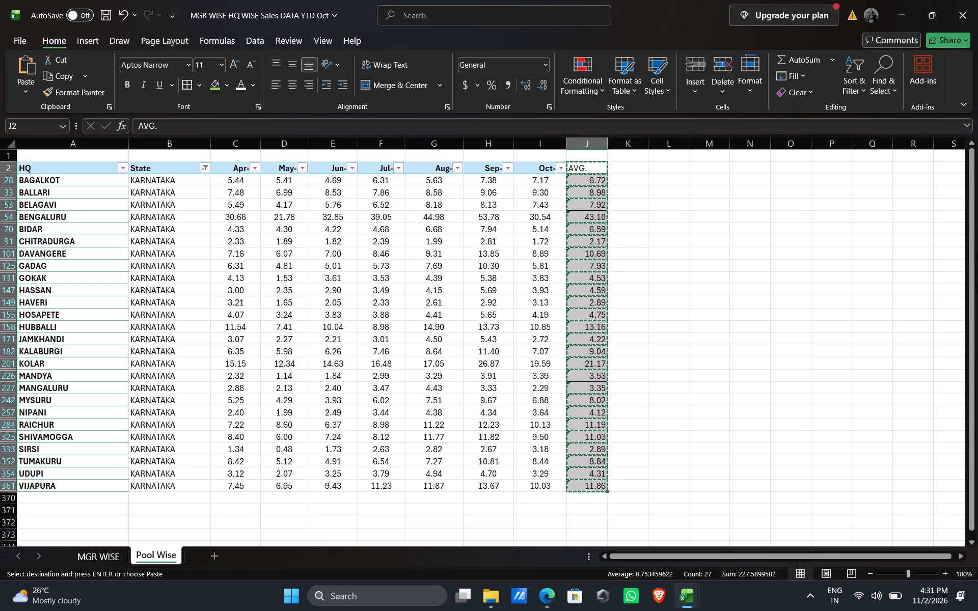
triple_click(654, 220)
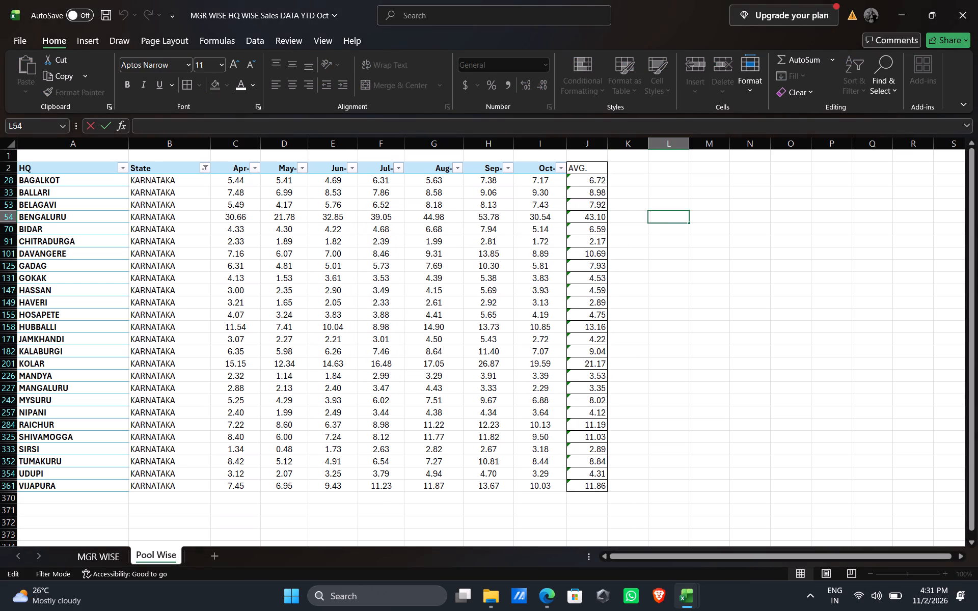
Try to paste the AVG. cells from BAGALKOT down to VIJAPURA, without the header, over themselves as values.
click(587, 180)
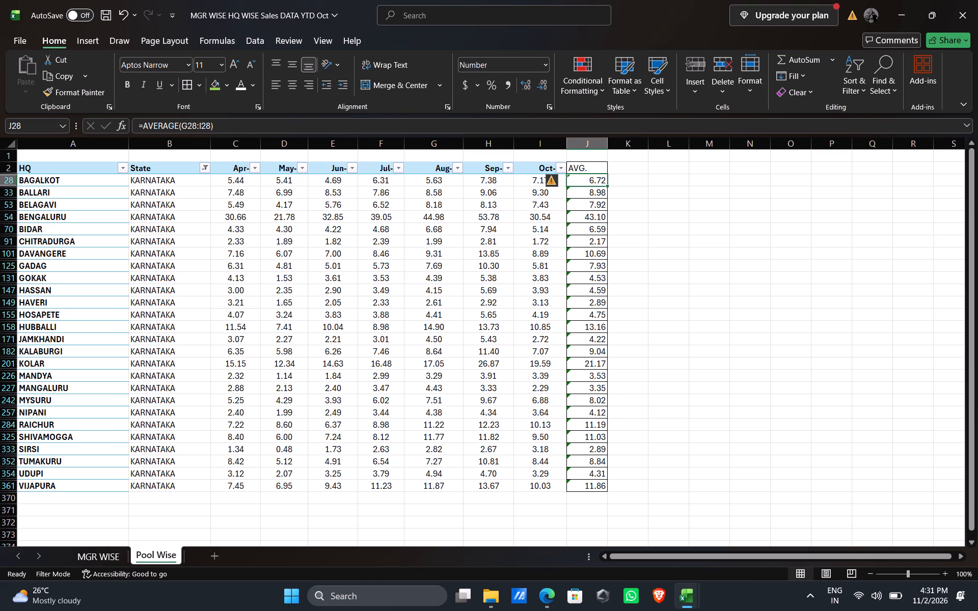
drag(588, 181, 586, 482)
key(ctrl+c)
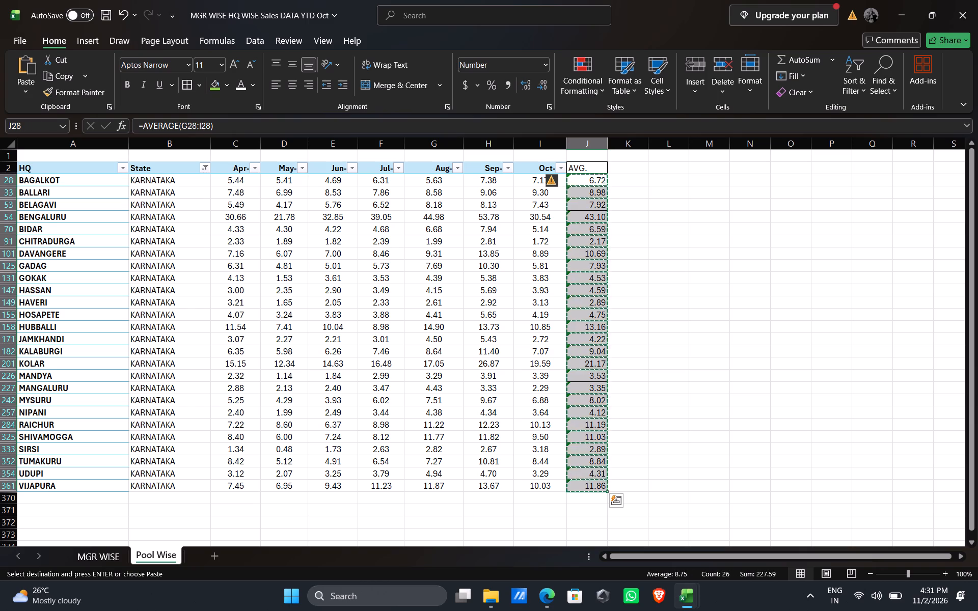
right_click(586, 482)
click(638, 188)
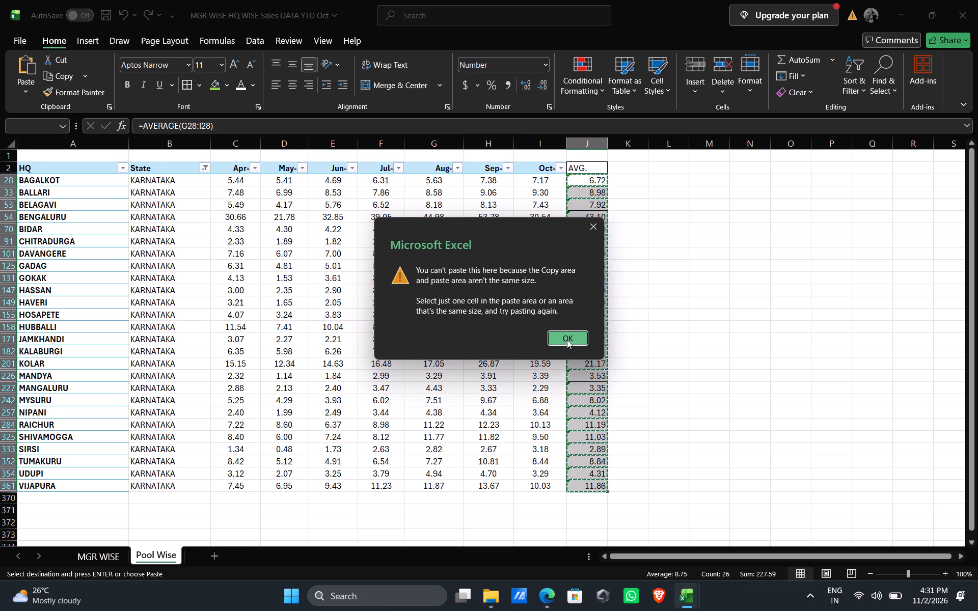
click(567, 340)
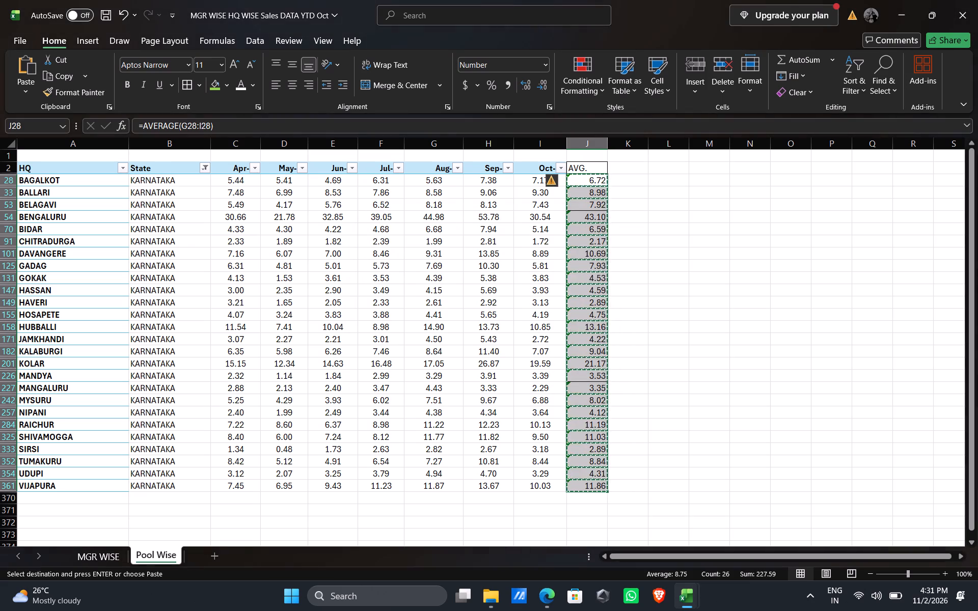
Replace the AVERAGE formula in BAGALKOT's AVG. cell with its value by copying and pasting it over itself as values.
double_click(587, 180)
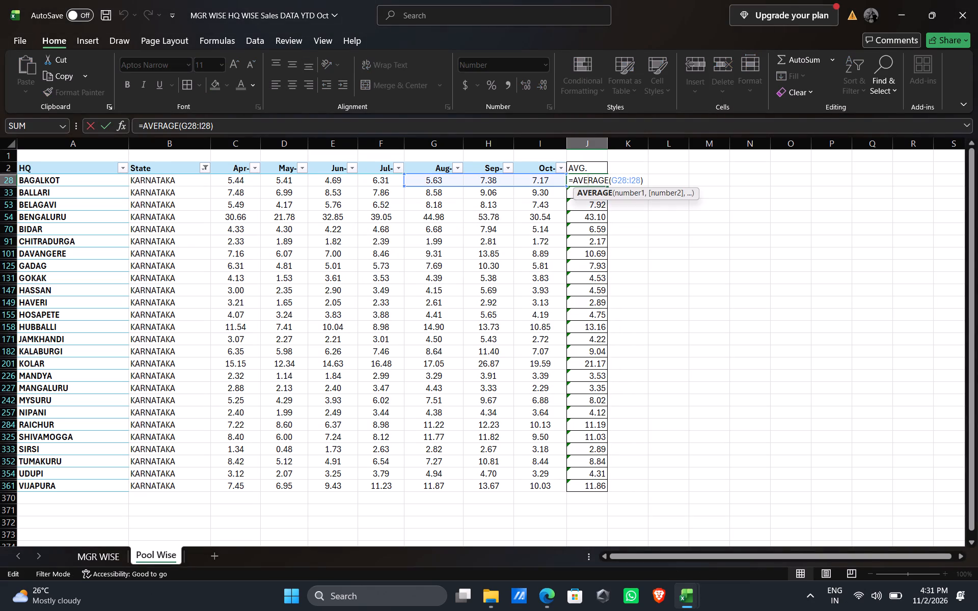
click(699, 181)
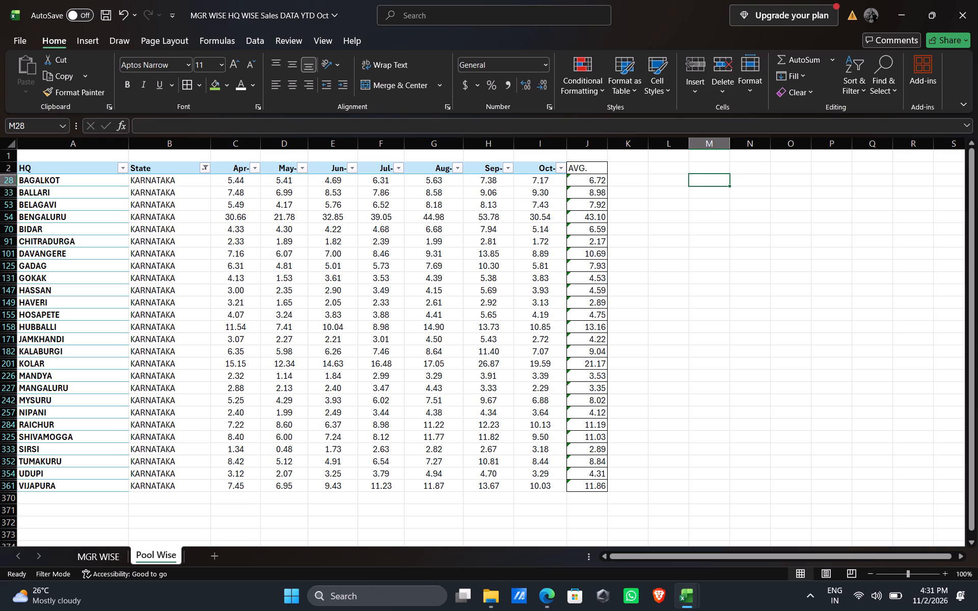
key(ctrl+z)
click(601, 180)
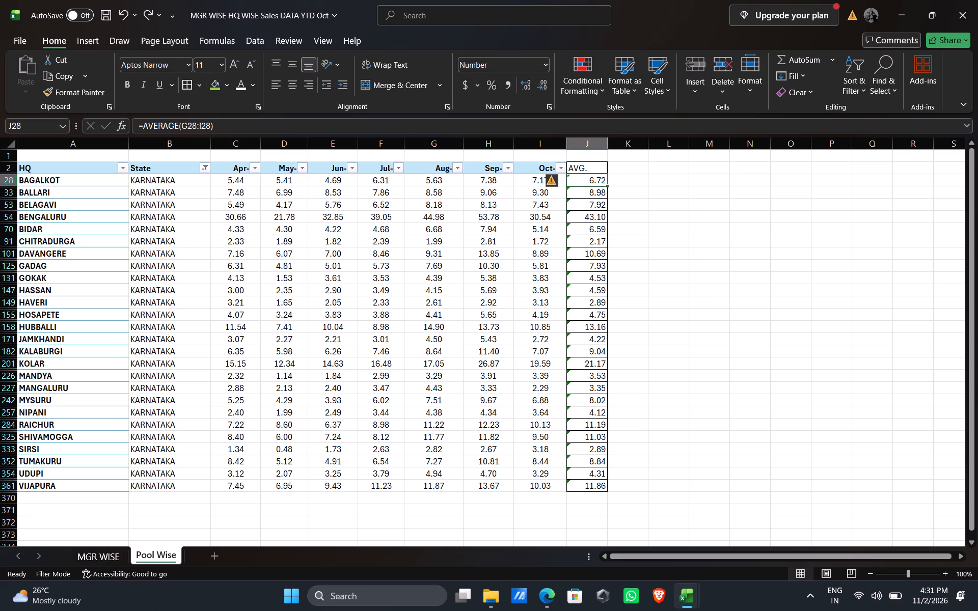
double_click(712, 183)
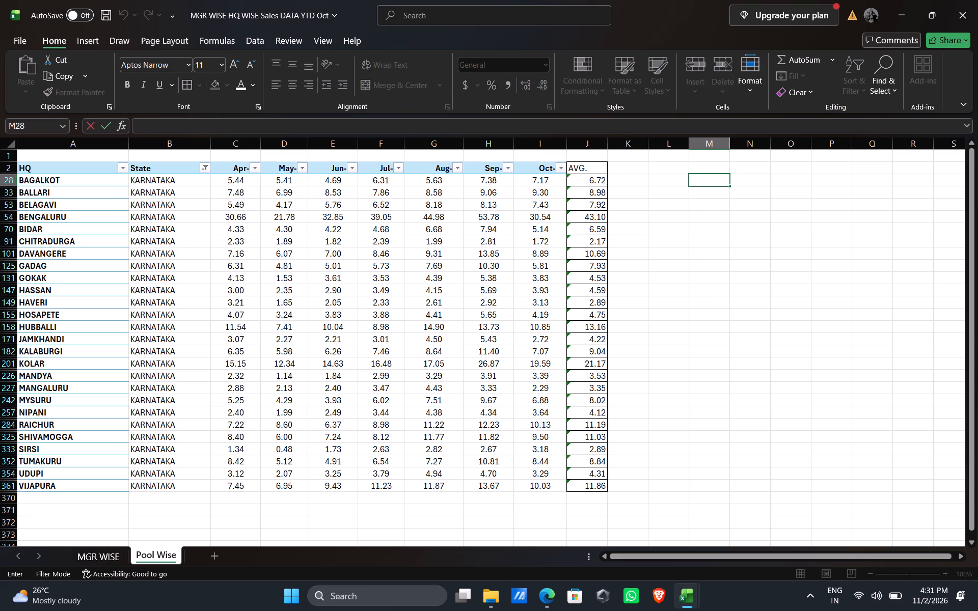
click(598, 179)
key(ctrl+c)
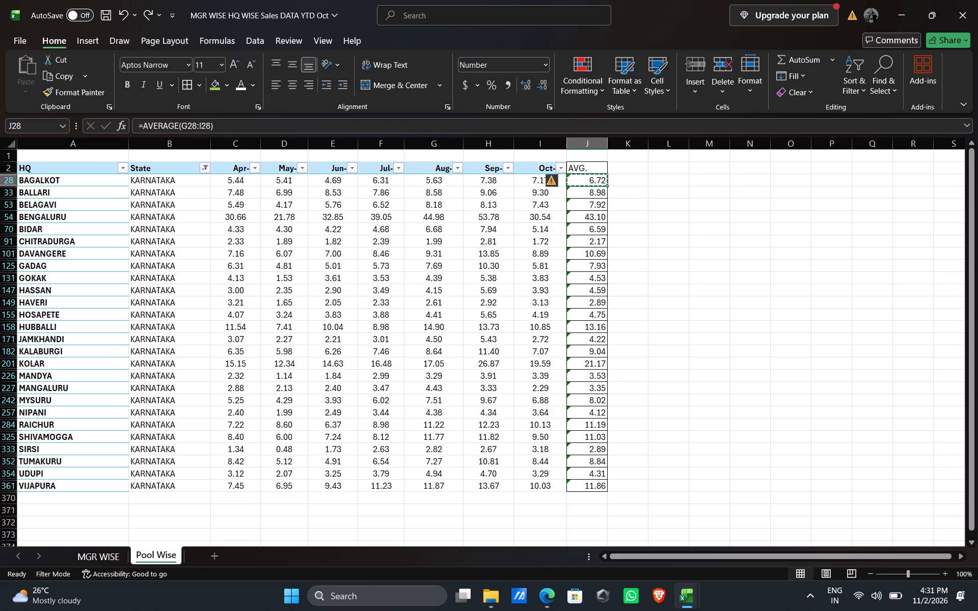
right_click(598, 179)
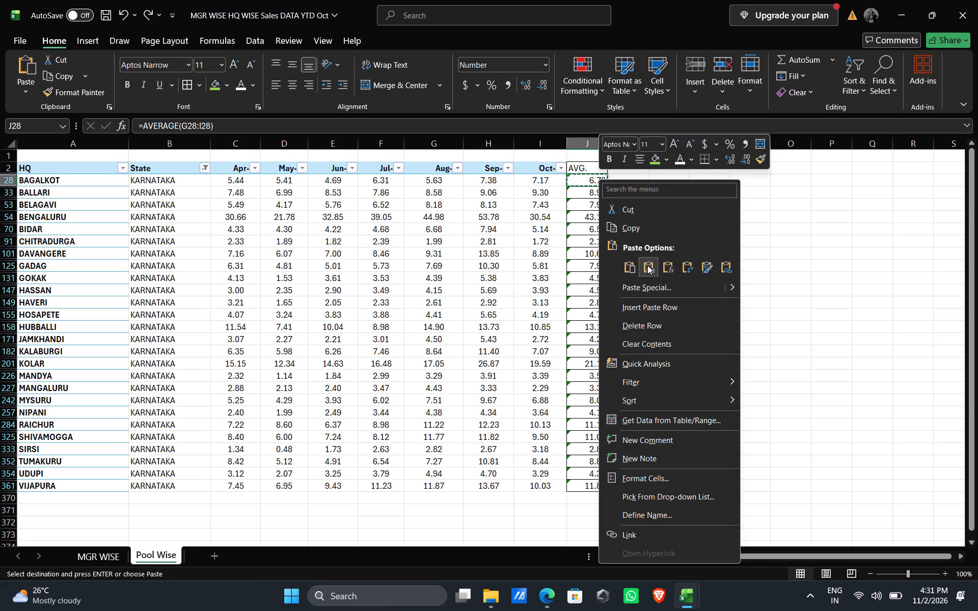
click(647, 265)
click(656, 185)
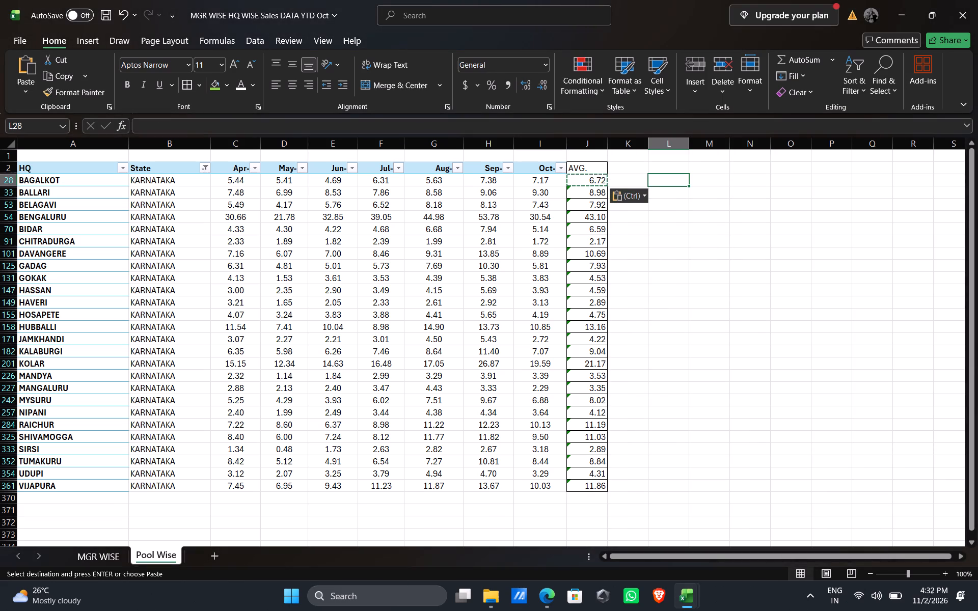
double_click(743, 186)
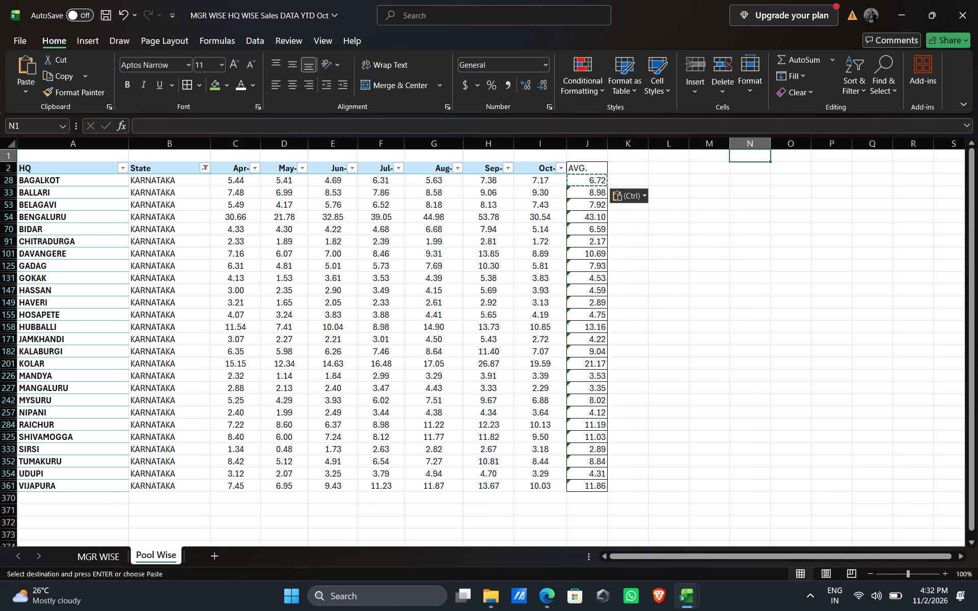
triple_click(680, 181)
click(680, 181)
click(740, 177)
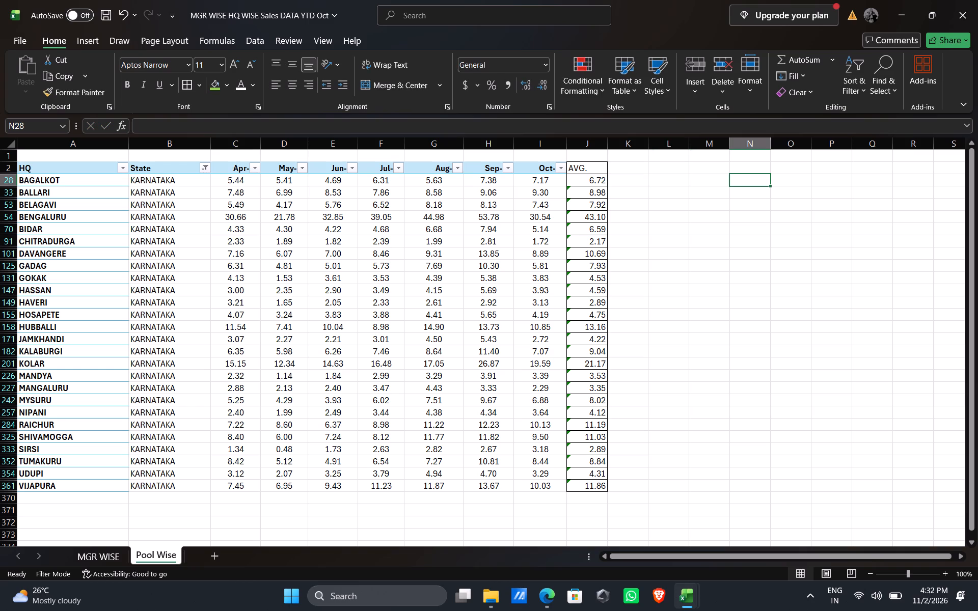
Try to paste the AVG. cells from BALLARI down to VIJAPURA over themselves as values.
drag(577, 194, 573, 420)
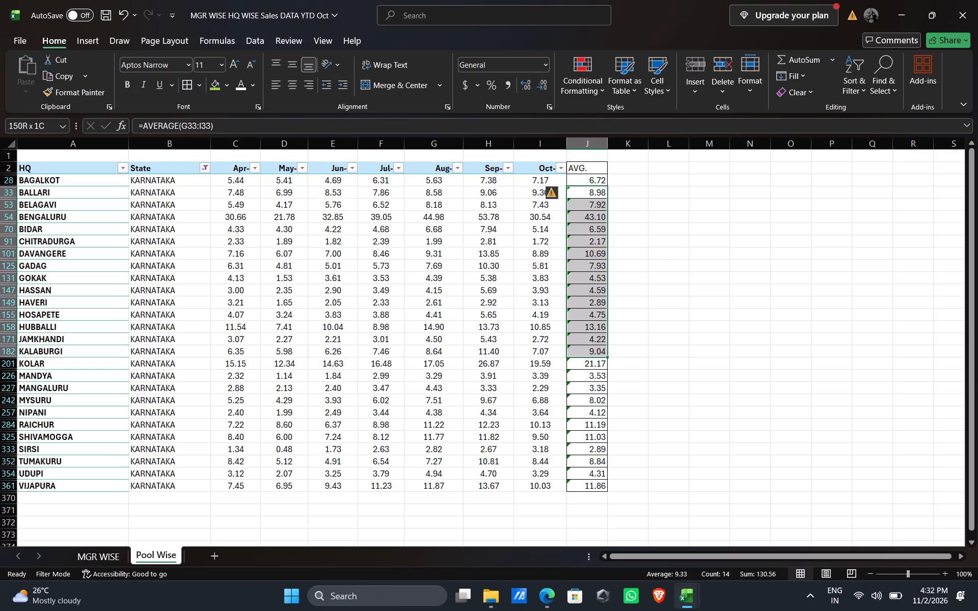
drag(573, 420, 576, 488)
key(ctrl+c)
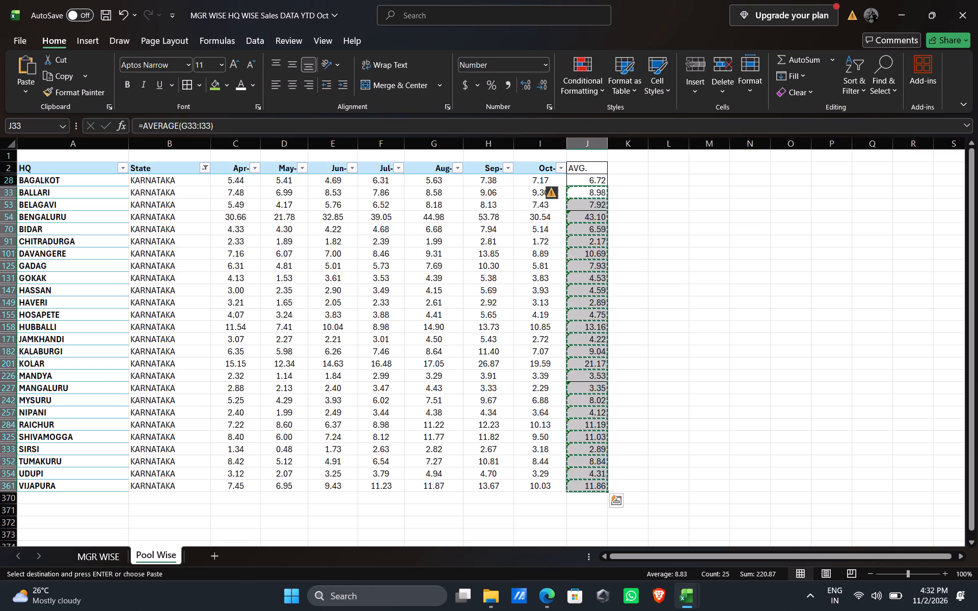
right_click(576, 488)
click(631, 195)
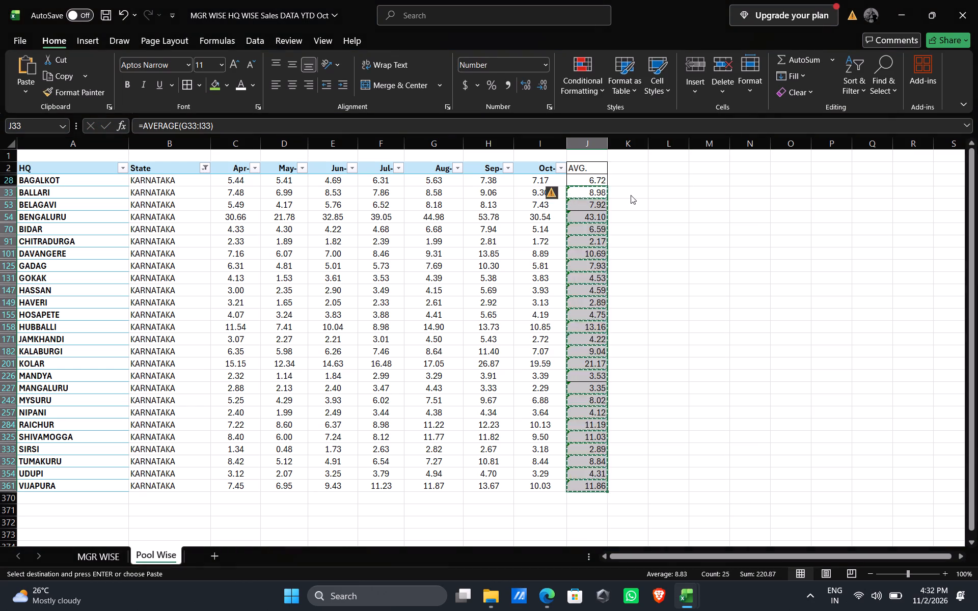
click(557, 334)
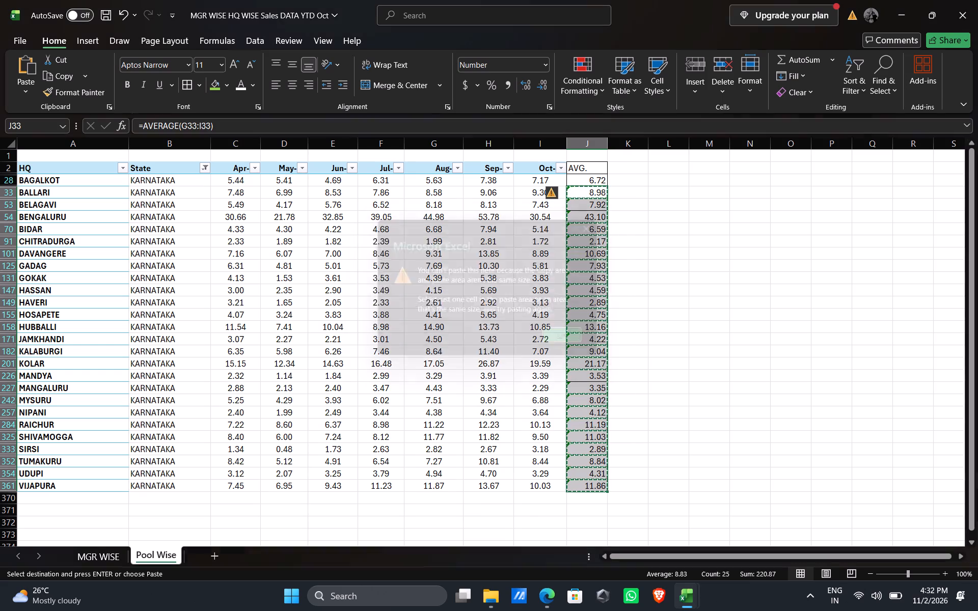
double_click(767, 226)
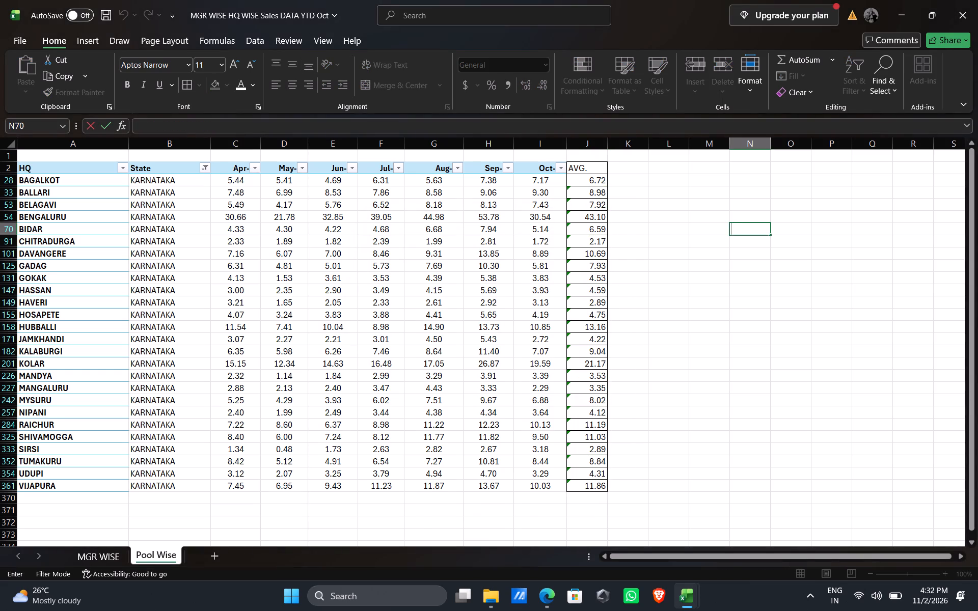
Copy the filtered Karnataka table, from the HQ header through VIJAPURA's AVG. cell, into Sheet4 of the data workbook starting at L2.
drag(40, 170, 577, 471)
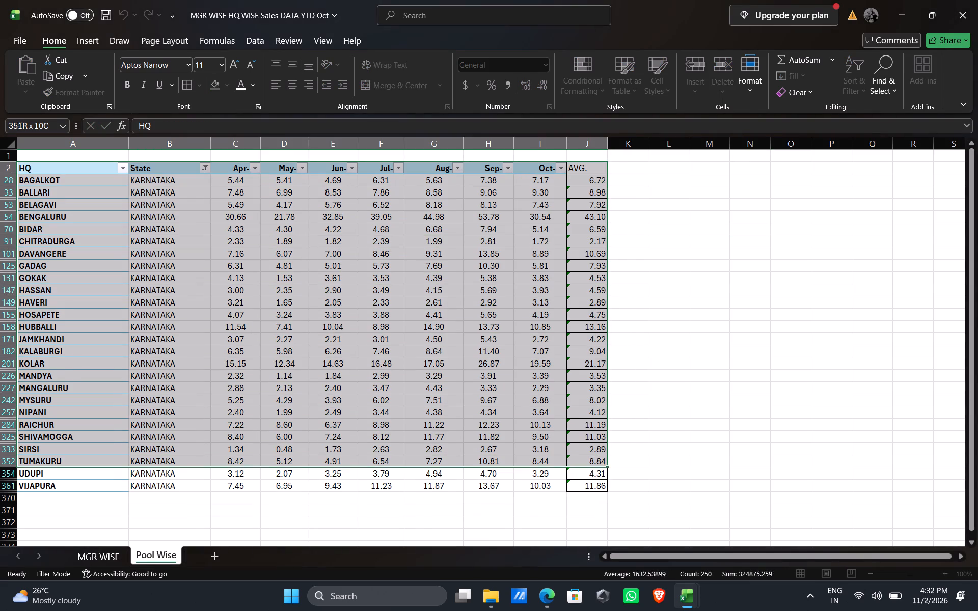
drag(577, 471, 578, 482)
key(ctrl+c)
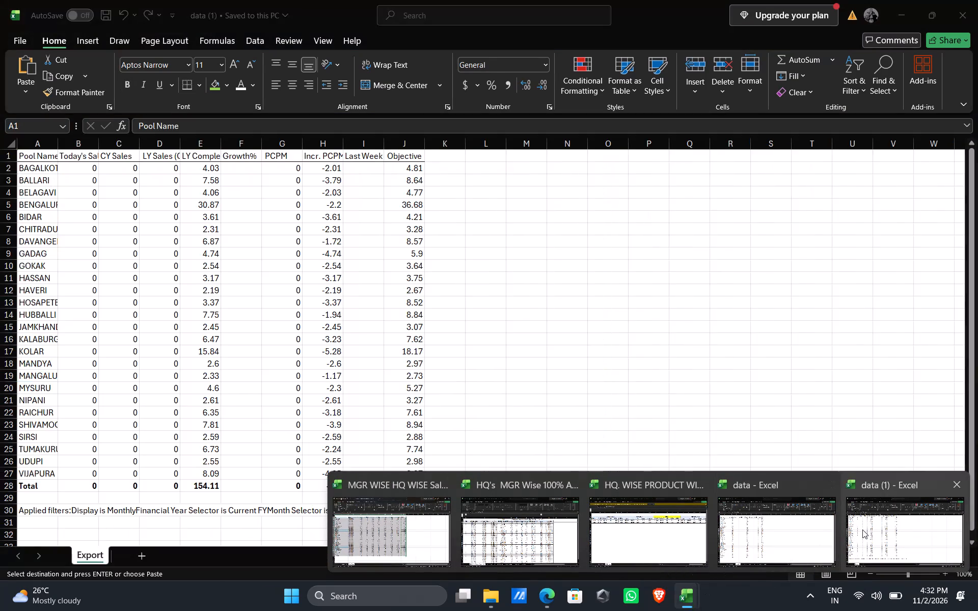
click(761, 529)
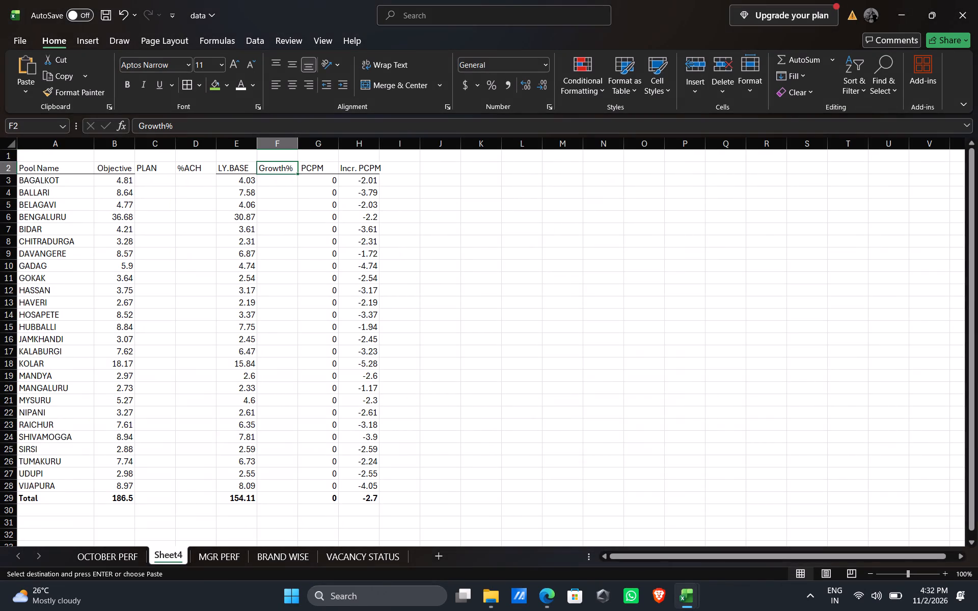
click(518, 168)
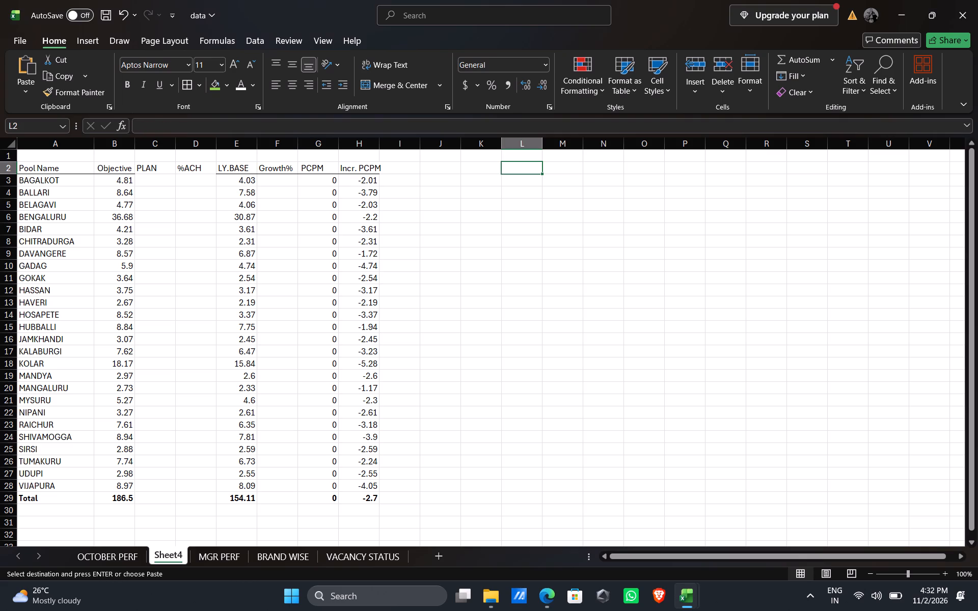
key(ctrl+v)
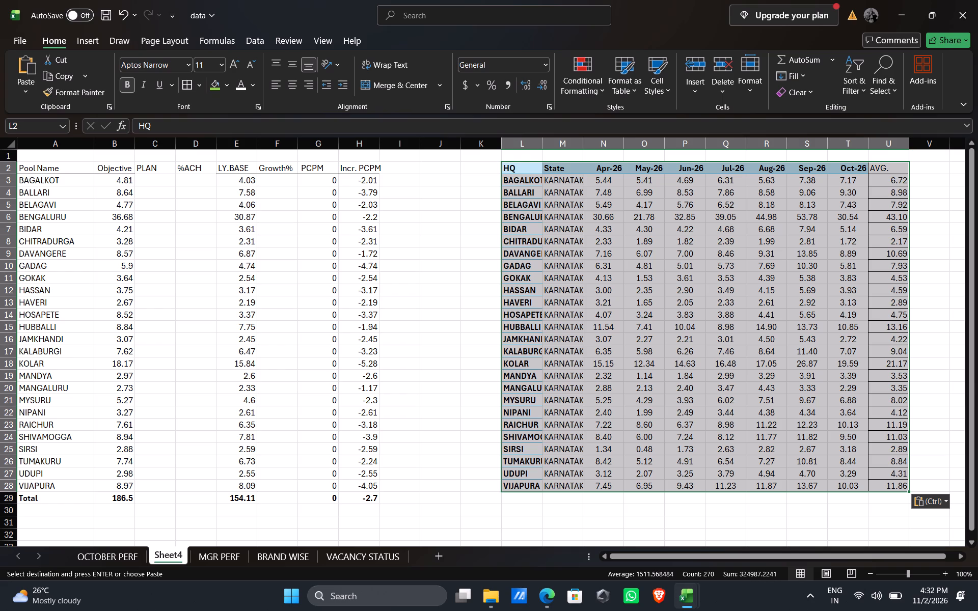
Enter the PLAN values 7 for BAGALKOT, 9 for BALLARI and 7.5 for BELAGAVI.
click(158, 181)
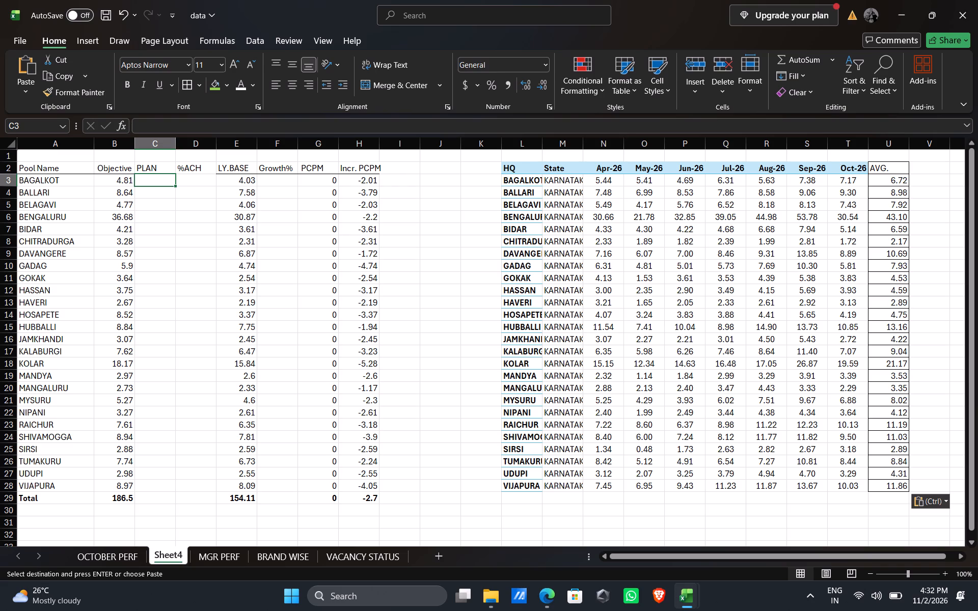
text(6.5)
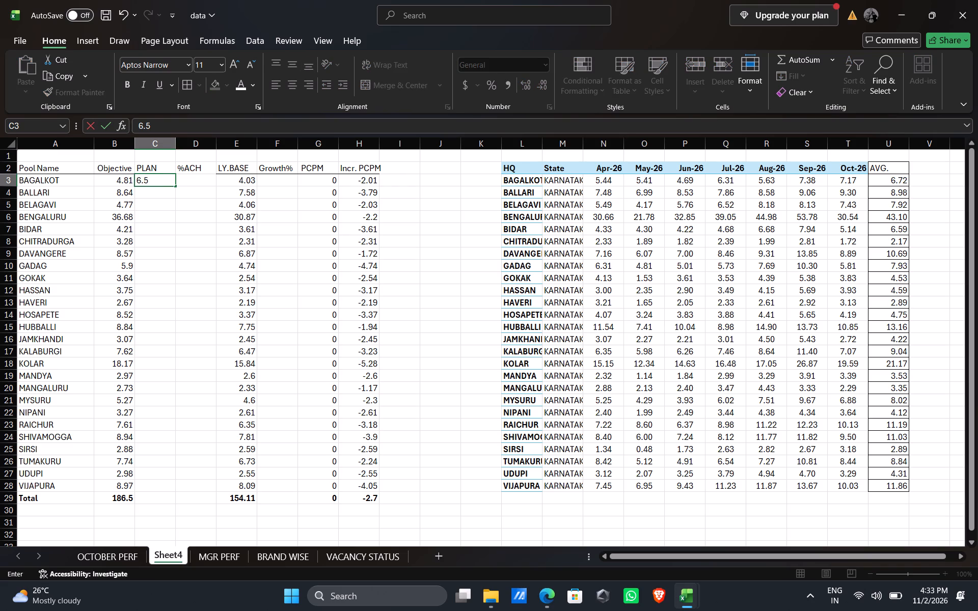
key(BackSpace)
key(BackSpace)
key(BackSpace)
key(7)
key(Down)
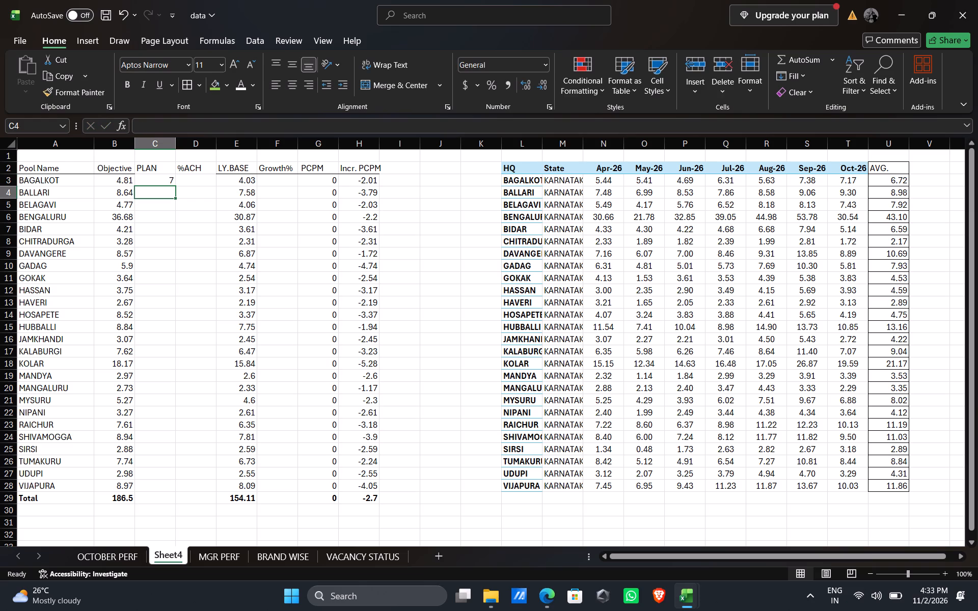
key(9)
key(Down)
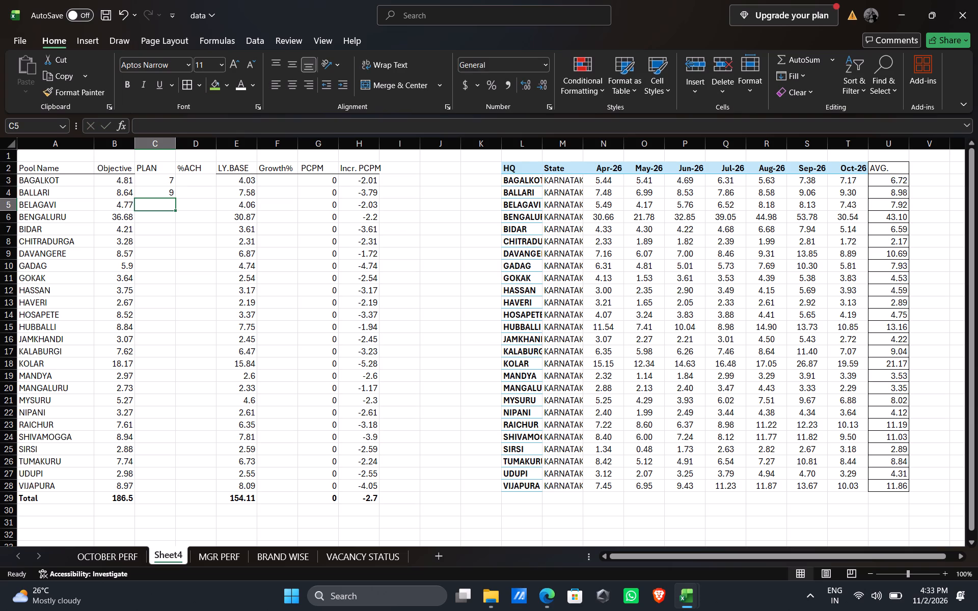
text(7.5)
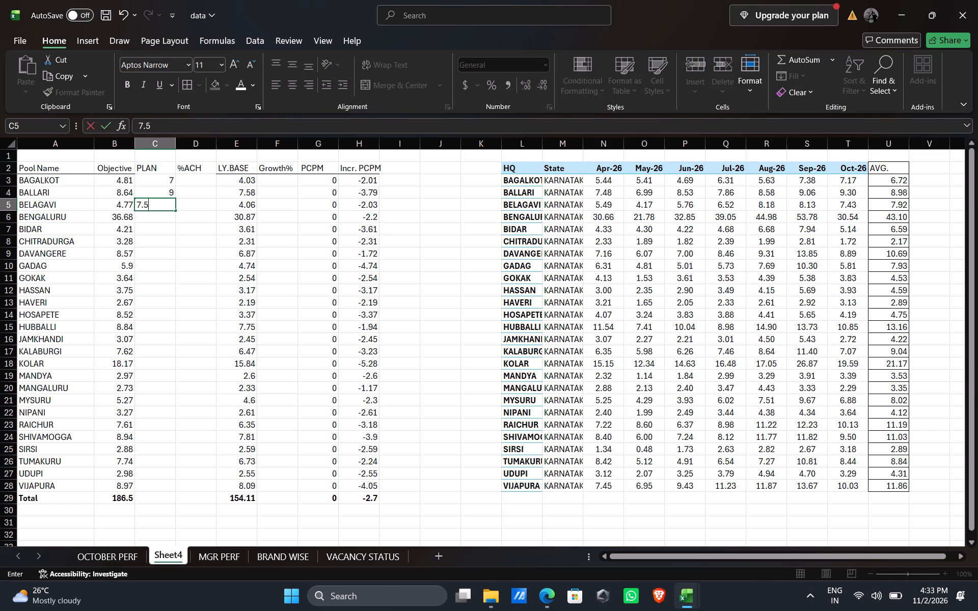
key(Down)
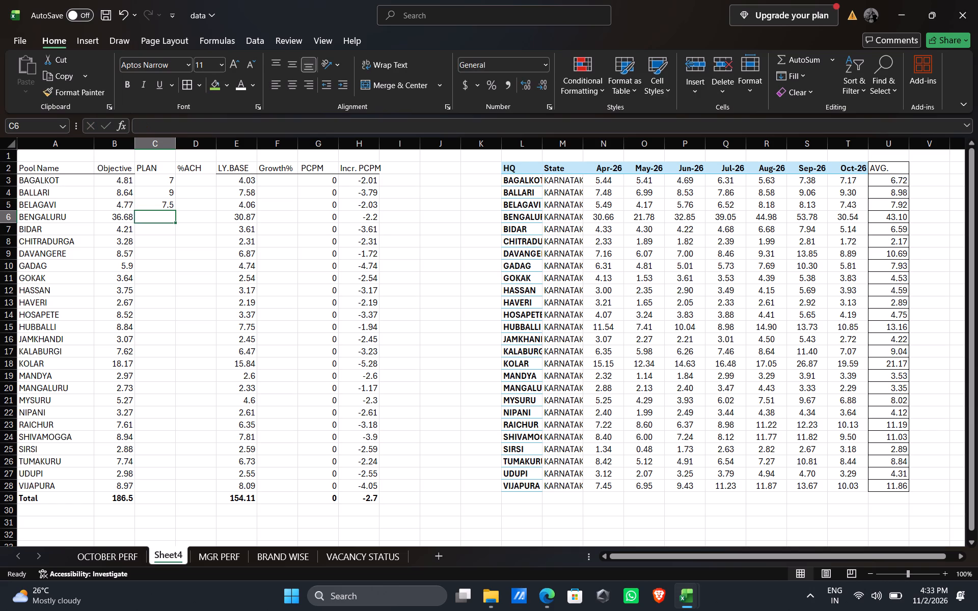
Enter the PLAN values 40 for BENGALURU, 5 for BIDAR, 2.5 for CHITRADURGA, 9 for DAVANGERE and 6 for GADAG.
text(40)
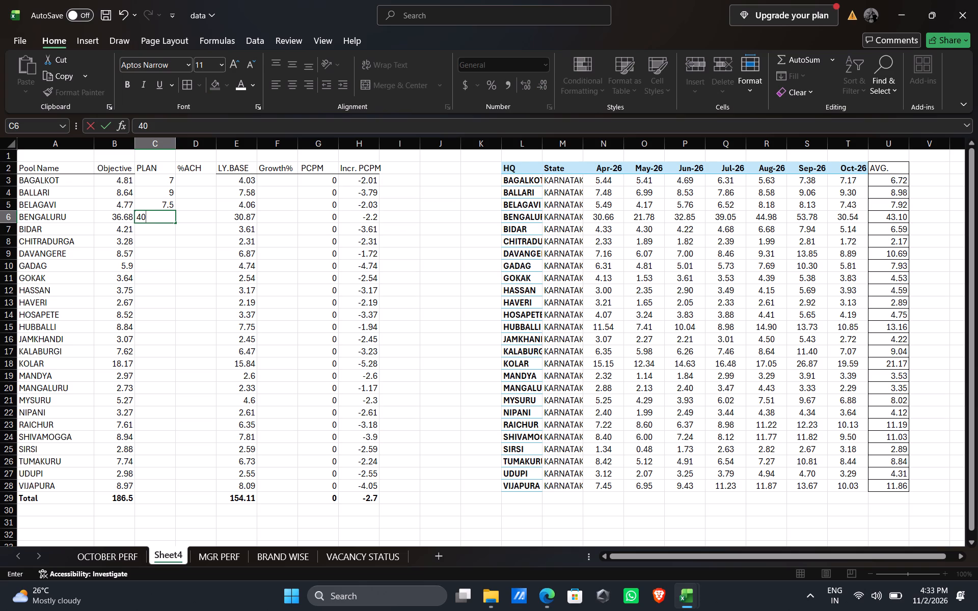
key(Down)
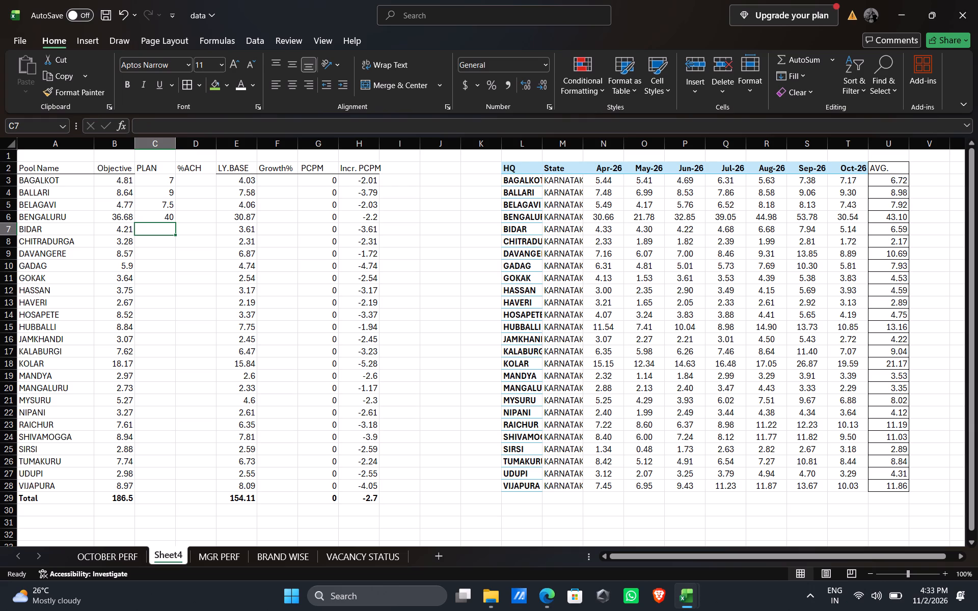
key(5)
key(Down)
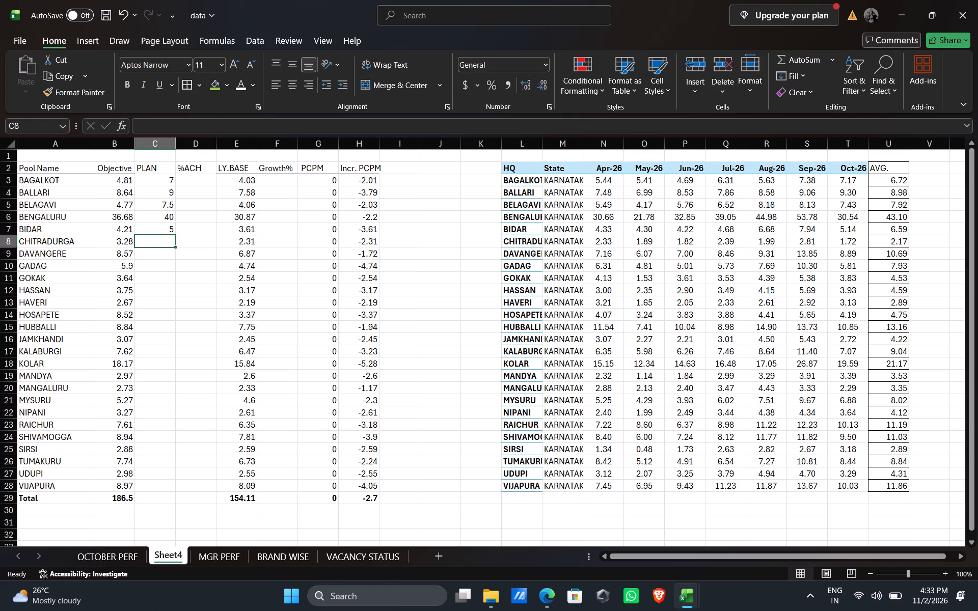
text(2.5)
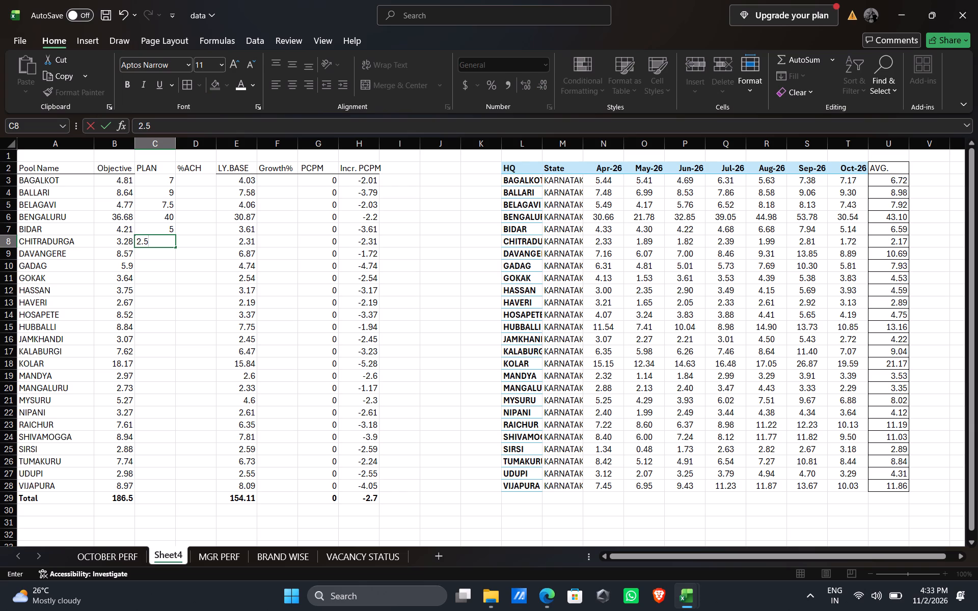
key(Down)
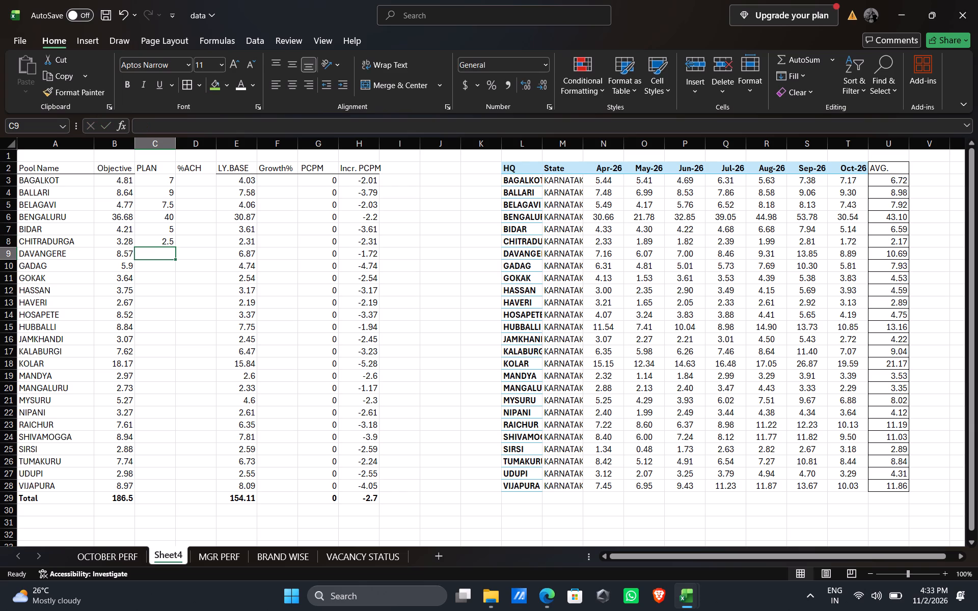
key(9)
key(Down)
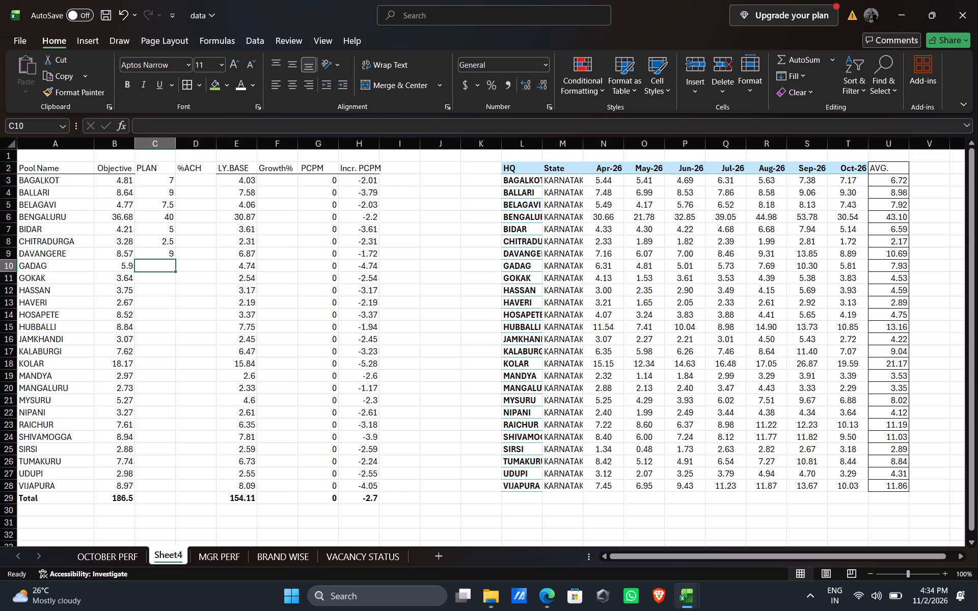
key(6)
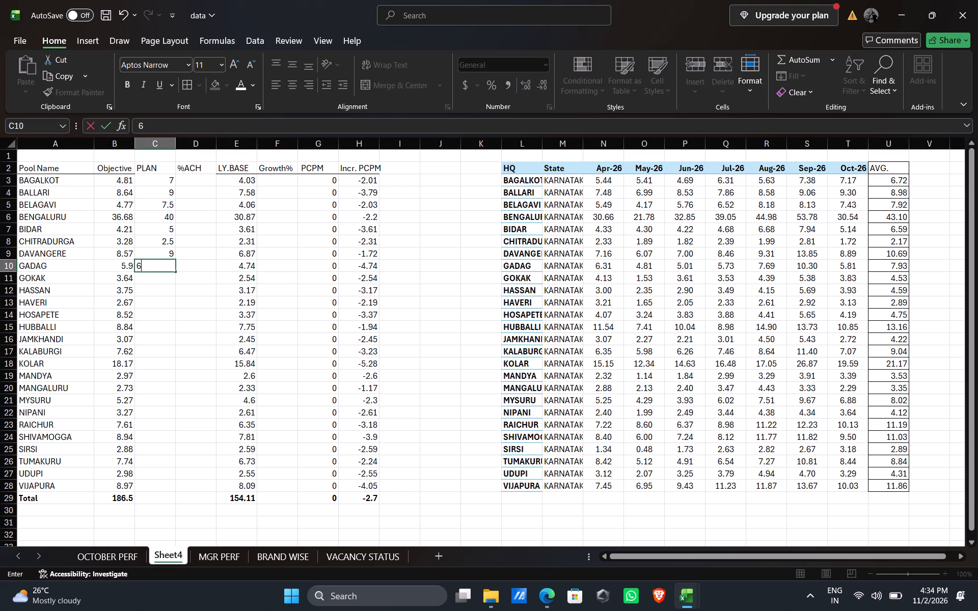
key(Down)
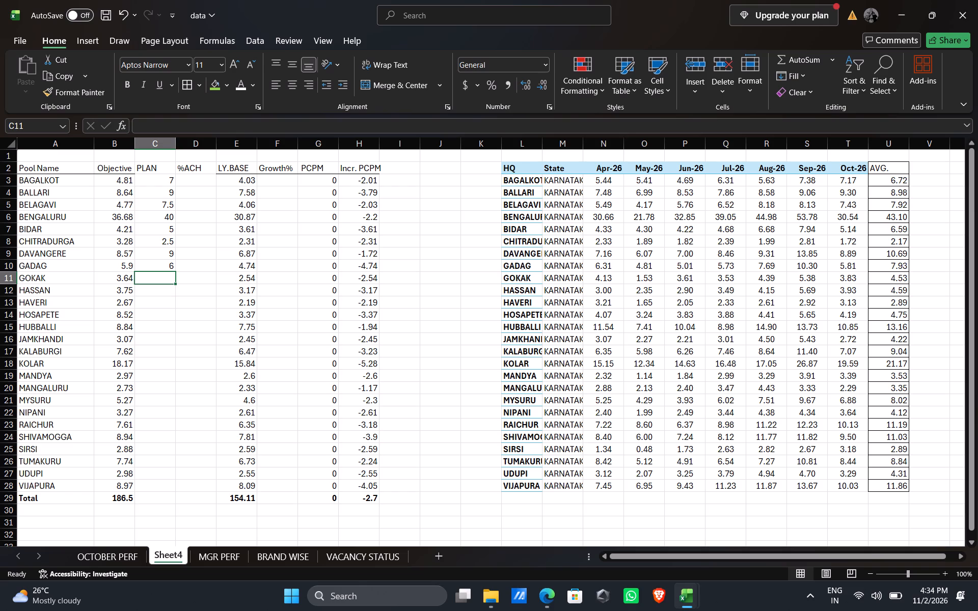
Enter the PLAN values 3.7 for GOKAK, 4 for HASSAN, 3 for HAVERI, 4.5 for HOSAPETE and 11 for HUBBALLI.
text(3.7)
key(Down)
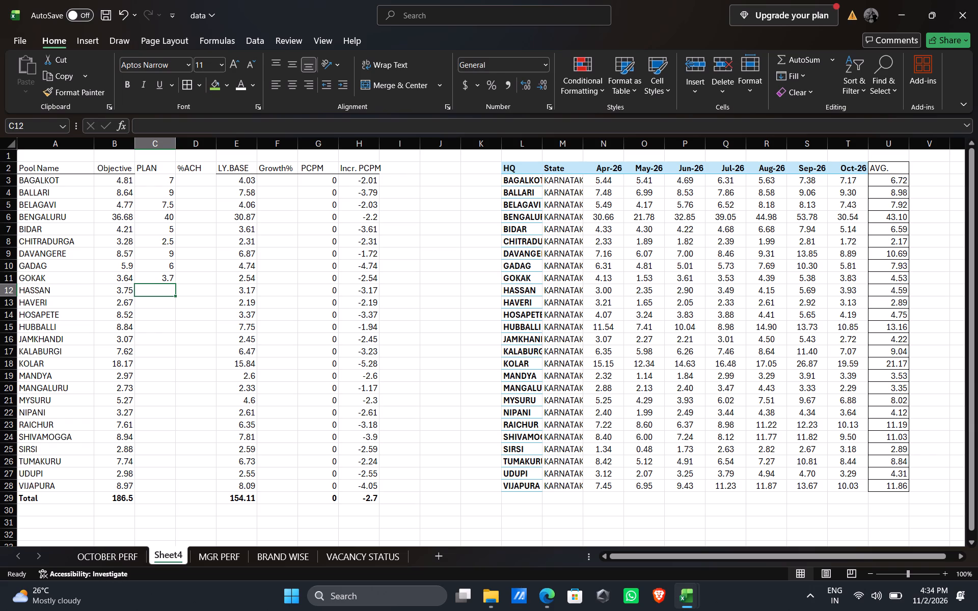
key(4)
key(Down)
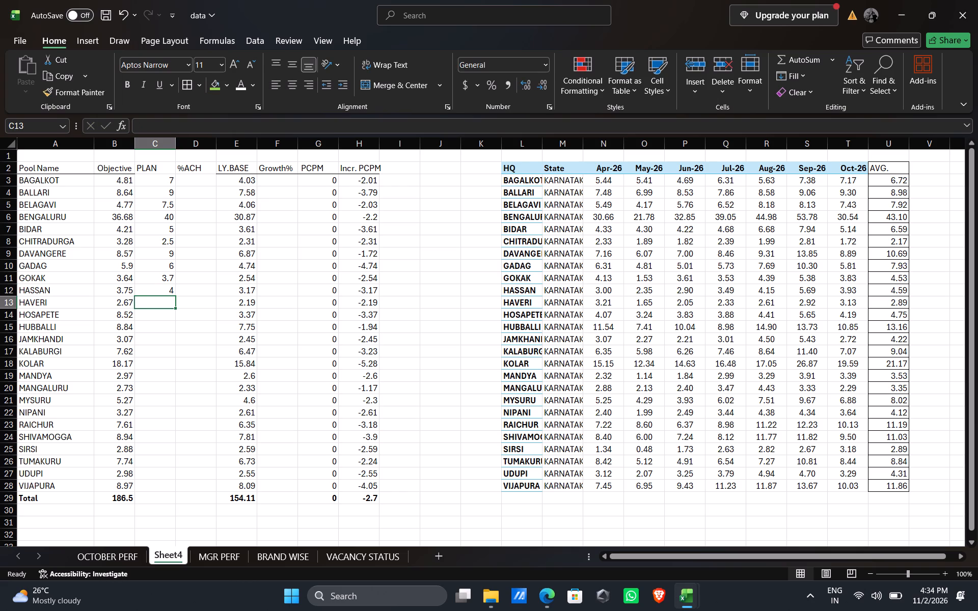
key(3)
key(Down)
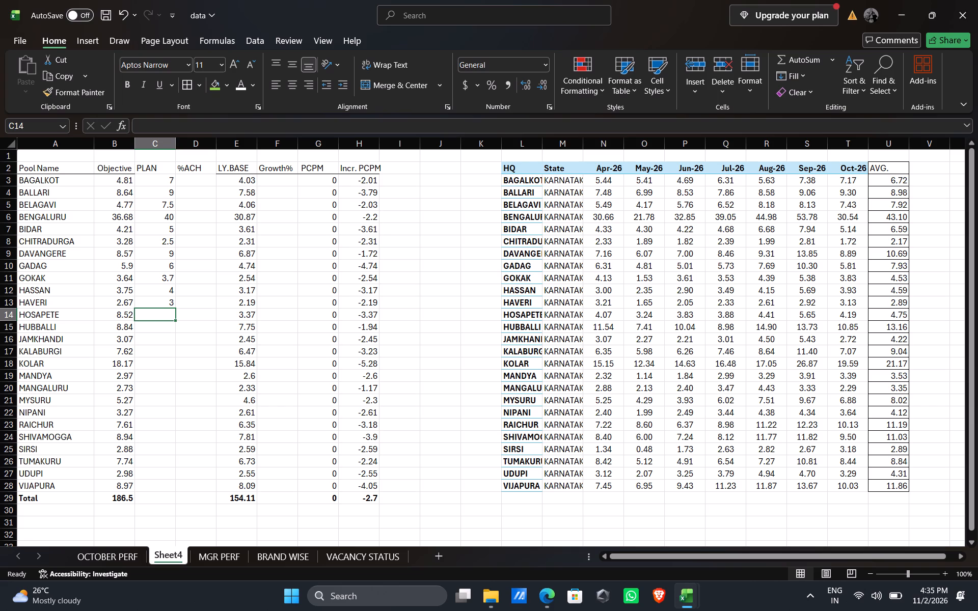
text(4.5)
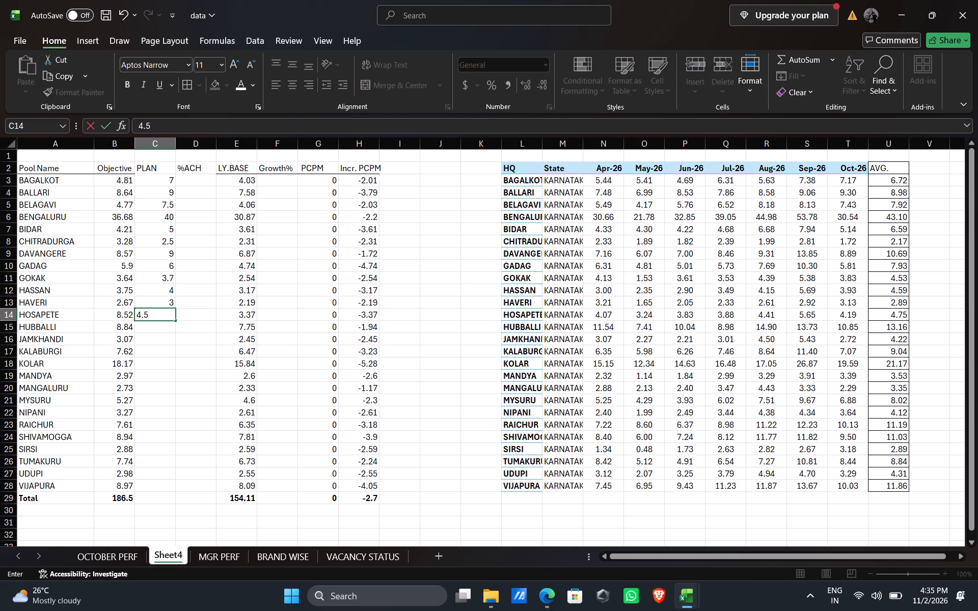
key(Down)
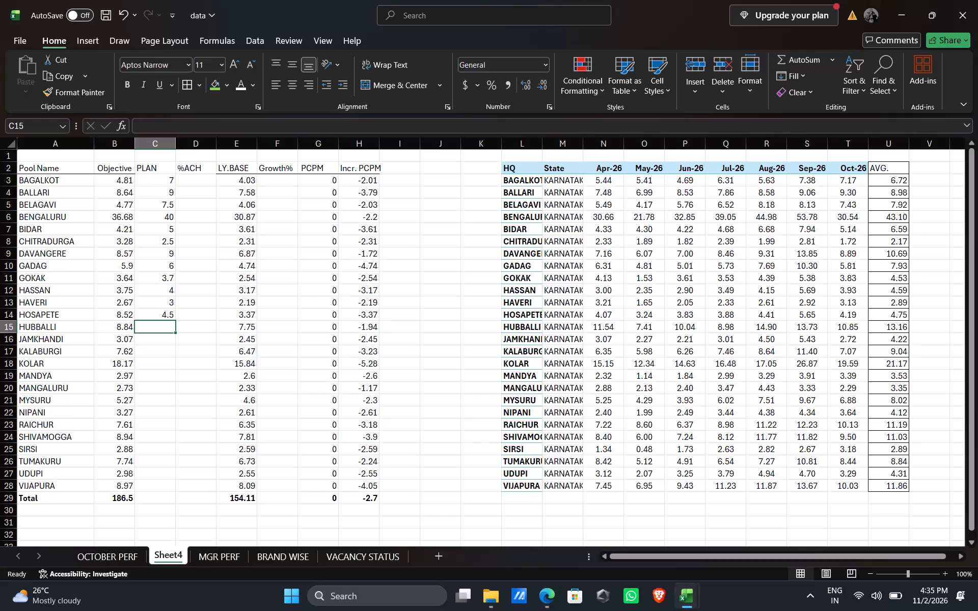
text(11)
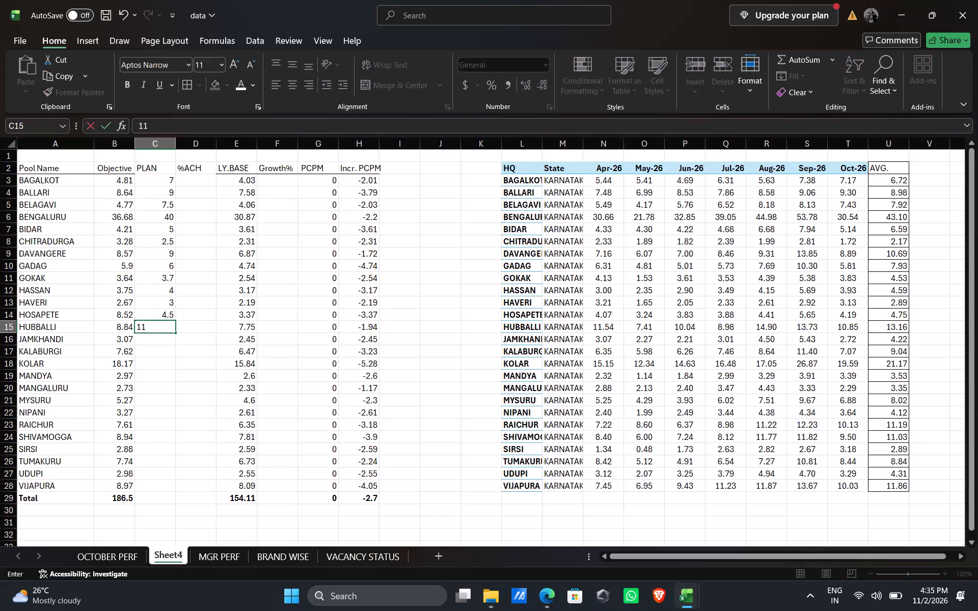
key(Down)
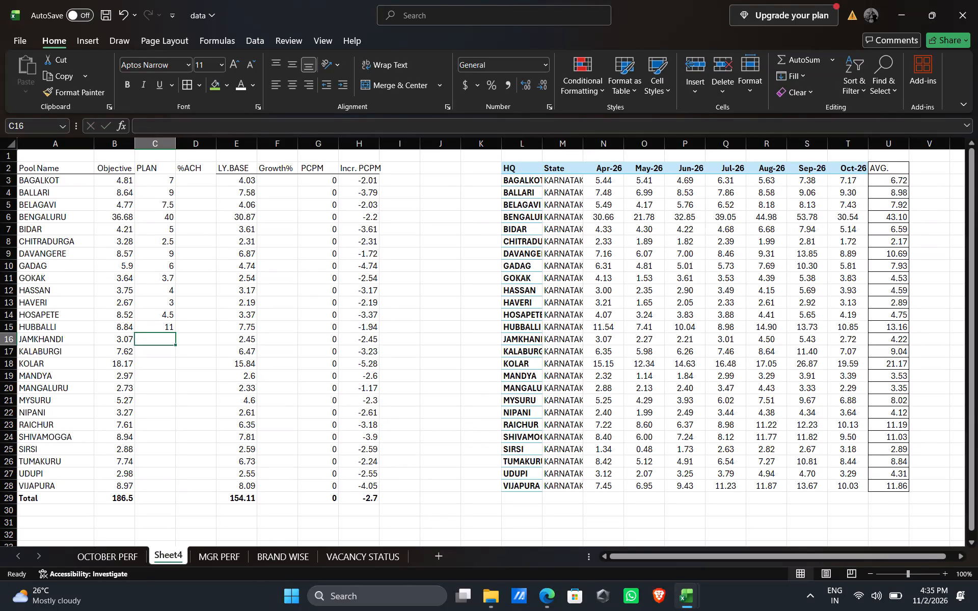
Enter the PLAN values 3.1 for JAMKHANDI, 7.7 for KALABURGI, 19 for KOLAR and 3.5 for MANDYA.
text(3.1)
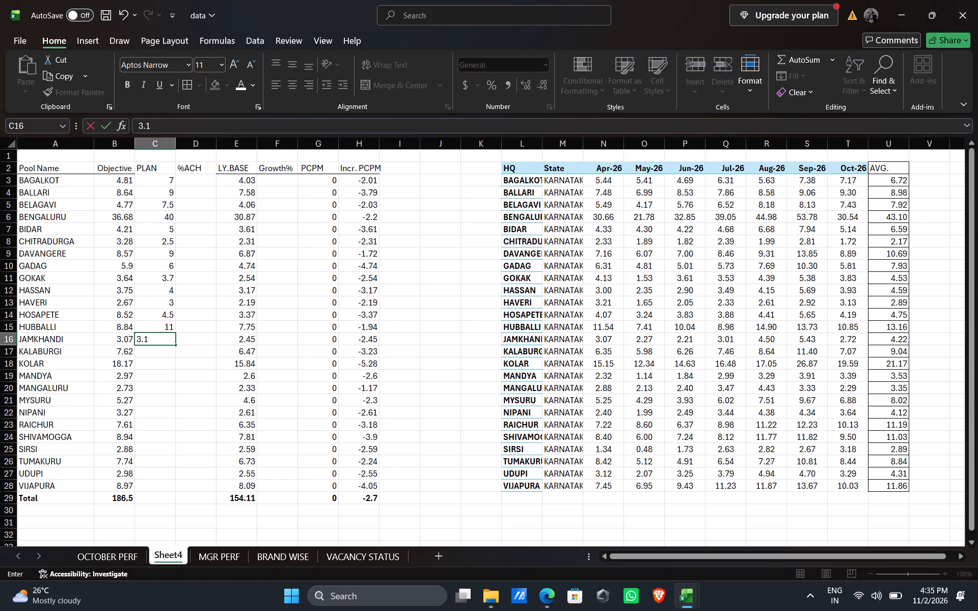
key(Right)
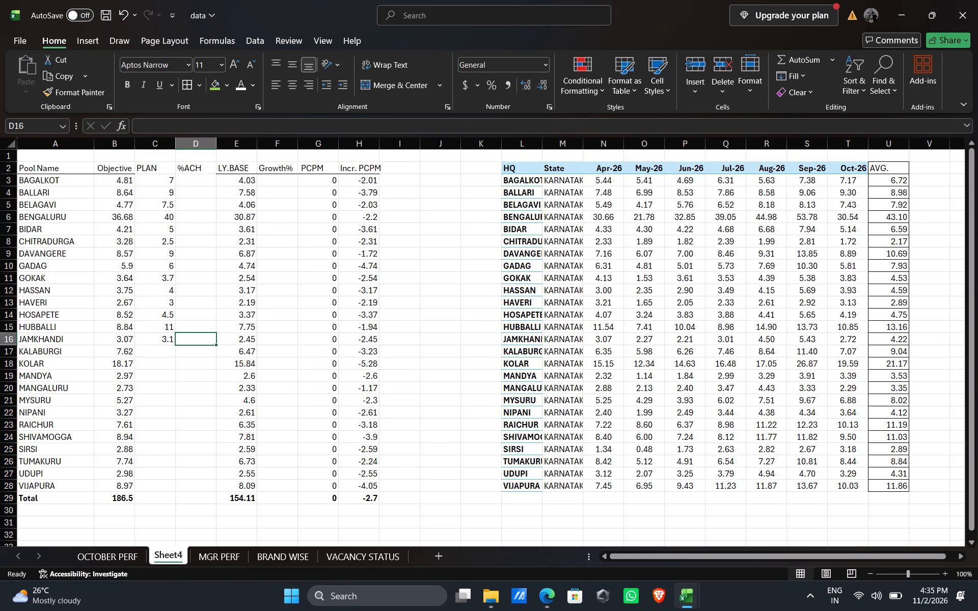
key(Left)
key(Down)
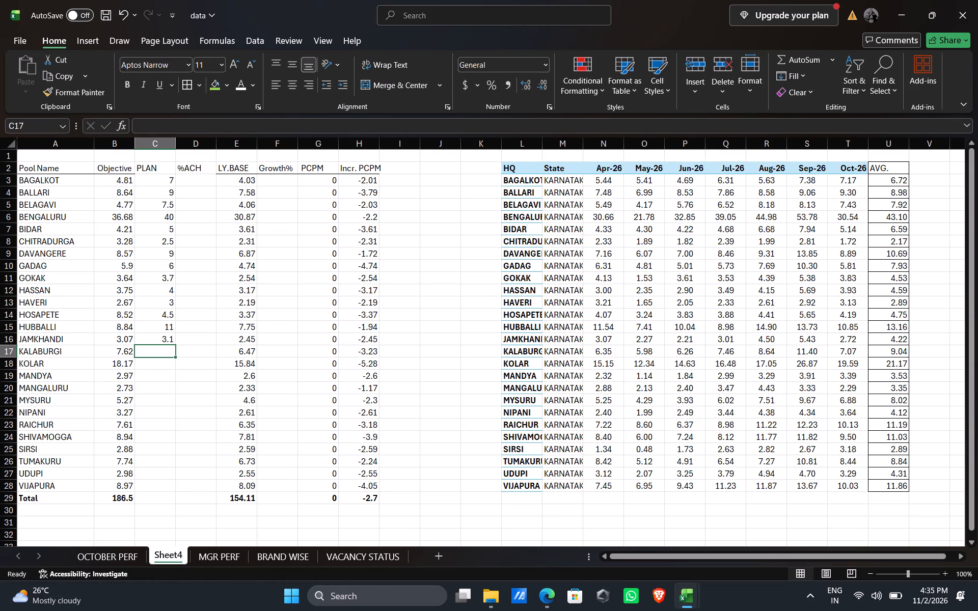
text(7.7)
key(Down)
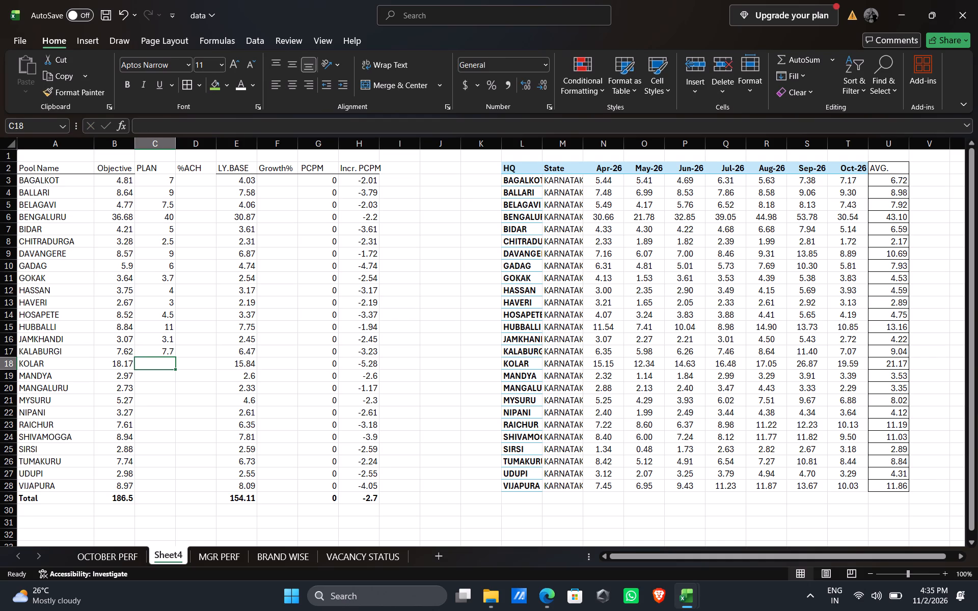
text(19)
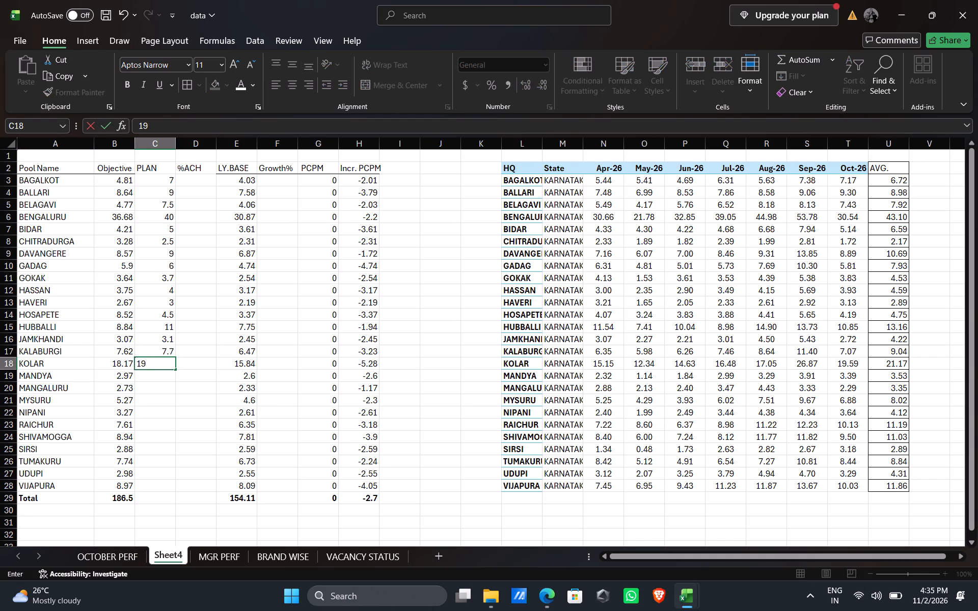
key(Down)
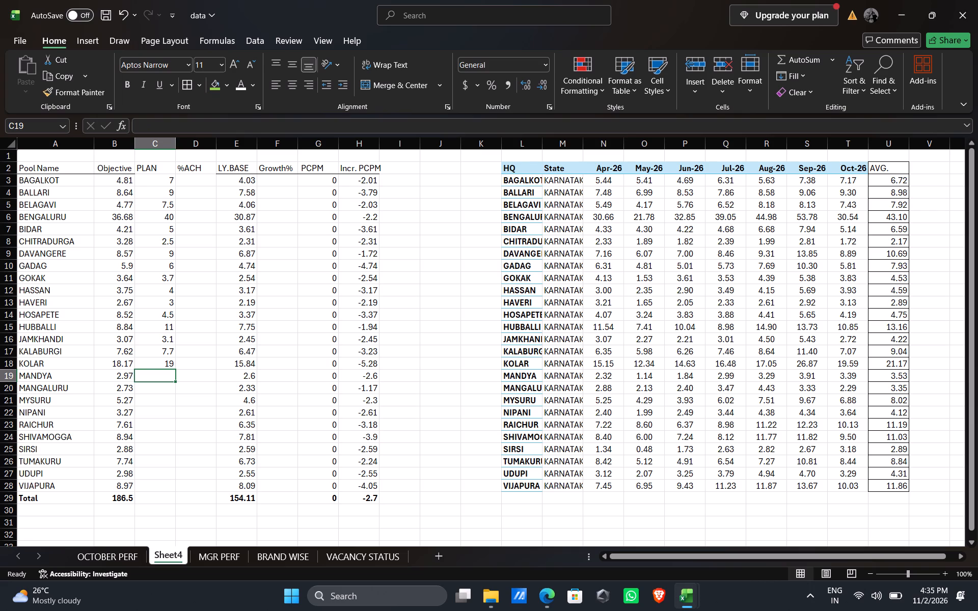
text(3.5)
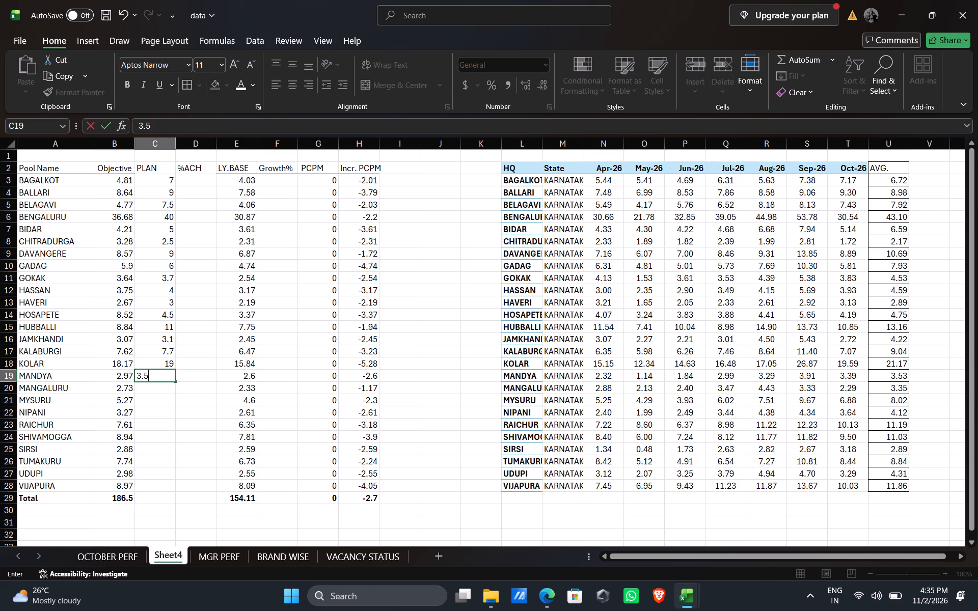
key(Down)
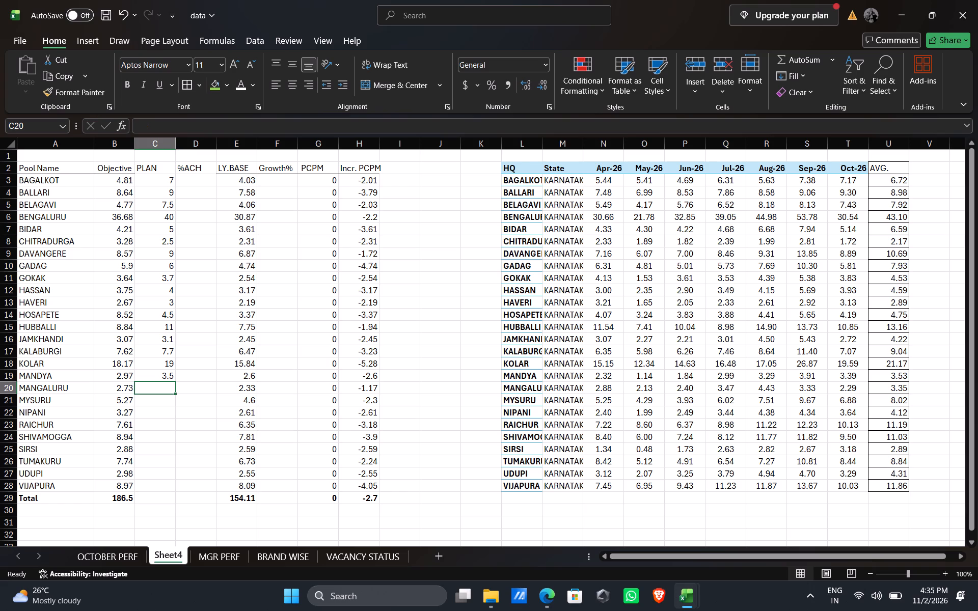
Enter the PLAN values 2.8 for MANGALURU, 6.5 for MYSURU, 3.5 for NIPANI and 9 for RAICHUR.
text(2.)
key(8)
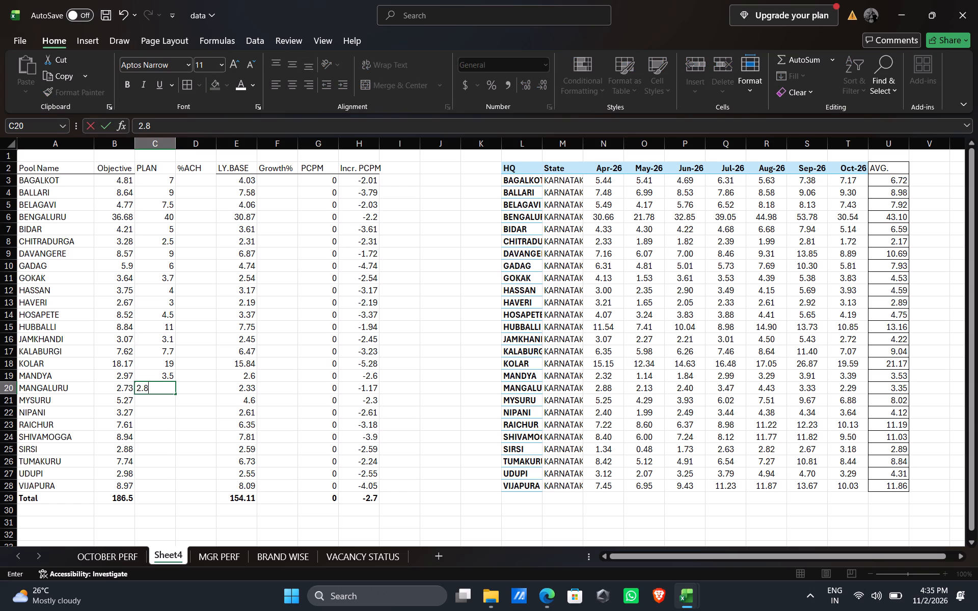
key(Down)
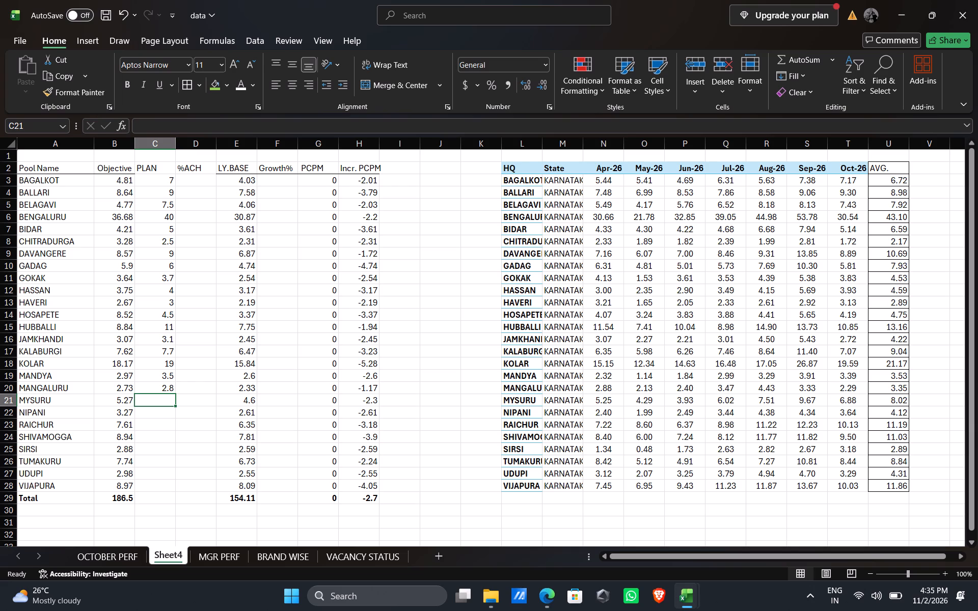
text(6.5)
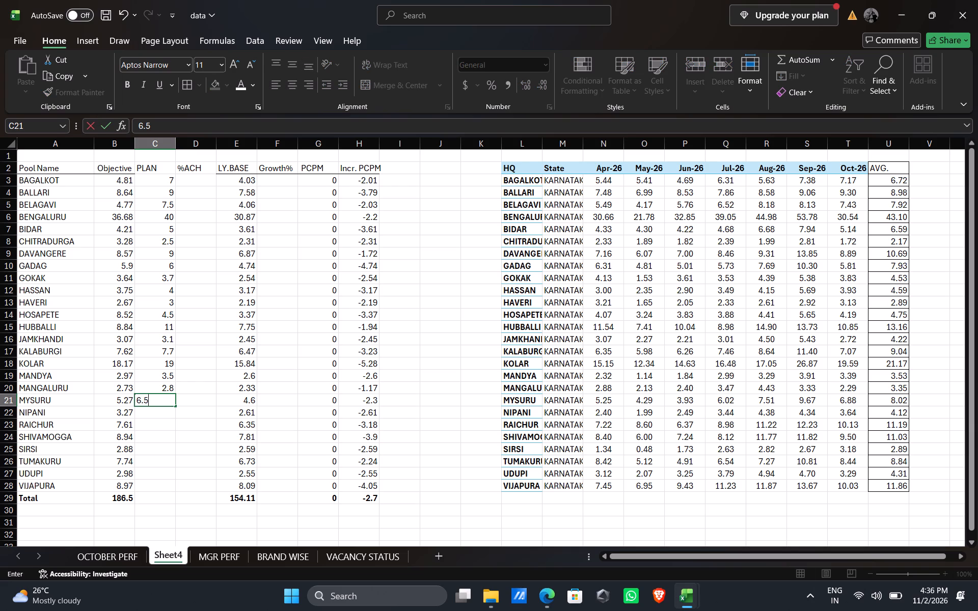
key(Down)
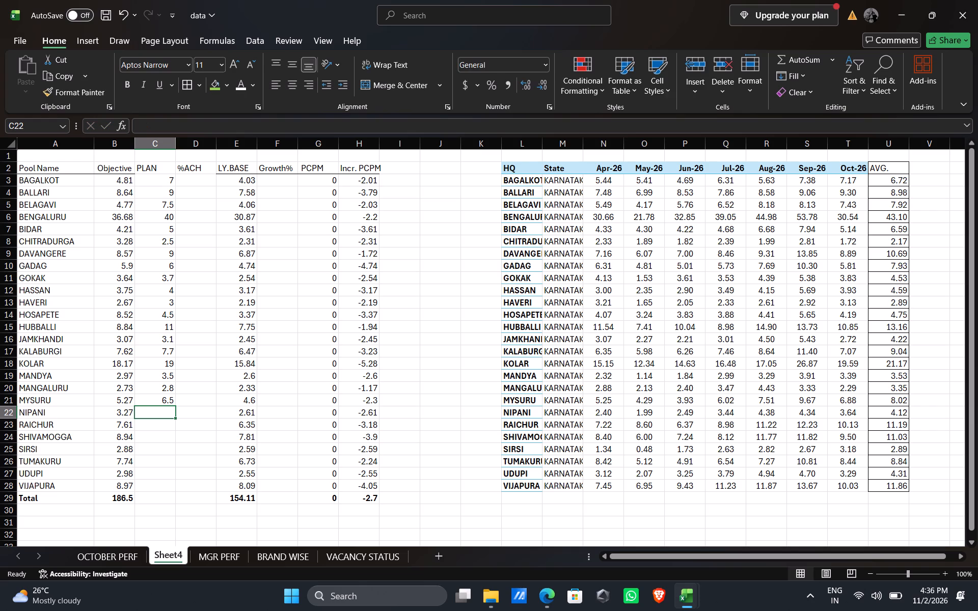
text(3.5)
key(Down)
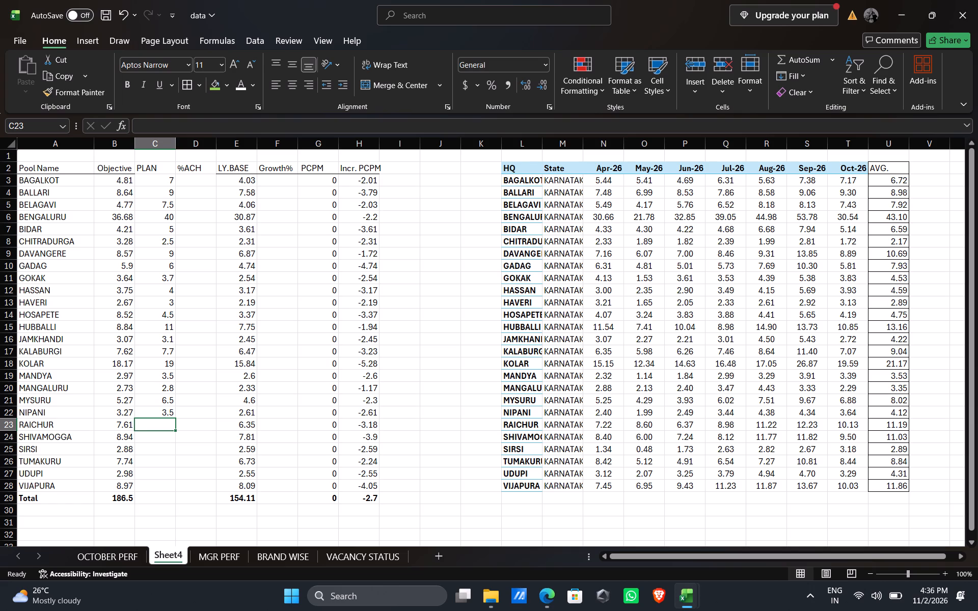
key(9)
key(Down)
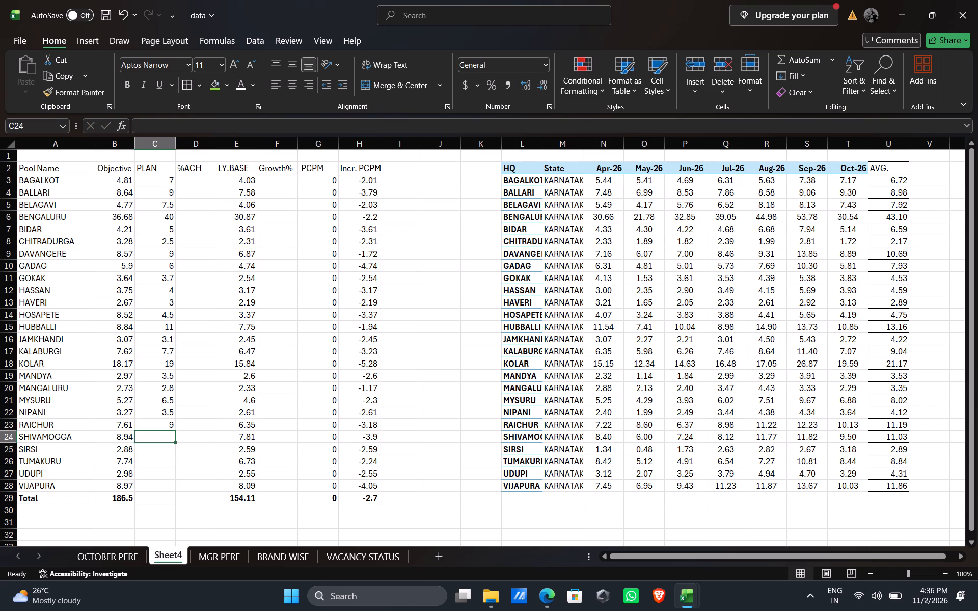
Enter the PLAN values 9.5 for SHIVAMOGGA, 3 for SIRSI, 9 for TUMAKURU and 3.5 for UDUPI.
text(9.5)
key(Down)
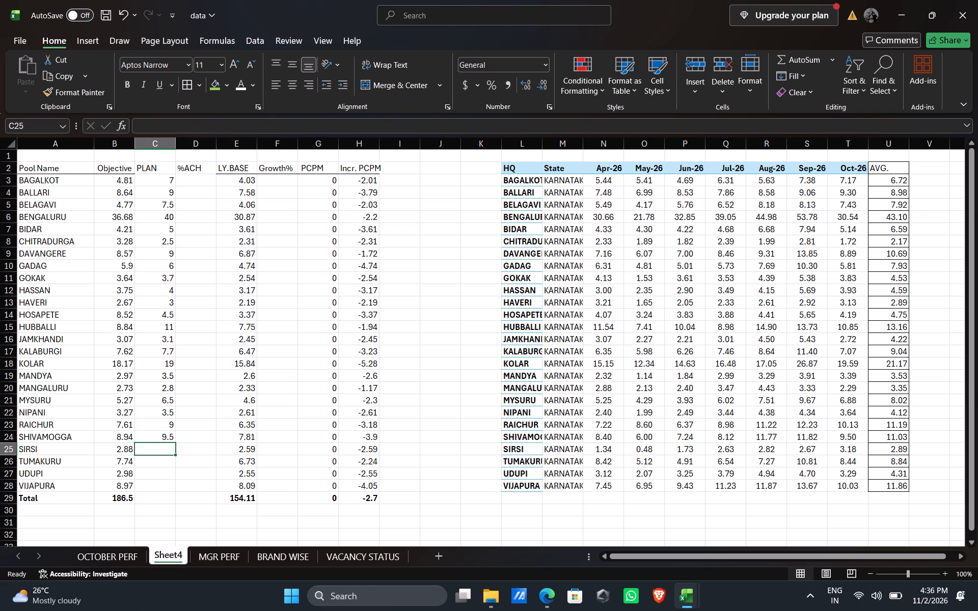
key(3)
key(Down)
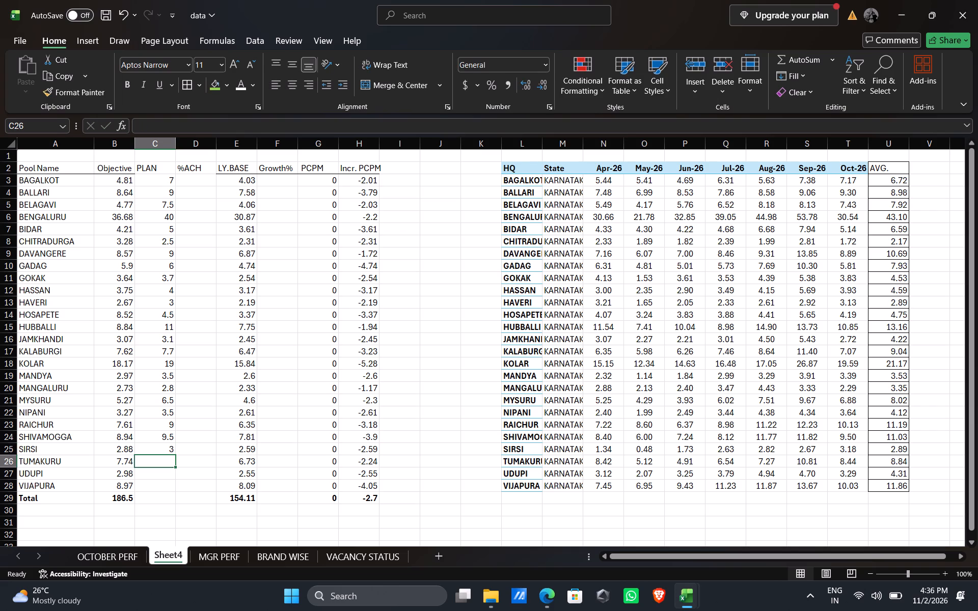
key(9)
key(Down)
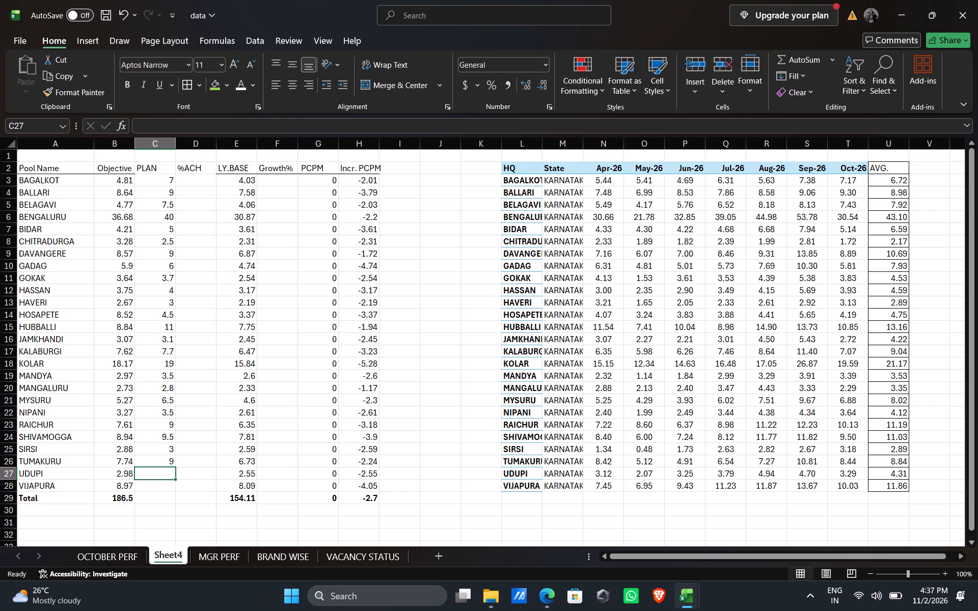
text(3.5)
key(Down)
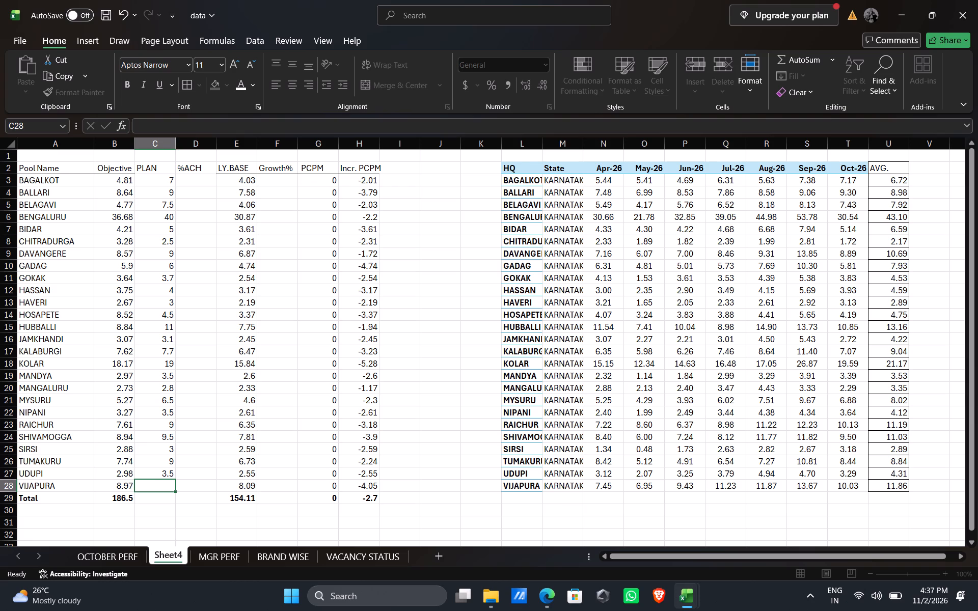
Enter the PLAN value 10 for VIJAPURA.
text(10)
key(Down)
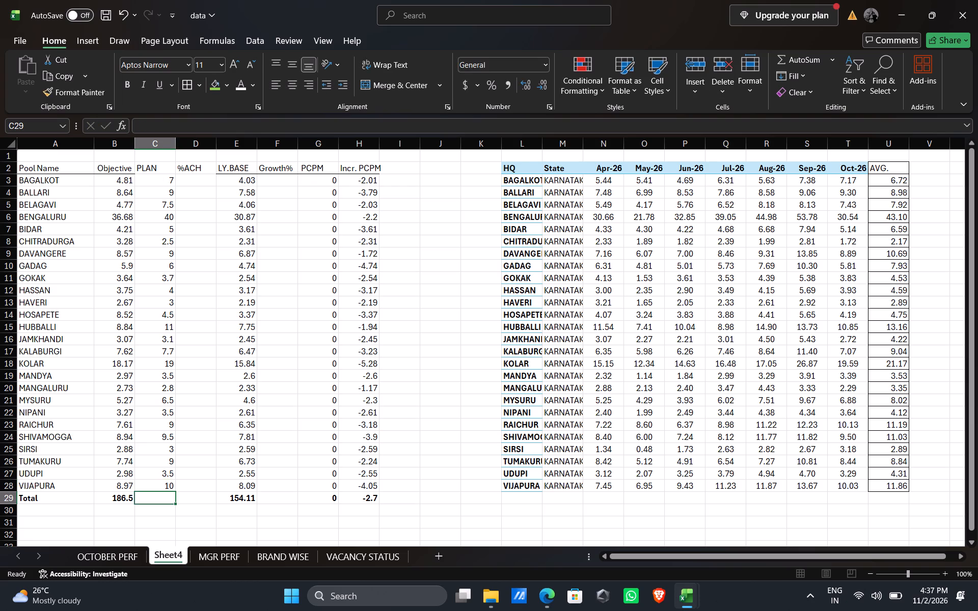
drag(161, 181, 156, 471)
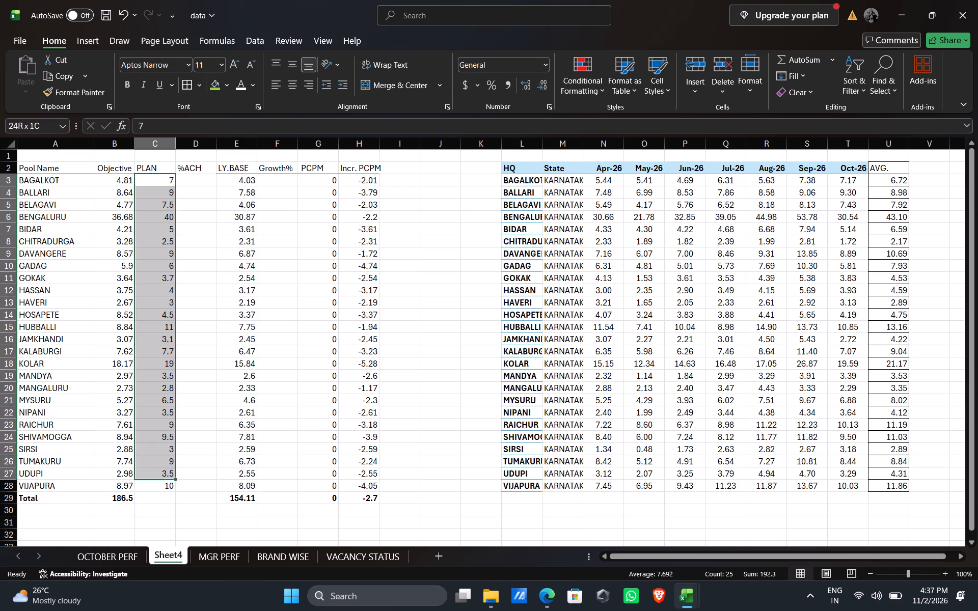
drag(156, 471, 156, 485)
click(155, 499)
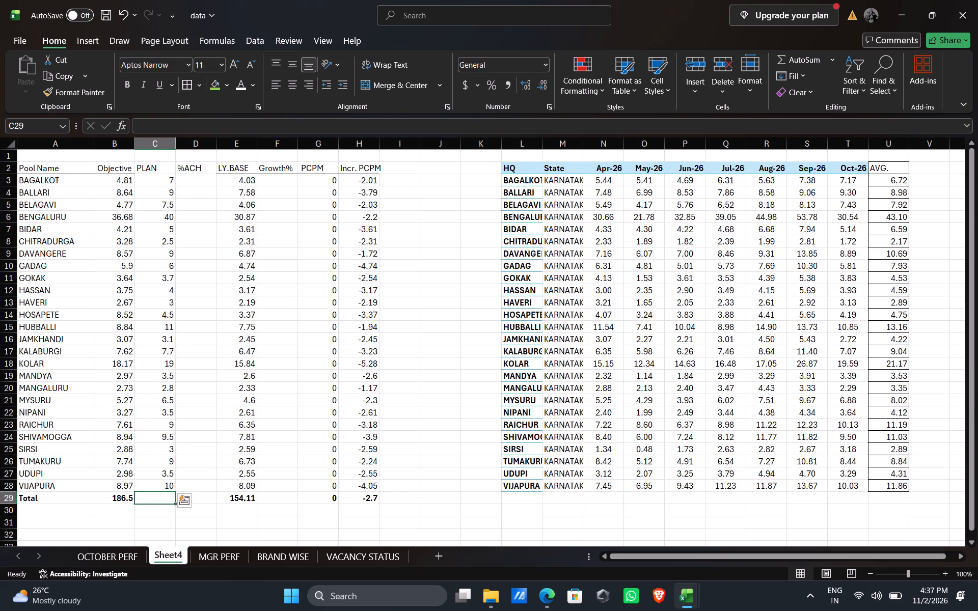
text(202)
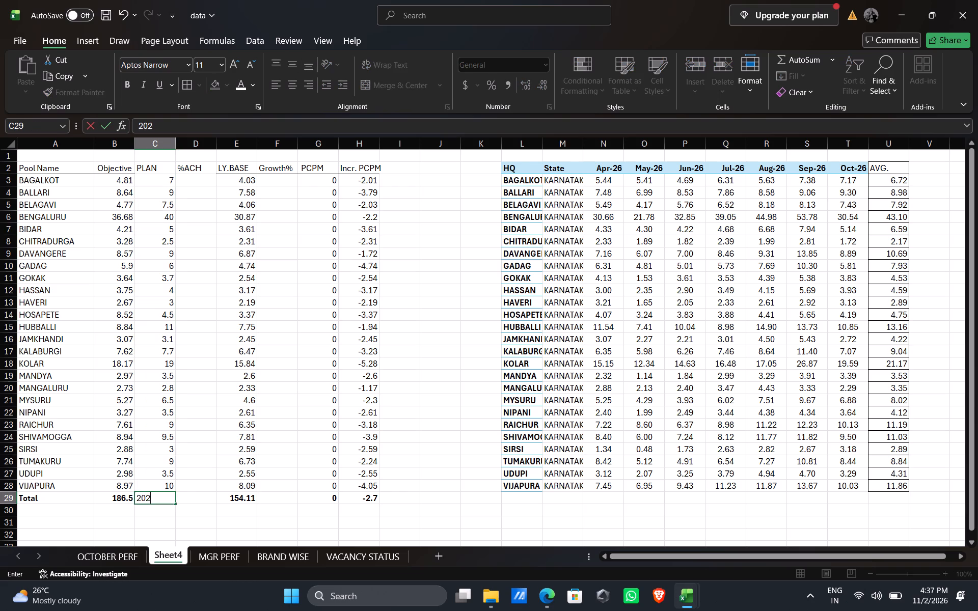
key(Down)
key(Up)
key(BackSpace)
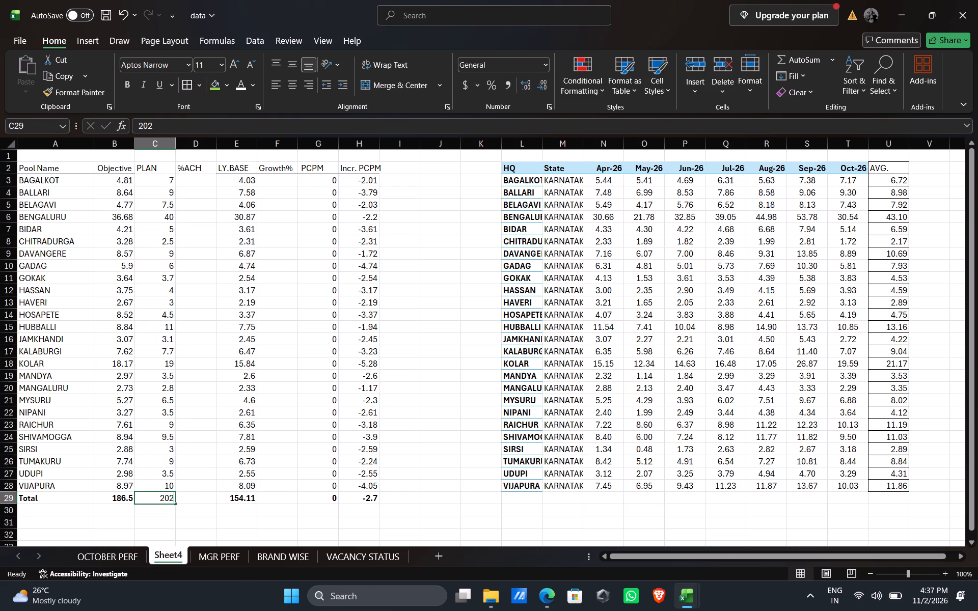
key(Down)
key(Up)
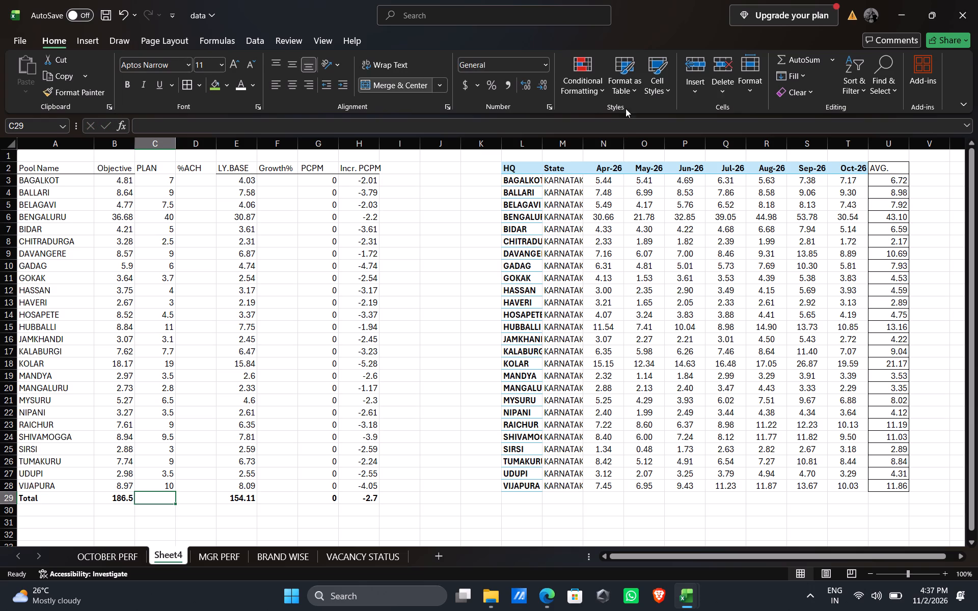
Total the PLAN column in the Total row with a SUM of C3:C28.
click(808, 55)
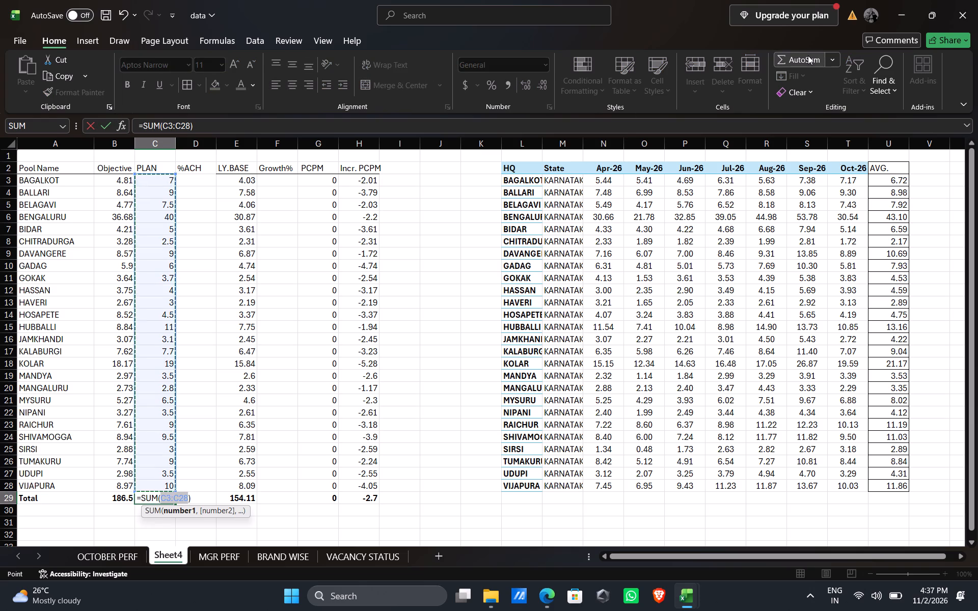
key(Return)
key(Up)
key(Right)
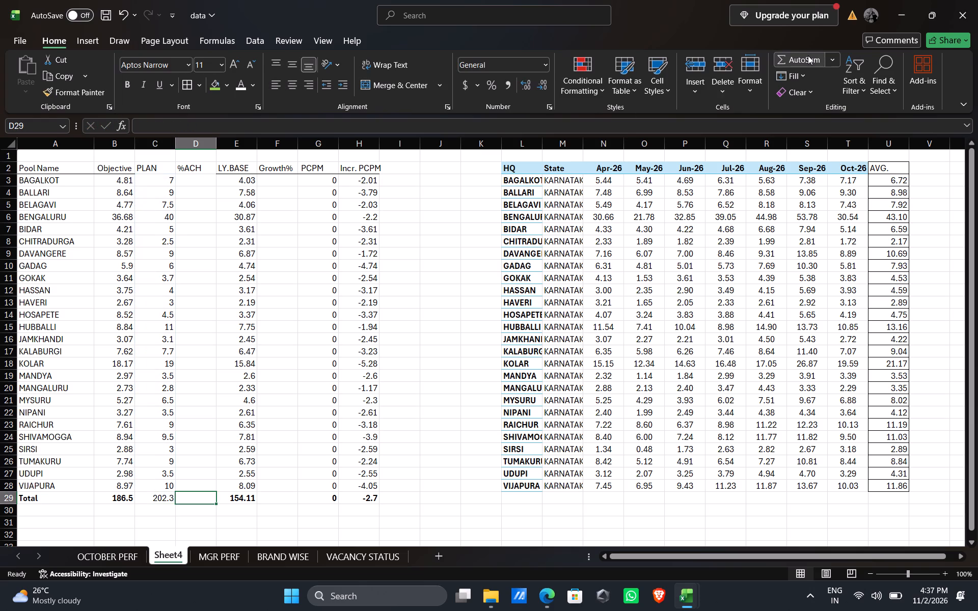
Calculate %ACH for BAGALKOT with =C3/B3% and fill the formula down through the Total row.
click(202, 180)
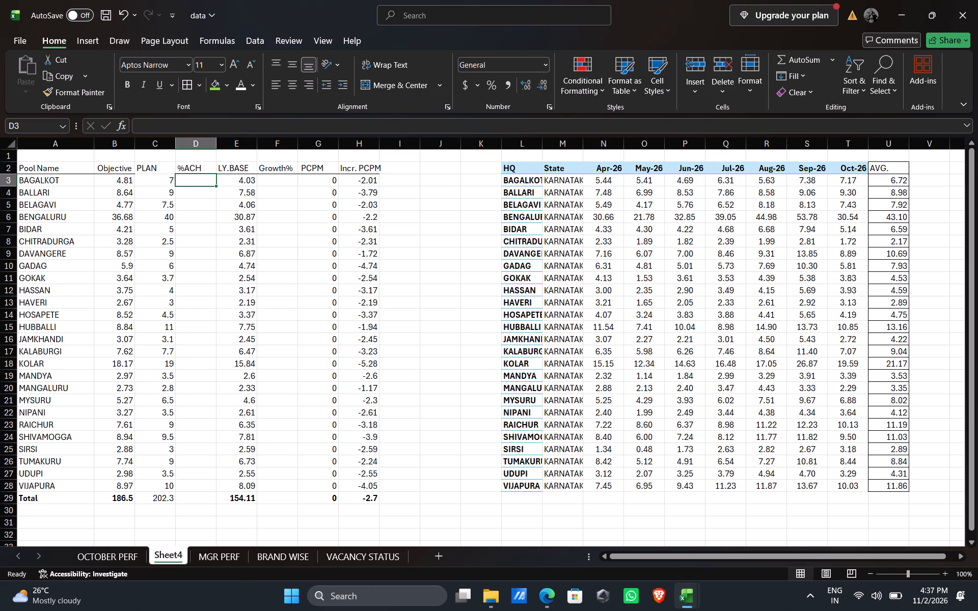
key(equal)
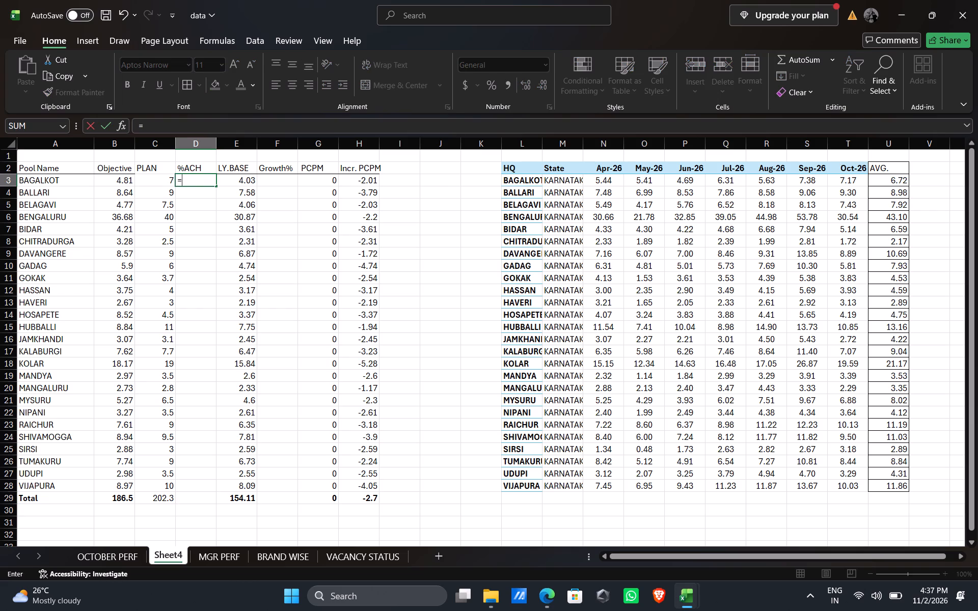
text(C3)
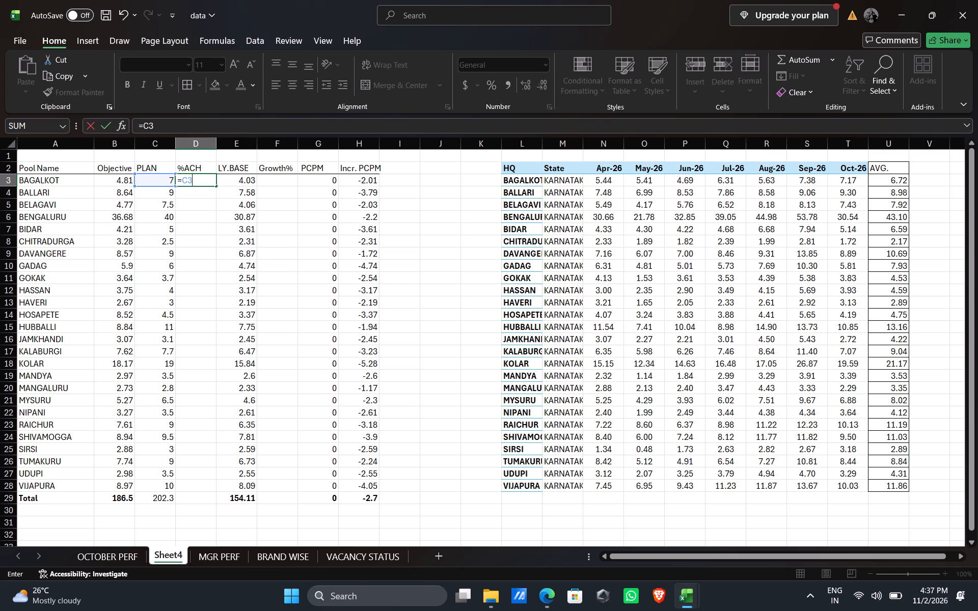
text(/B3)
key(shift+percent)
key(Return)
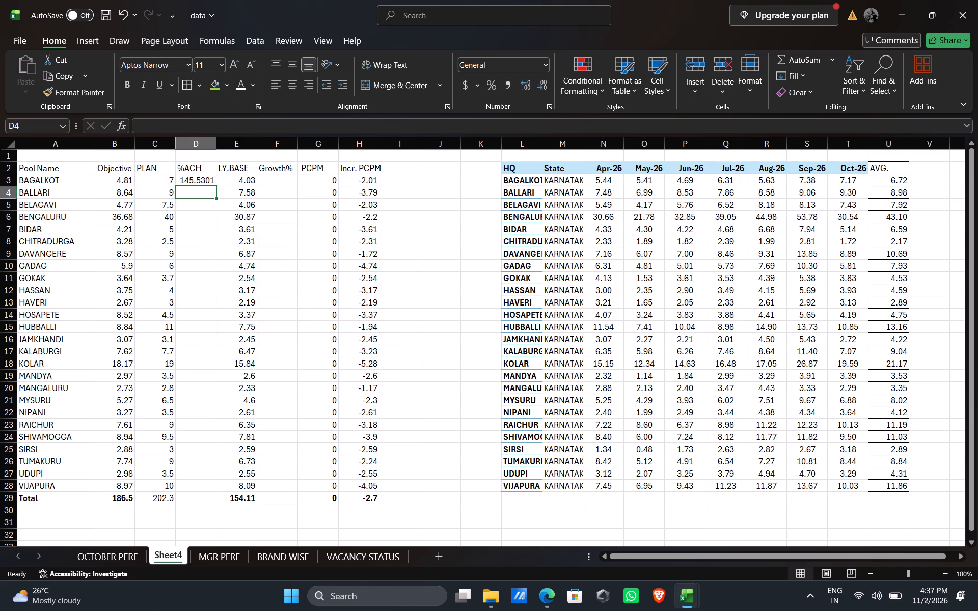
key(Up)
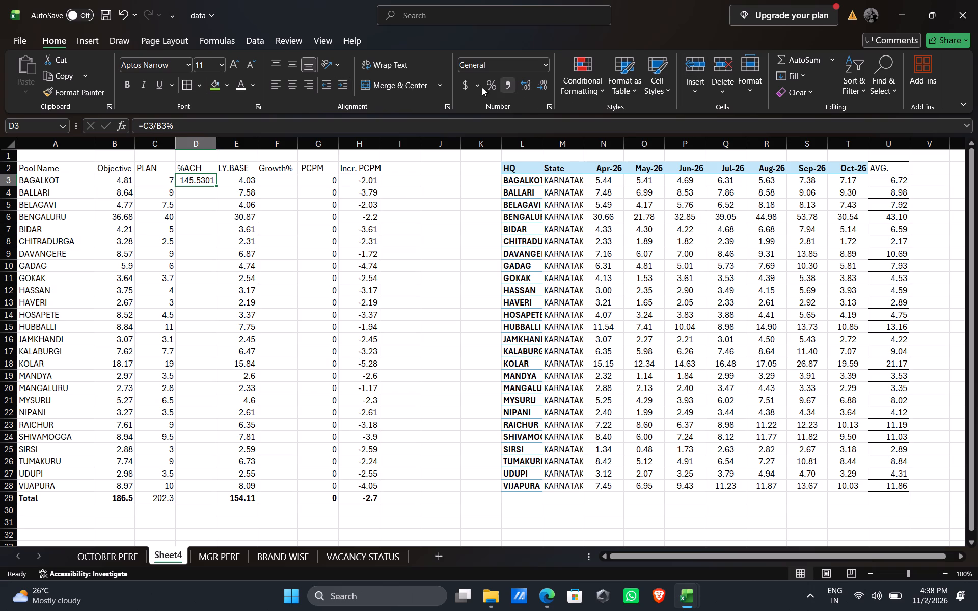
drag(215, 187, 216, 216)
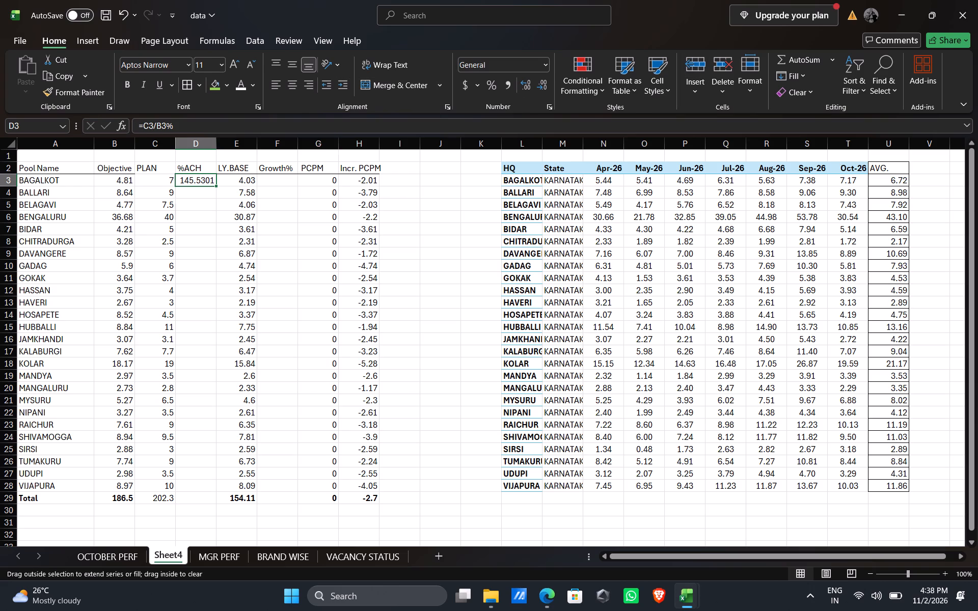
drag(216, 216, 212, 498)
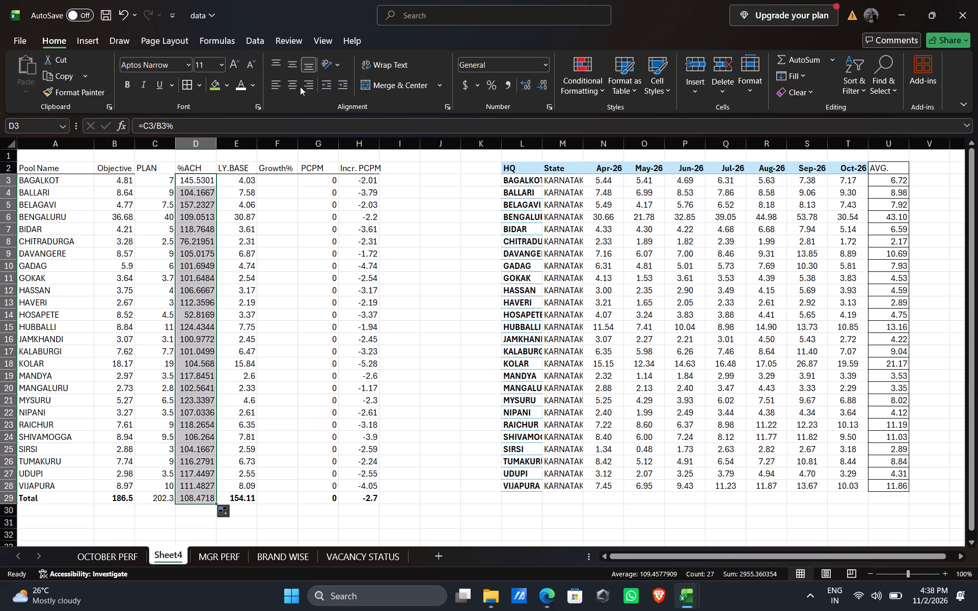
Format the %ACH values to two decimal places.
click(545, 84)
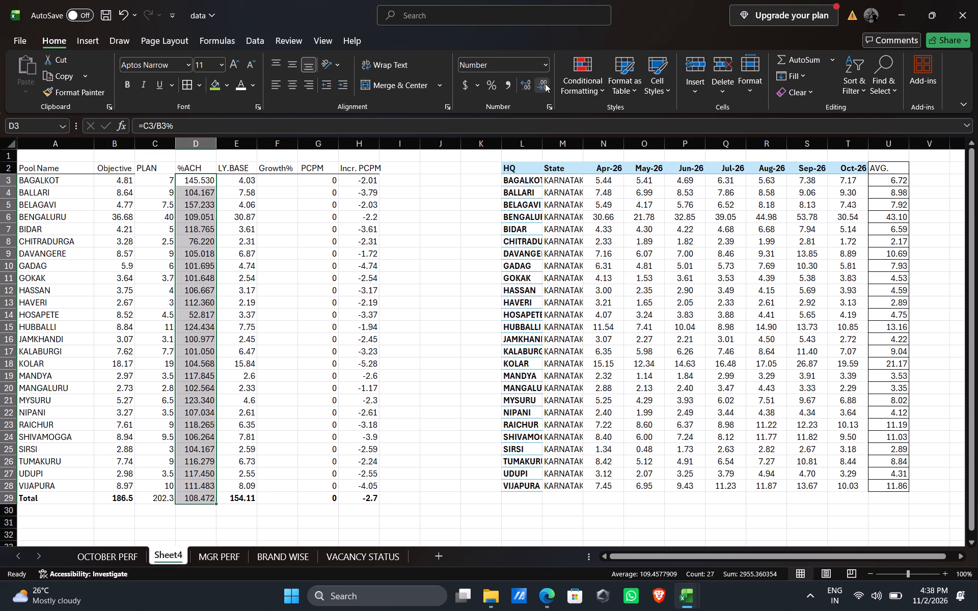
click(545, 84)
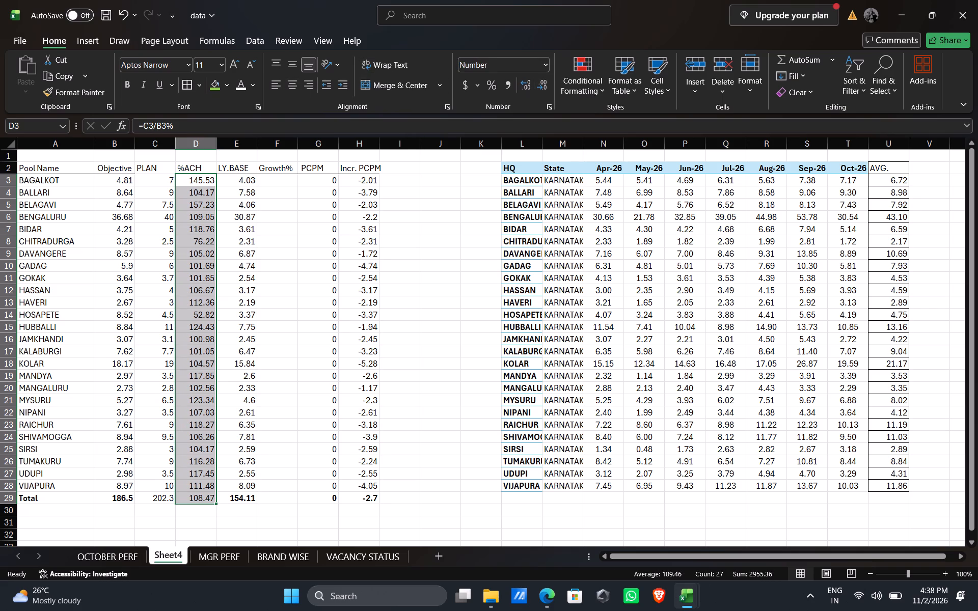
click(281, 182)
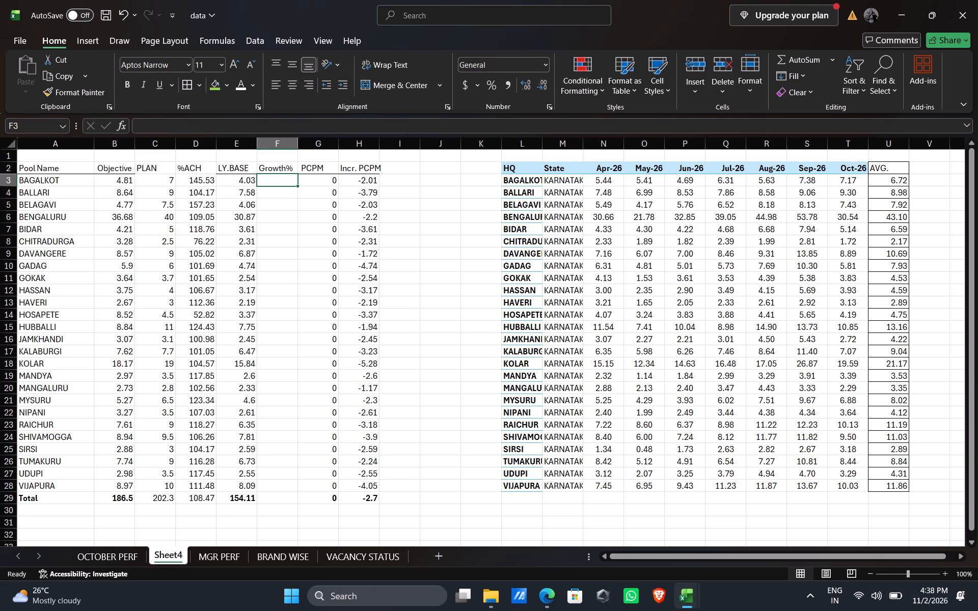
Rename the Objective column header as TGT.
click(121, 166)
text(TGT)
key(Down)
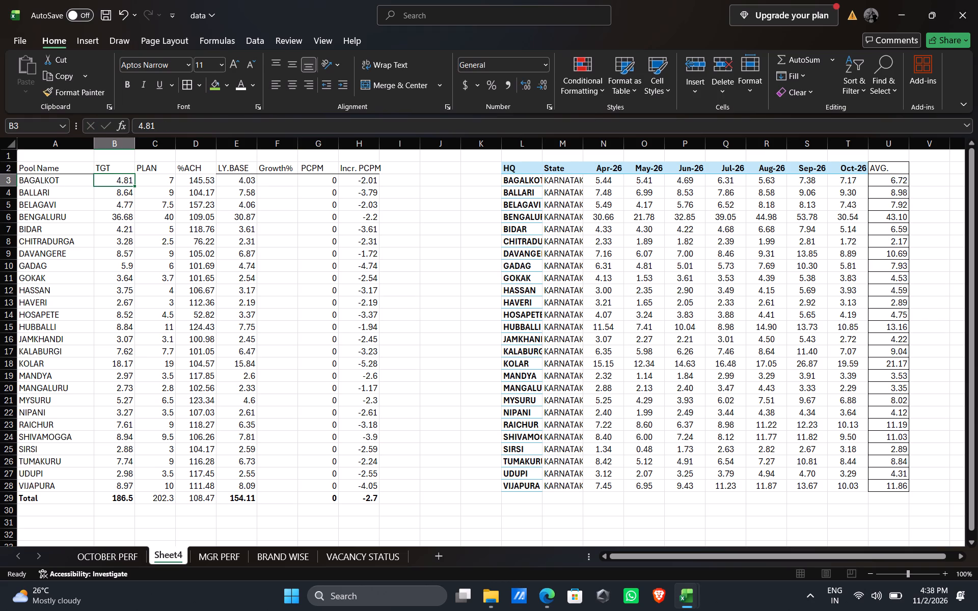
Apply all borders and centre alignment to the pool table, from the Pool Name header through the Incr. PCPM total.
drag(41, 168, 359, 498)
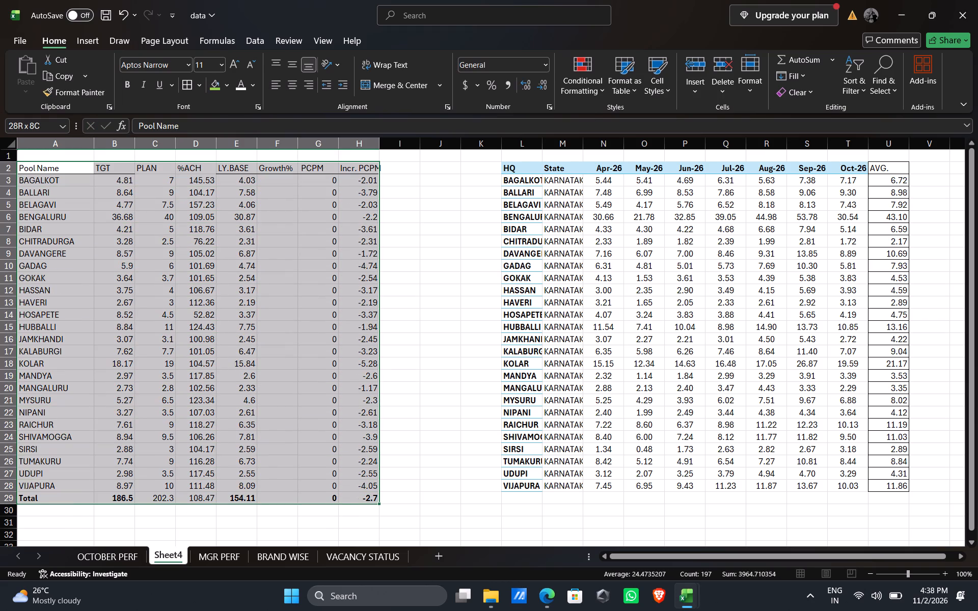
drag(359, 498, 292, 498)
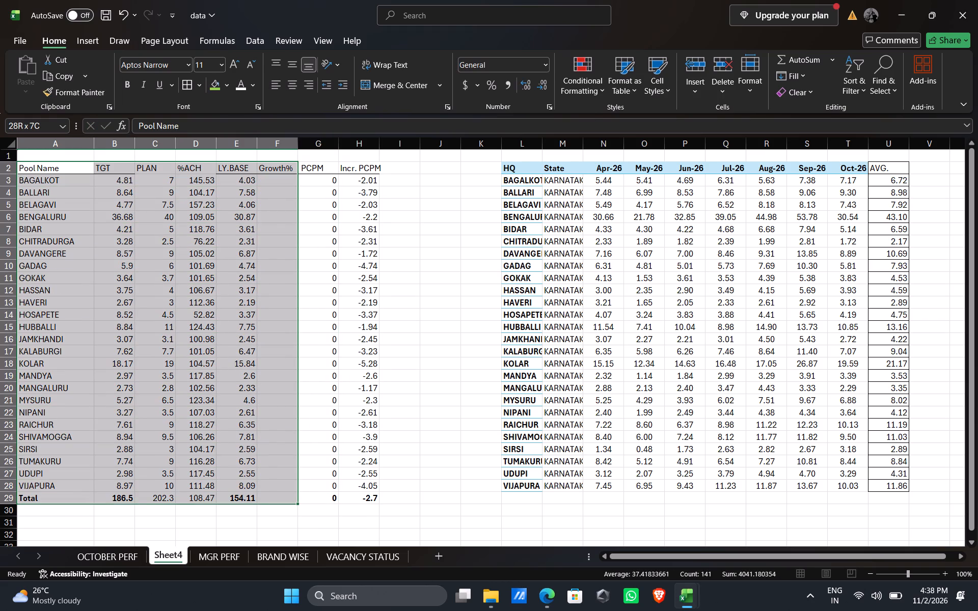
drag(292, 498, 292, 496)
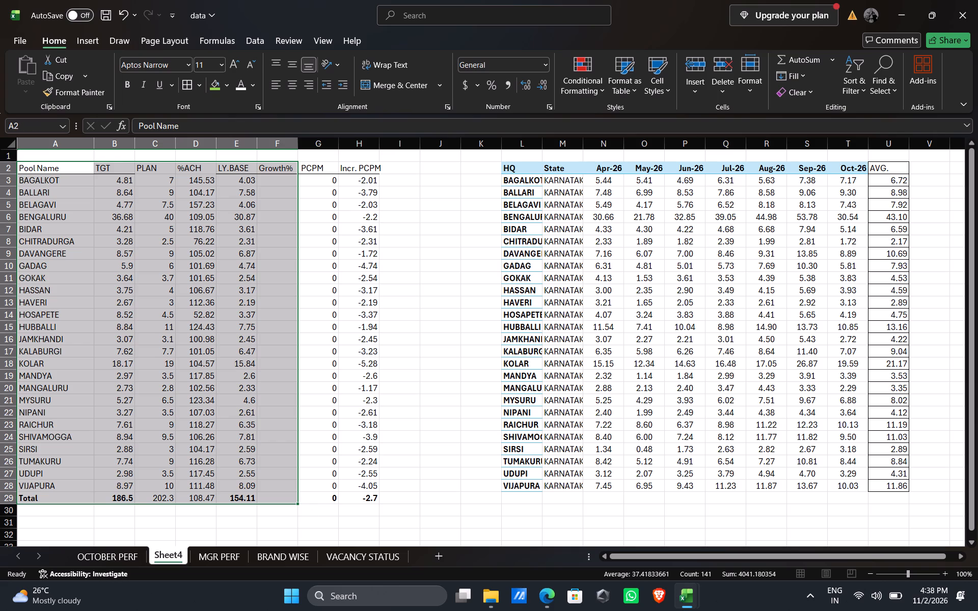
drag(33, 168, 358, 394)
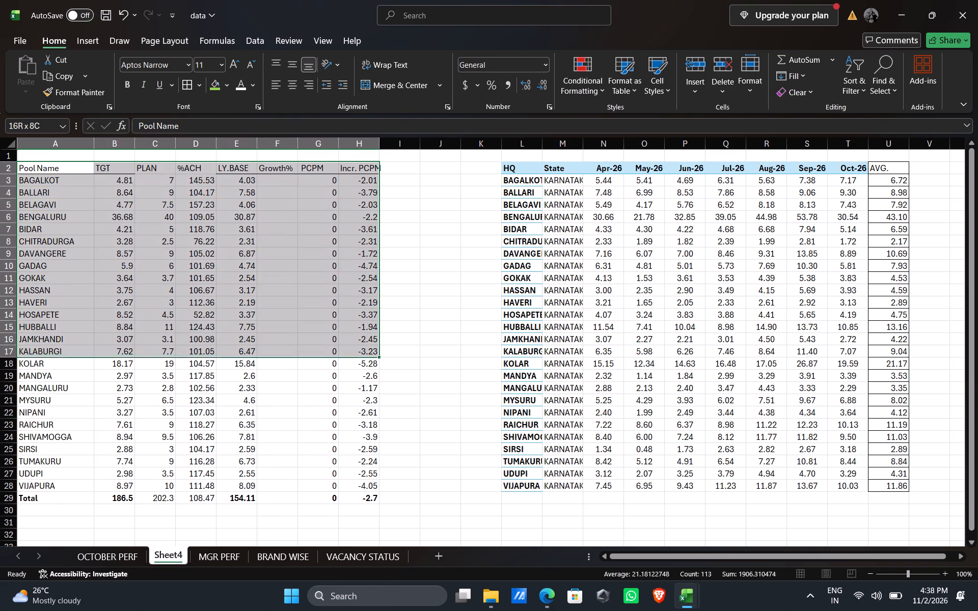
drag(358, 394, 361, 496)
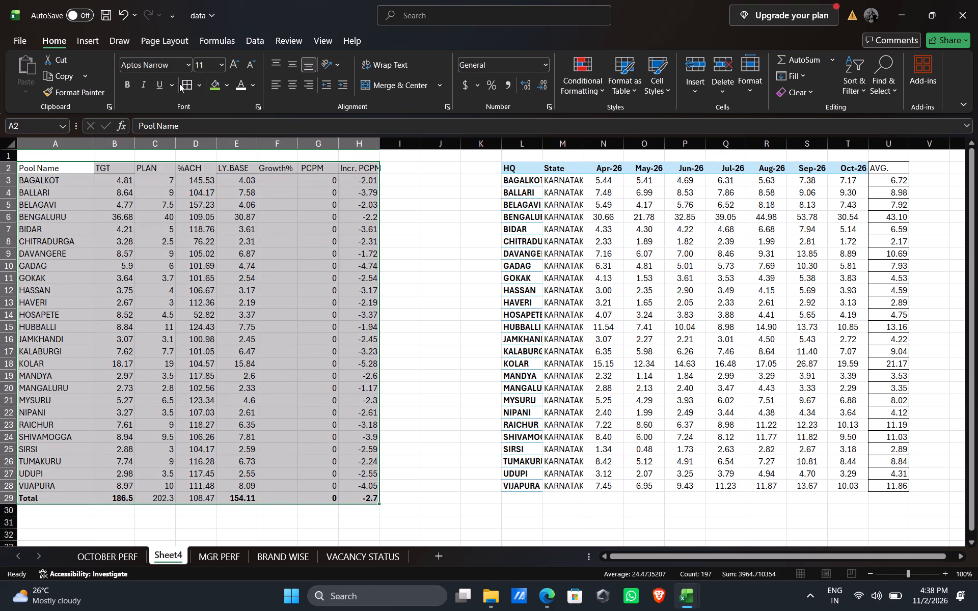
click(185, 83)
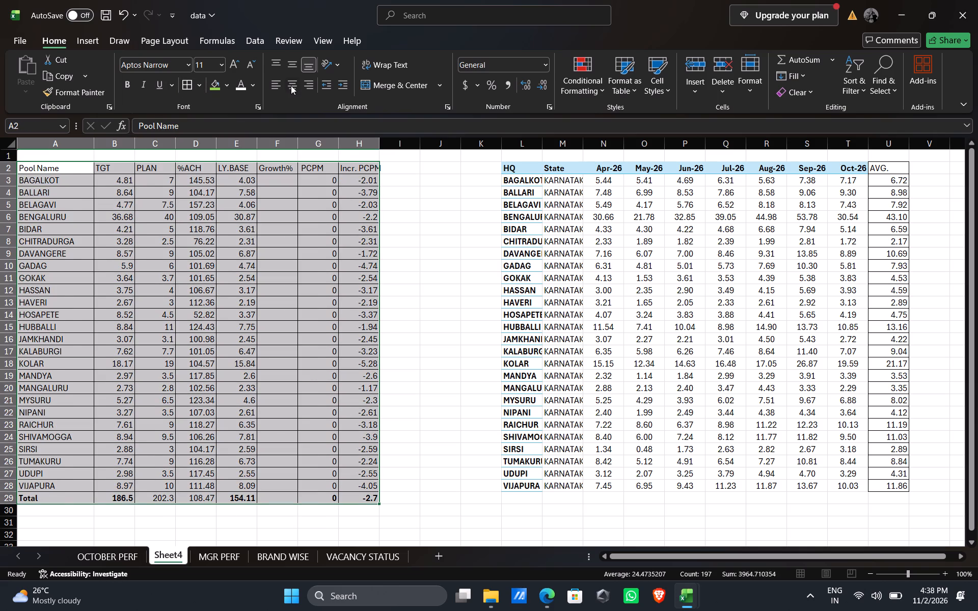
click(291, 86)
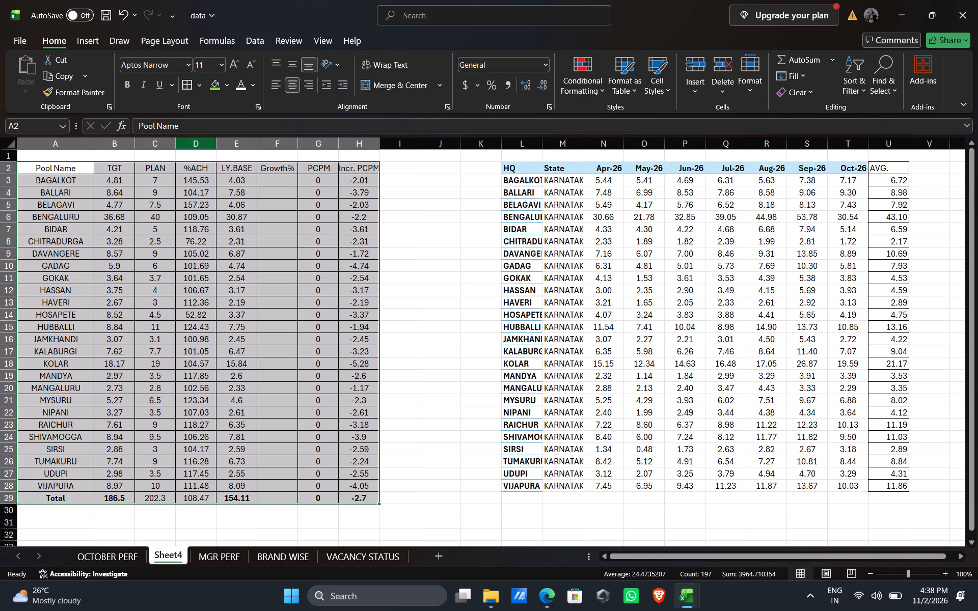
Make the whole header row 2 bold.
click(7, 169)
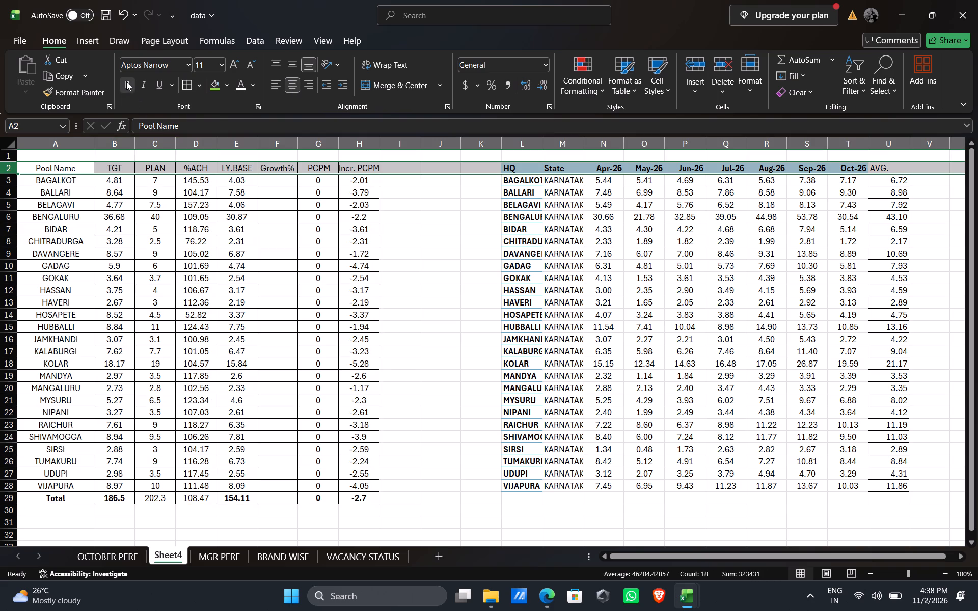
click(126, 81)
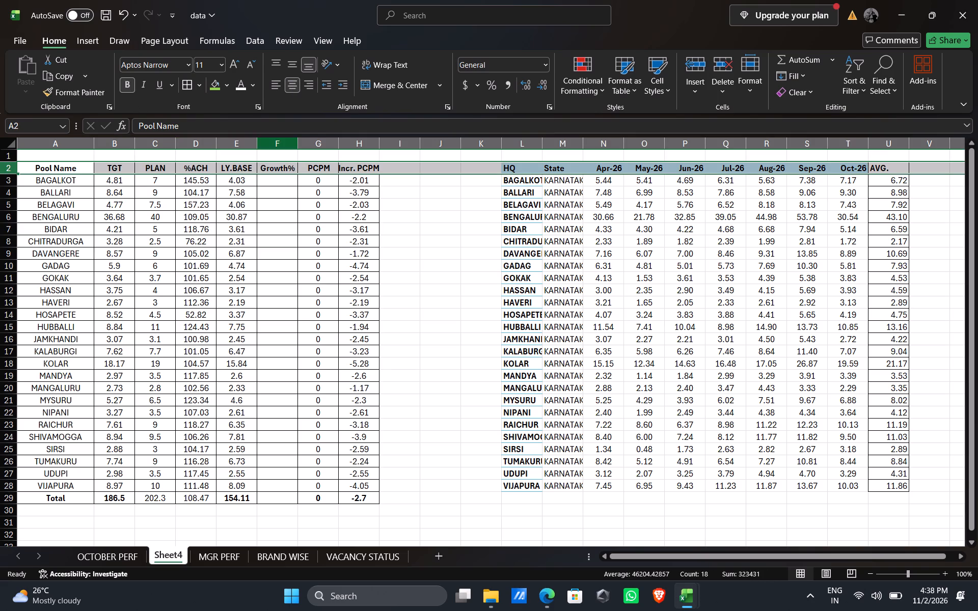
click(281, 178)
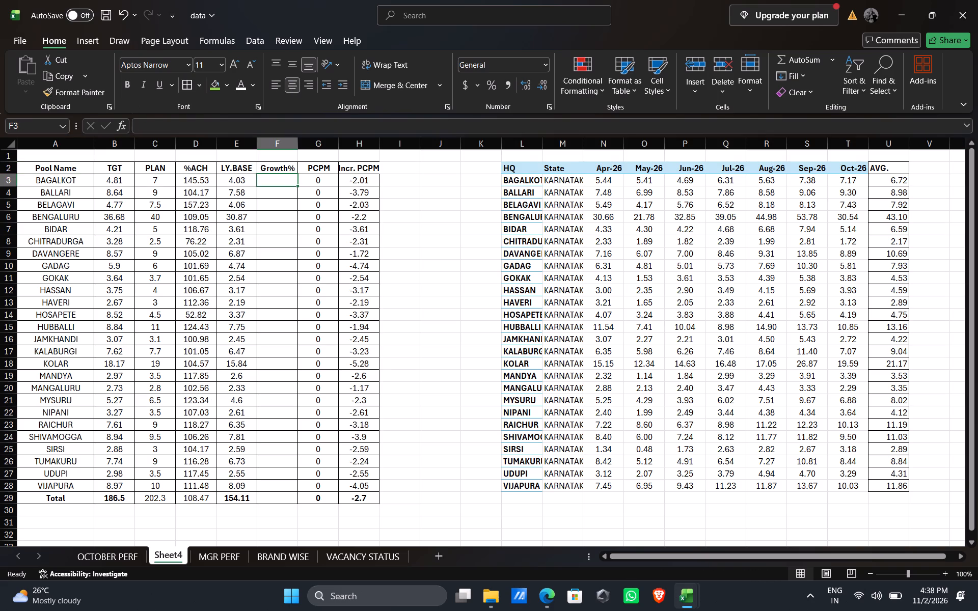
click(451, 209)
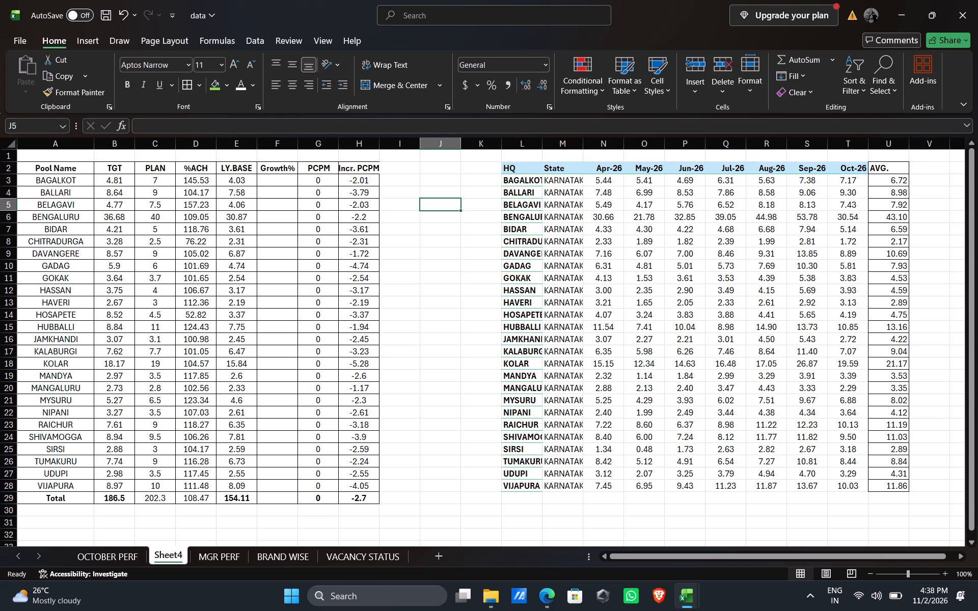
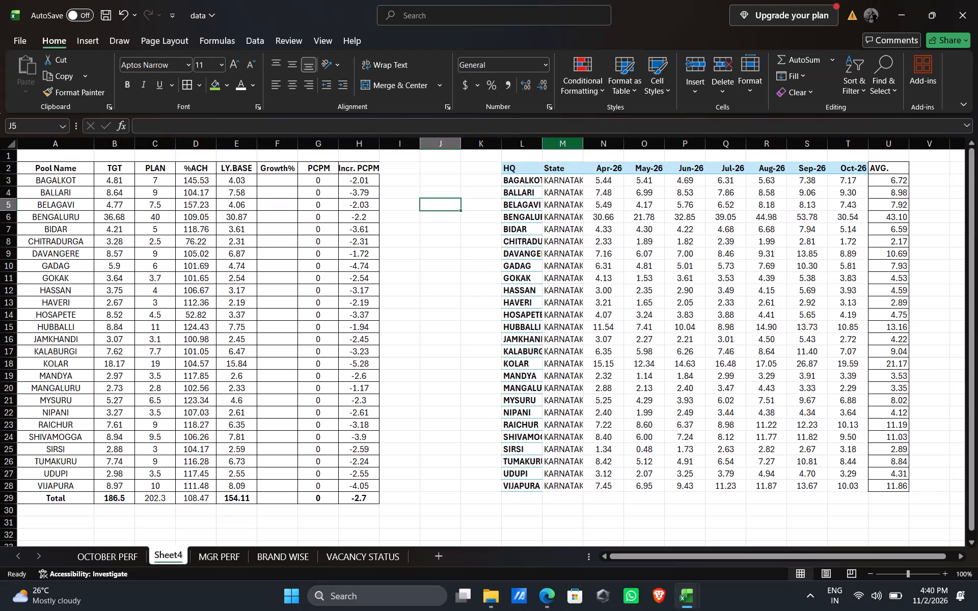
Delete the State column from the HQ monthly sales table.
click(562, 145)
right_click(562, 145)
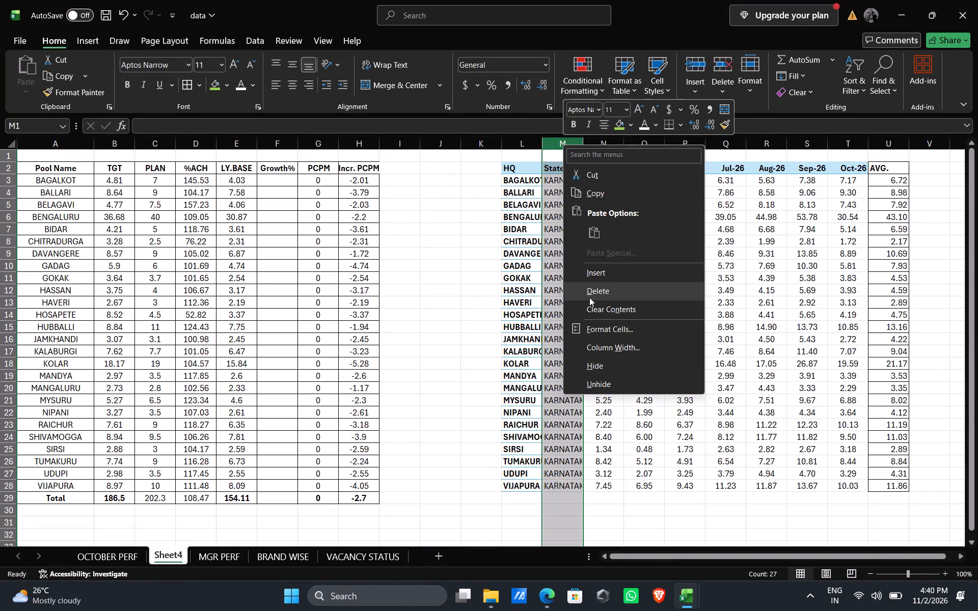
click(589, 297)
Widen the HQ column so the full HQ names fit.
drag(542, 142, 555, 143)
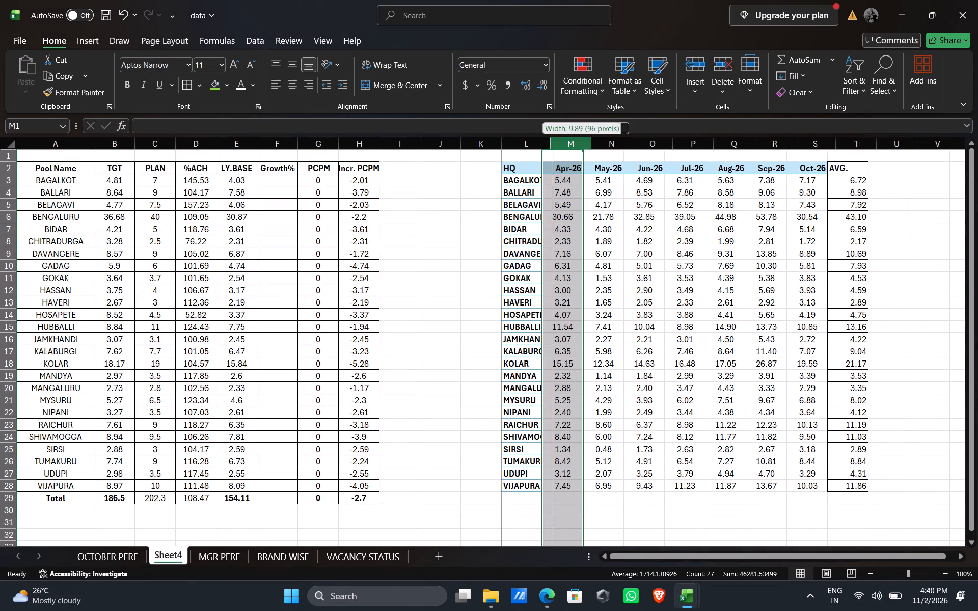
drag(555, 143, 567, 143)
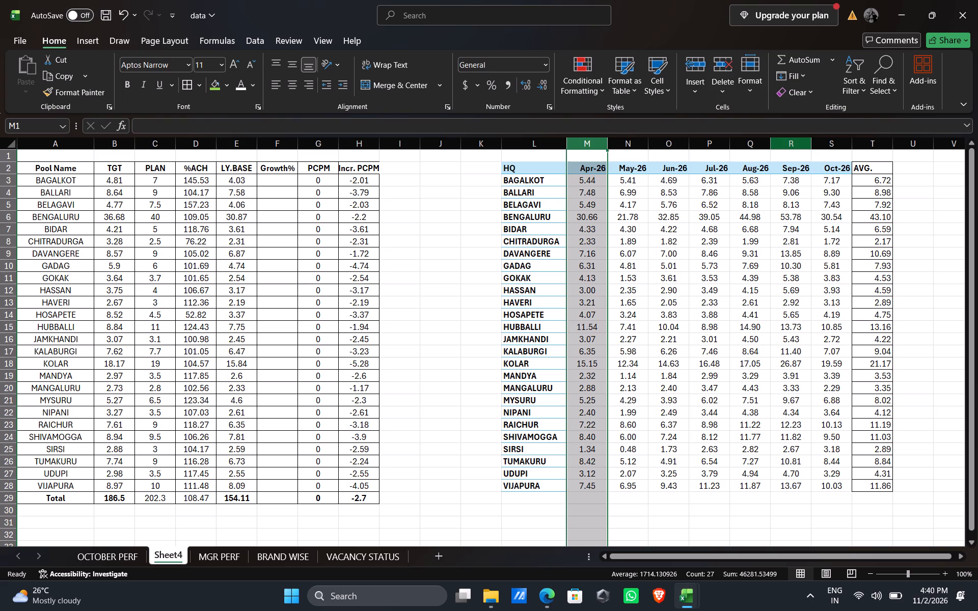
Enter the Growth% formula =(C3-E3)/E3 for BAGALKOT in cell F3.
click(279, 182)
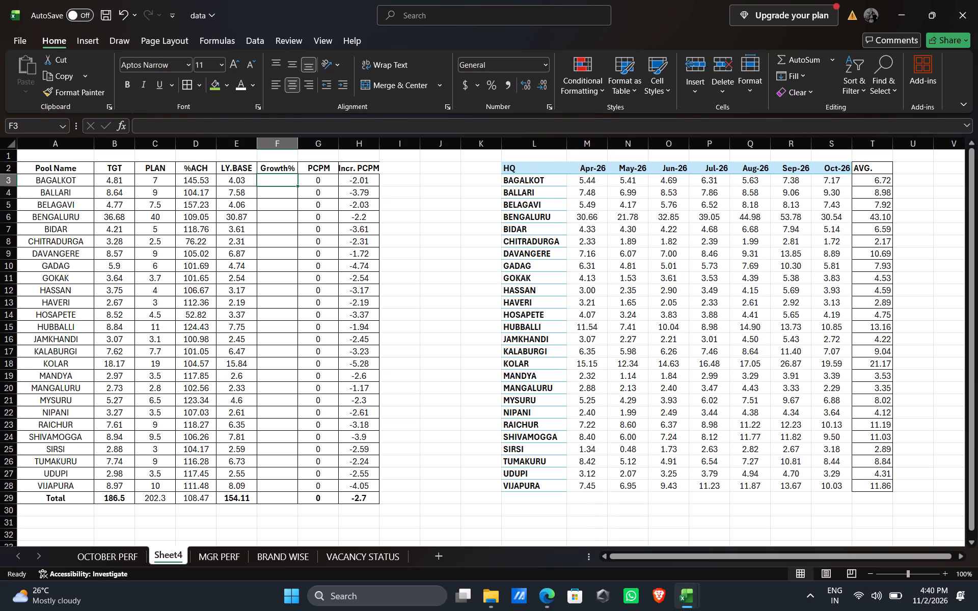
text(=C)
key(2)
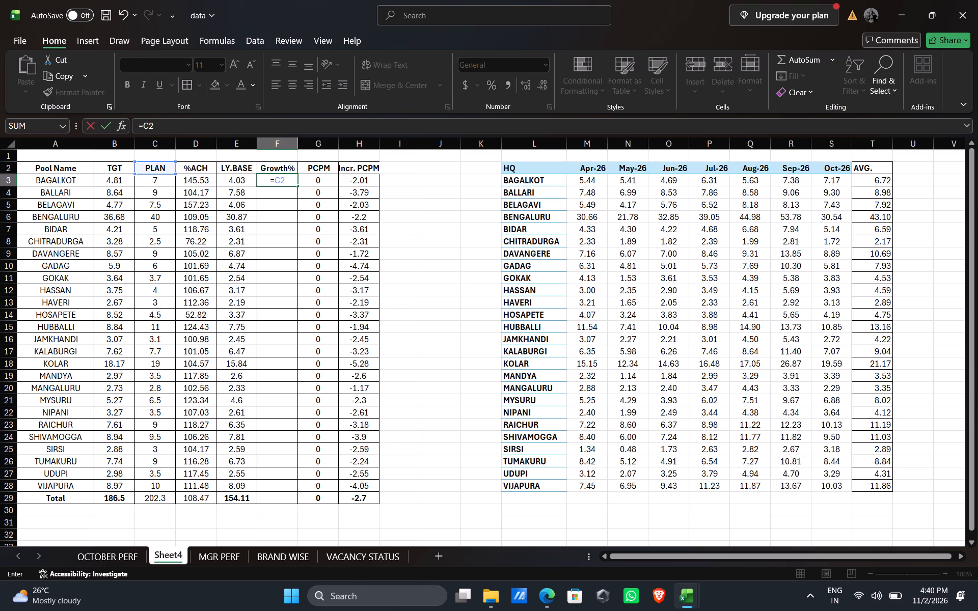
key(BackSpace)
key(3)
key(minus)
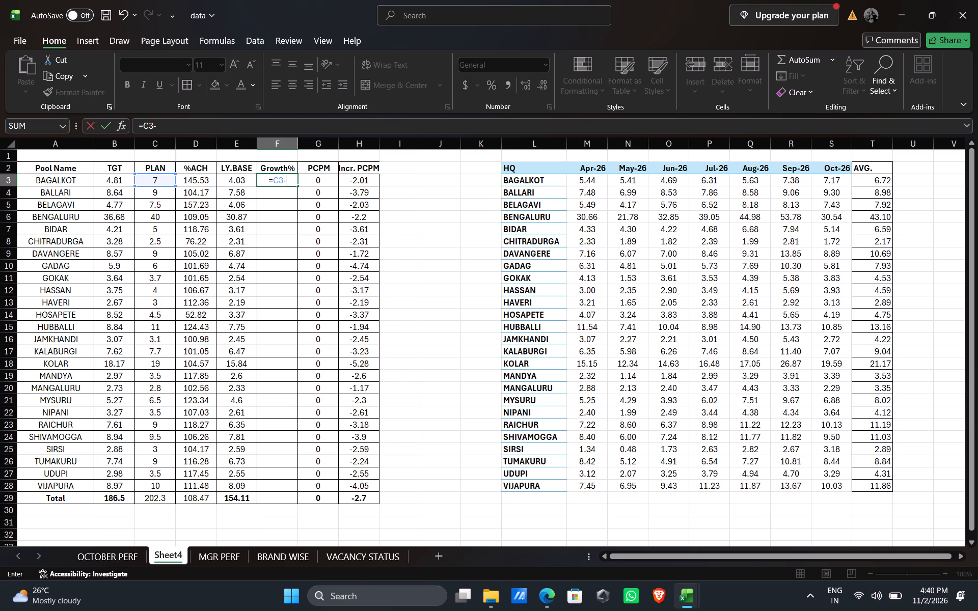
text(E3)
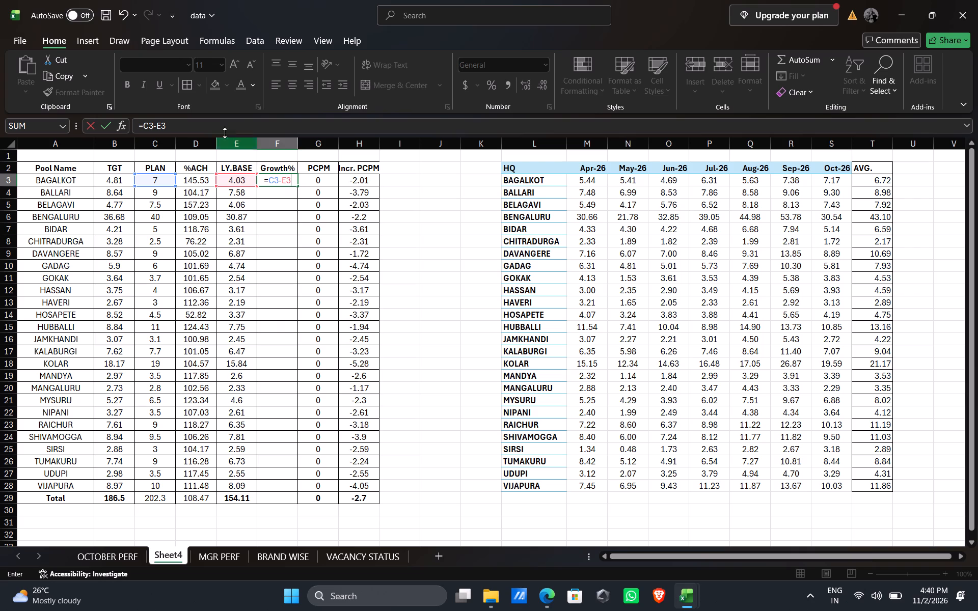
click(186, 125)
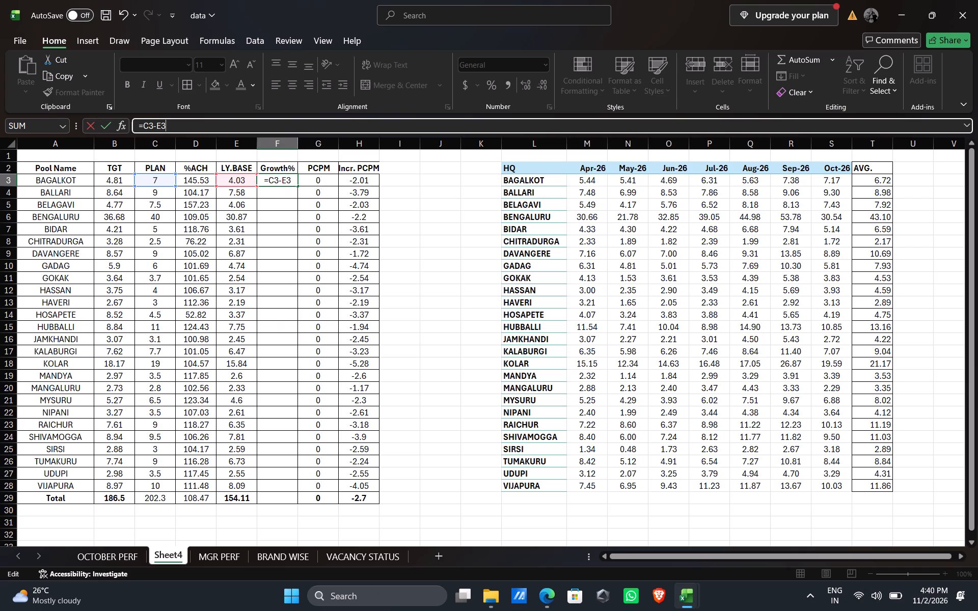
key(shift+parenright)
key(Left)
key(Left)
key(Left)
key(Left)
key(Left)
key(Left)
key(shift+parenleft)
key(Right)
key(Right)
key(Right)
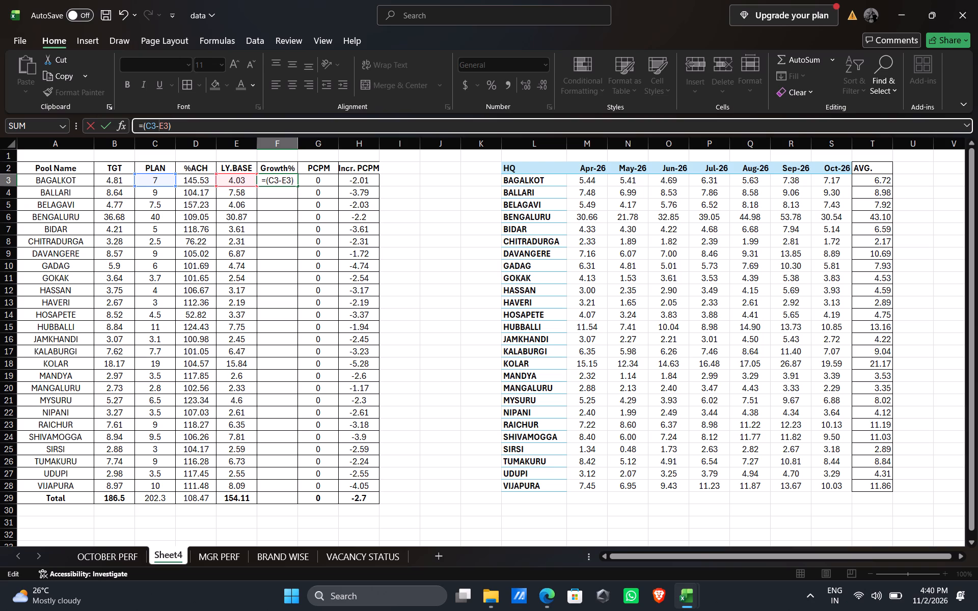
key(Right)
key(Right)
key(Right)
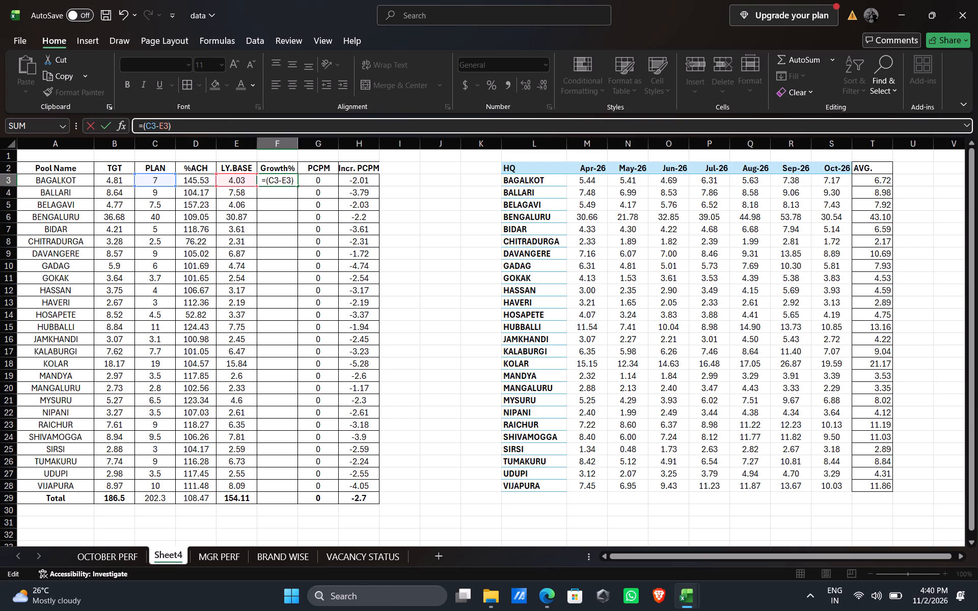
click(186, 125)
key(slash)
key(e)
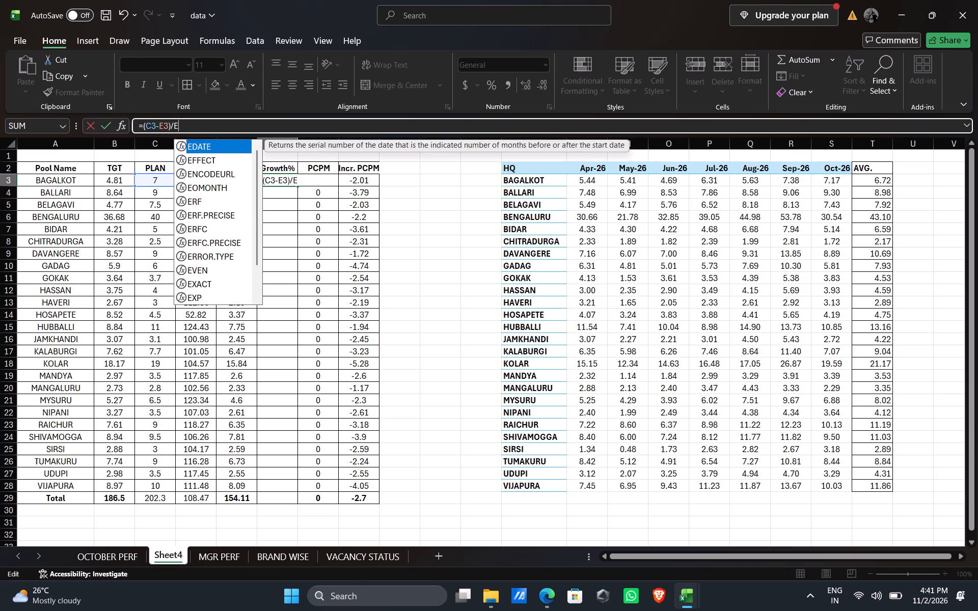
key(2)
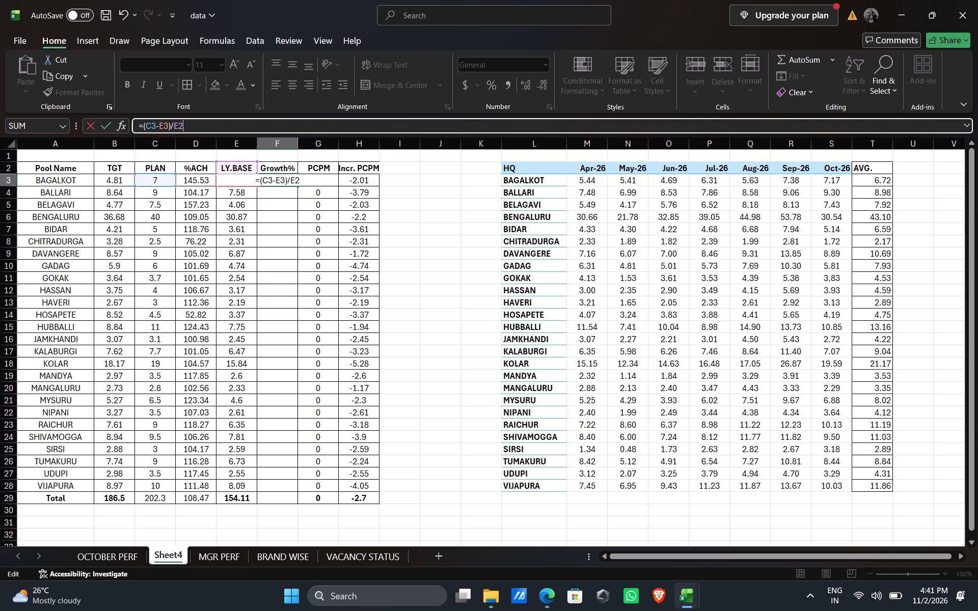
key(BackSpace)
key(3)
key(Return)
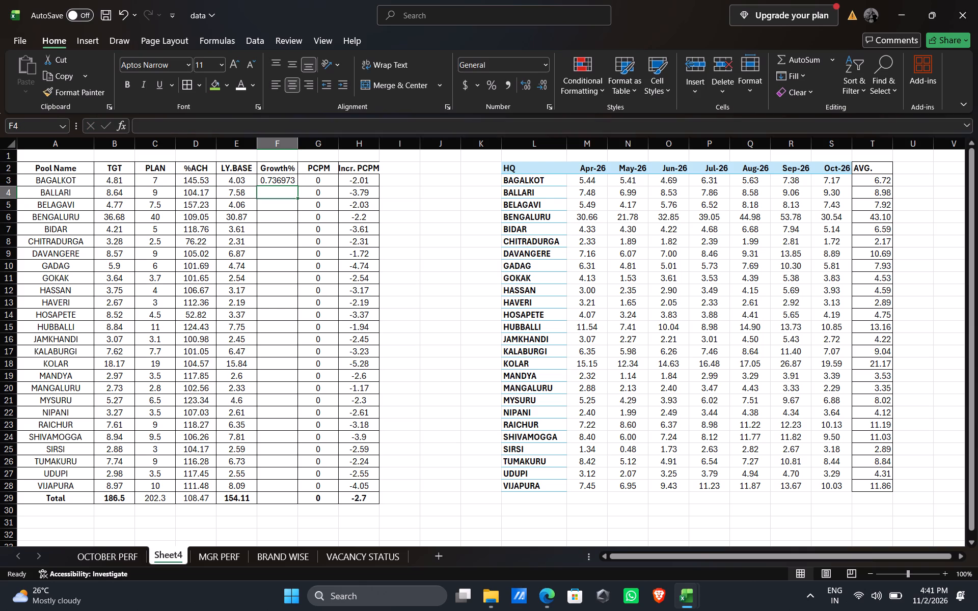
Fill the BAGALKOT Growth% formula down through the Total row.
key(Up)
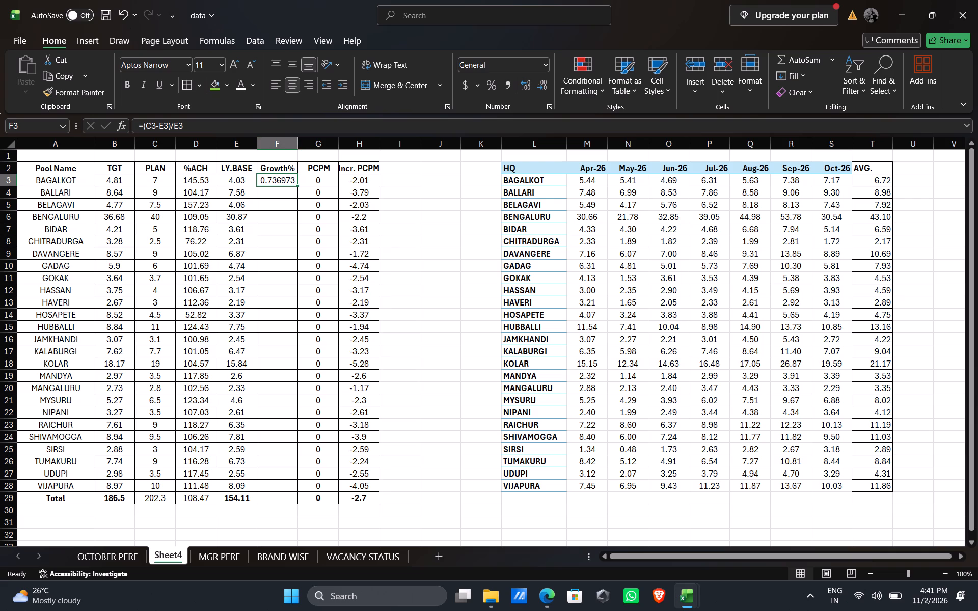
drag(297, 186, 297, 479)
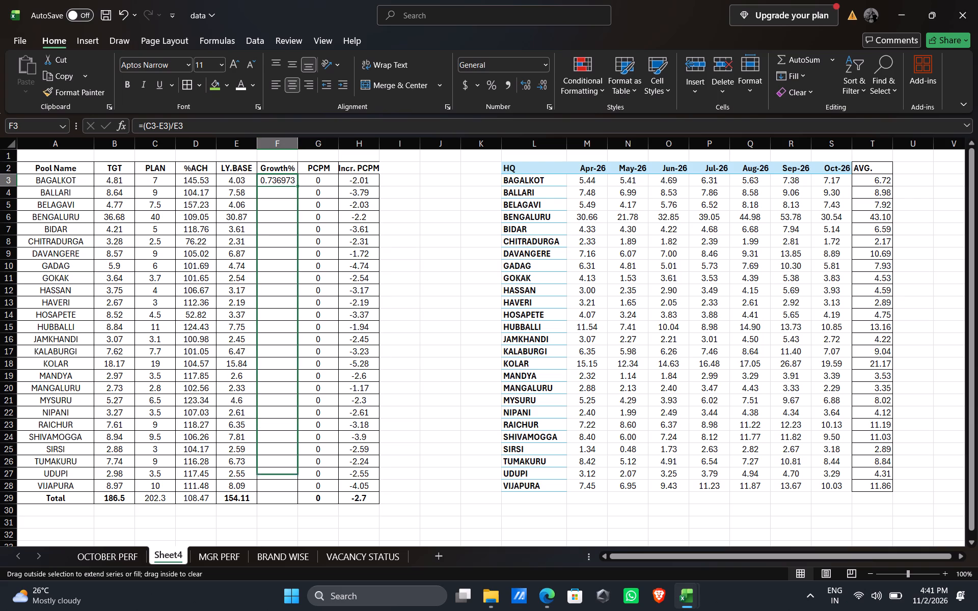
drag(297, 479, 297, 499)
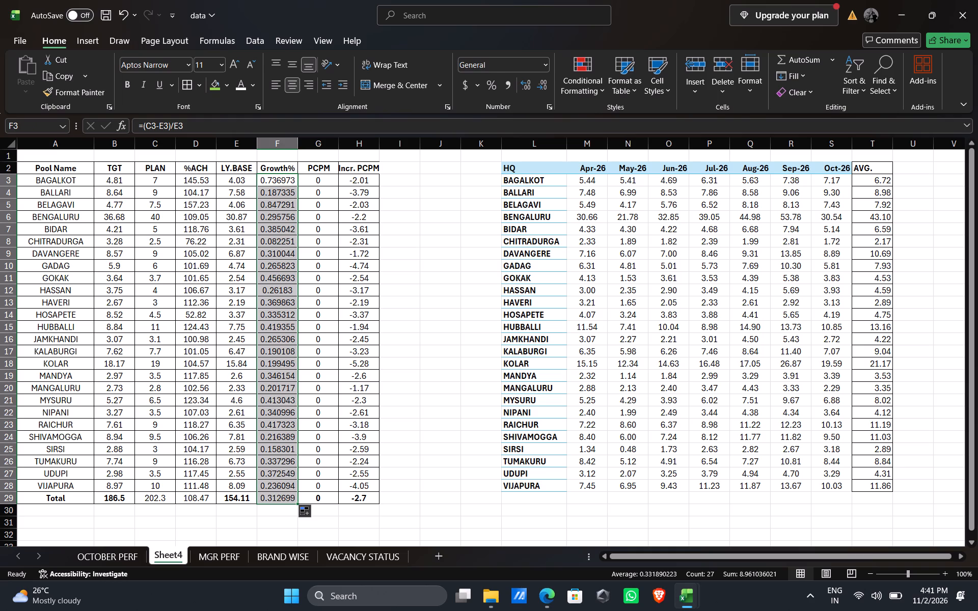
Format the Growth% values through the Total row as percentages with two decimal places and reapply their borders.
click(544, 86)
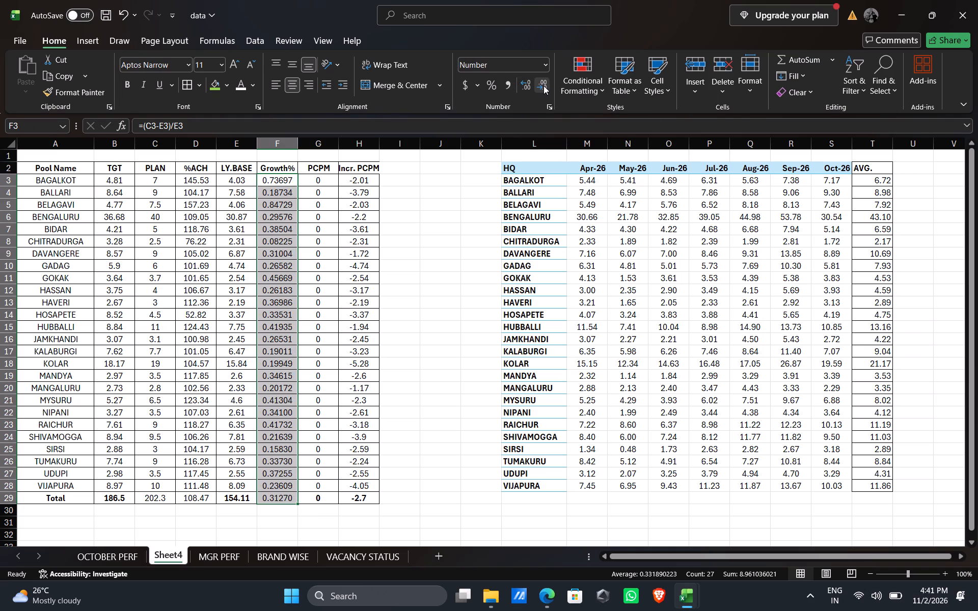
click(494, 85)
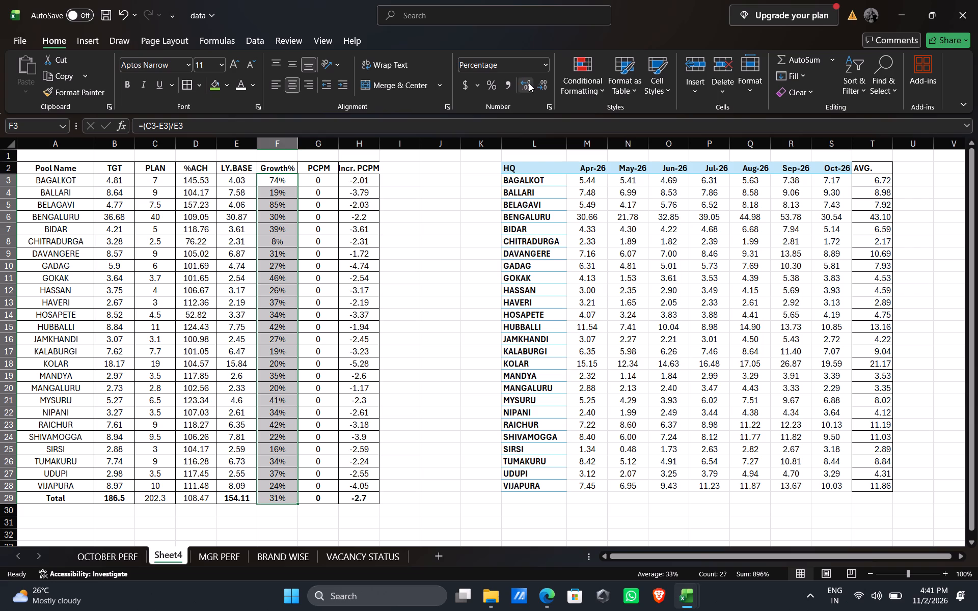
click(545, 84)
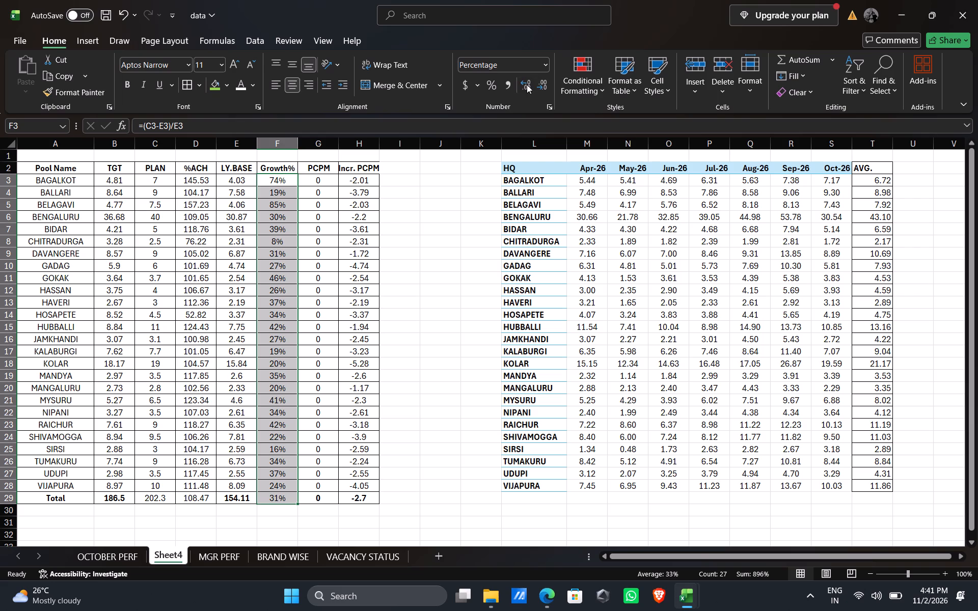
click(527, 85)
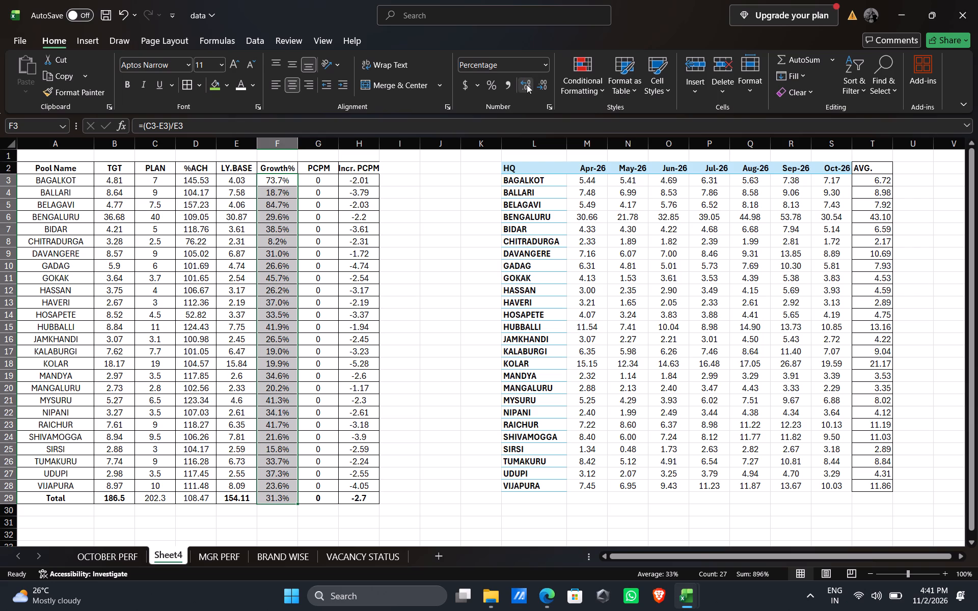
click(527, 85)
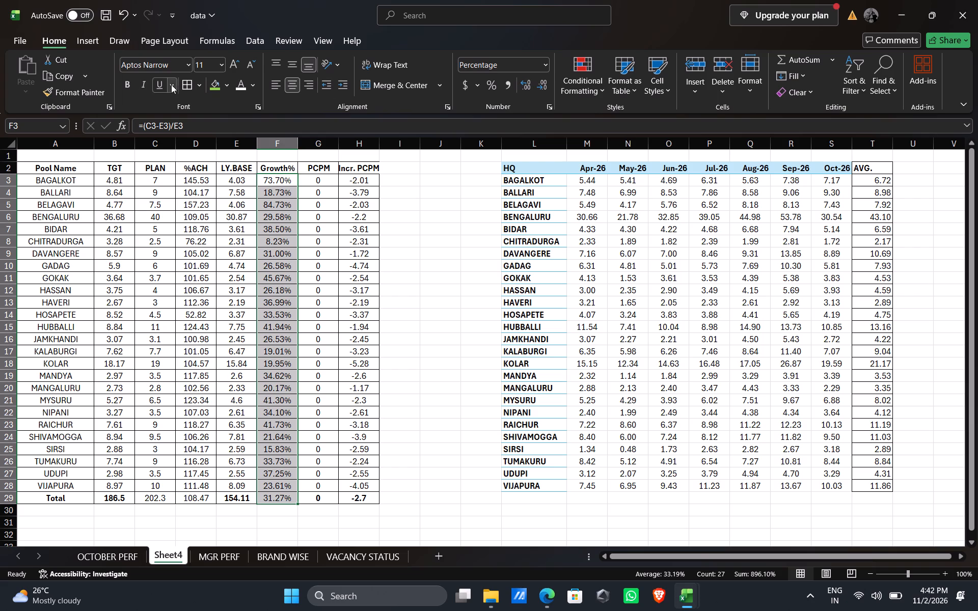
click(186, 87)
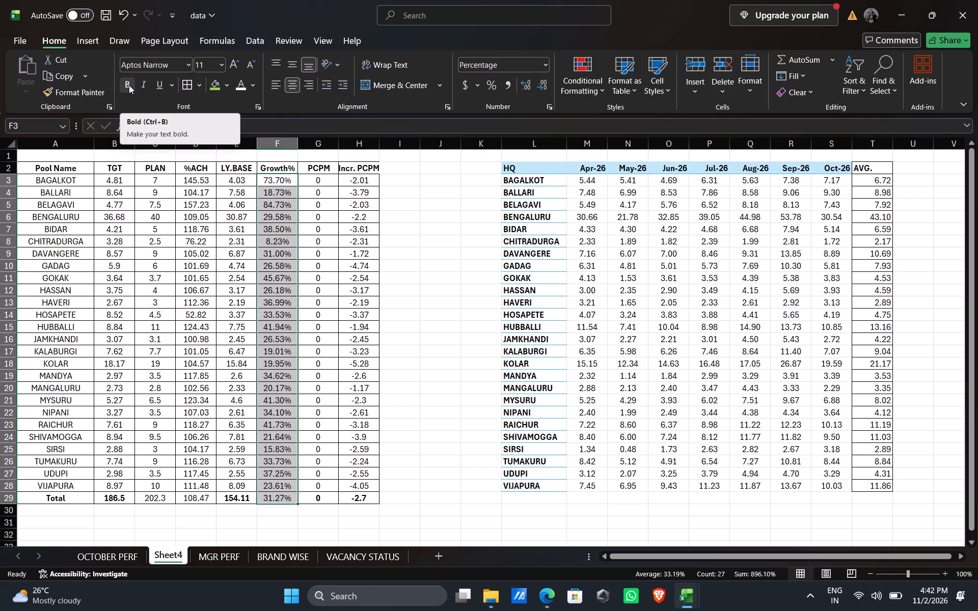
Enter the PCPM formula =C3/2 for BAGALKOT in cell G3.
click(309, 182)
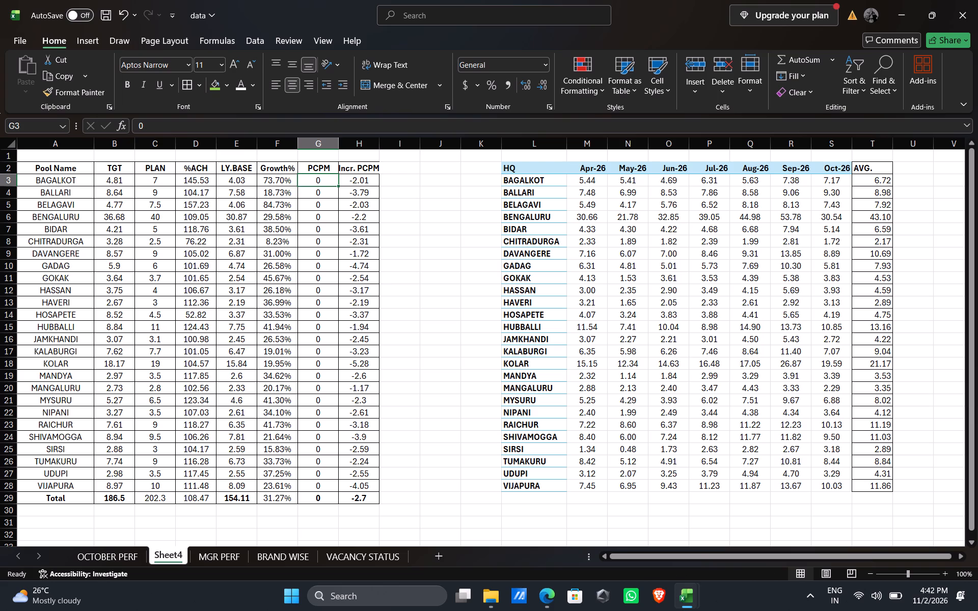
key(equal)
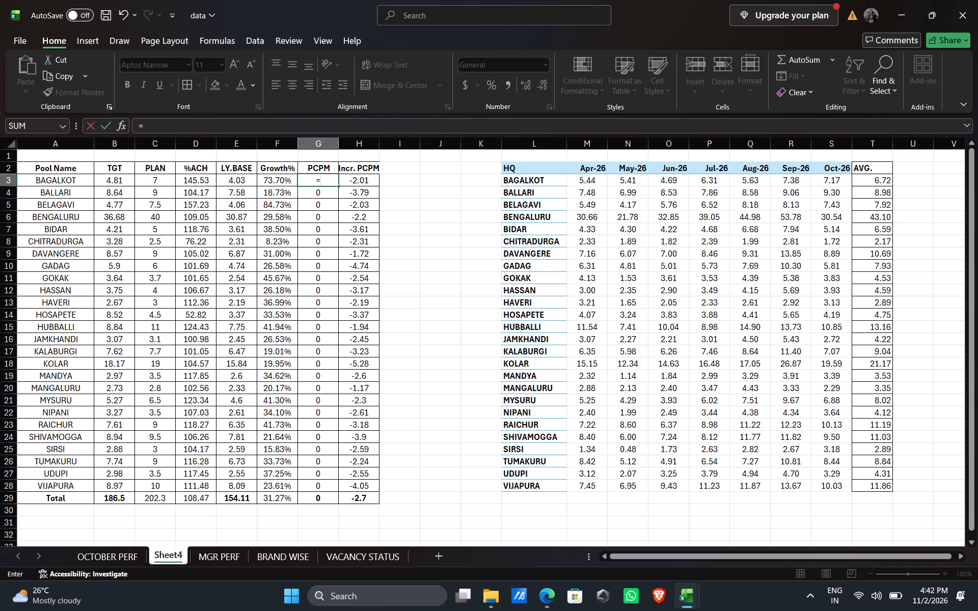
text(C3)
text(/2)
key(Return)
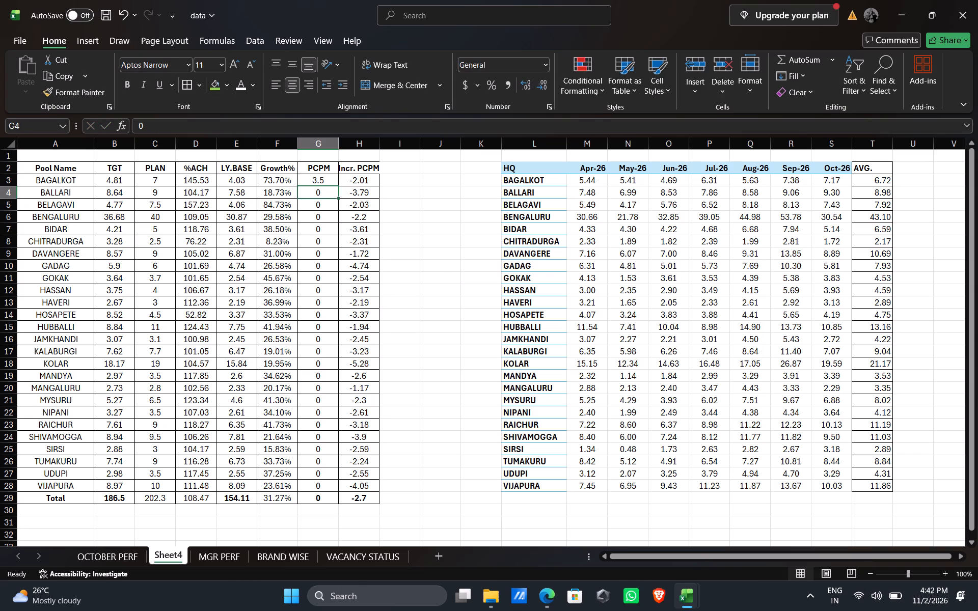
Copy BAGALKOT's PCPM formula, plan divided by 2, into the PCPM cells for BALLARI and BELAGAVI.
key(Up)
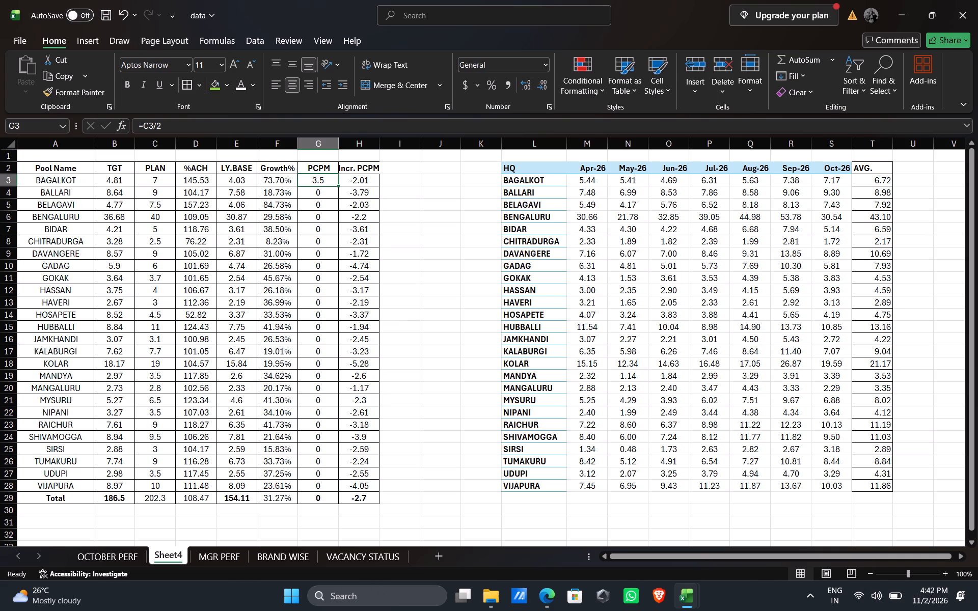
key(ctrl+c)
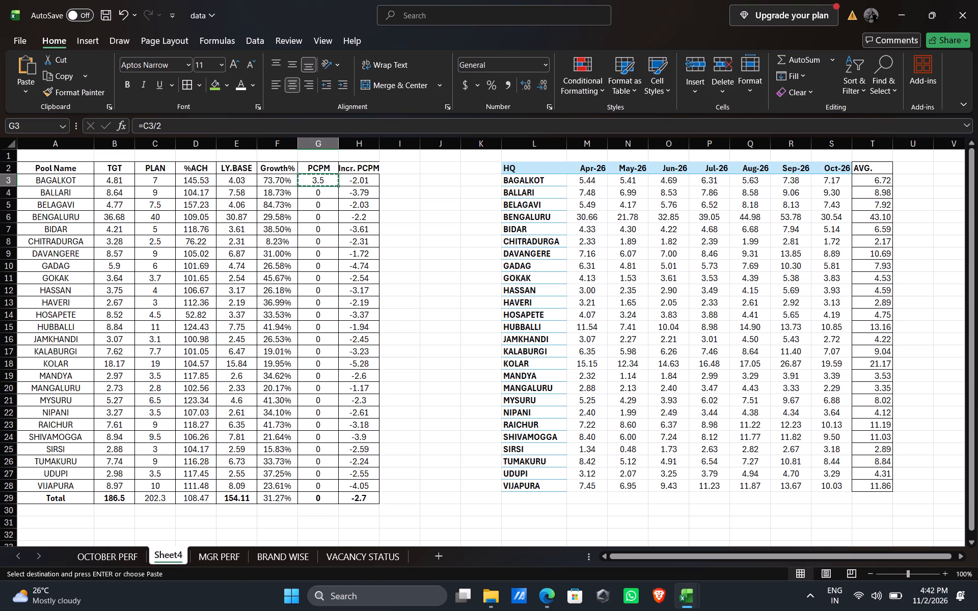
key(Down)
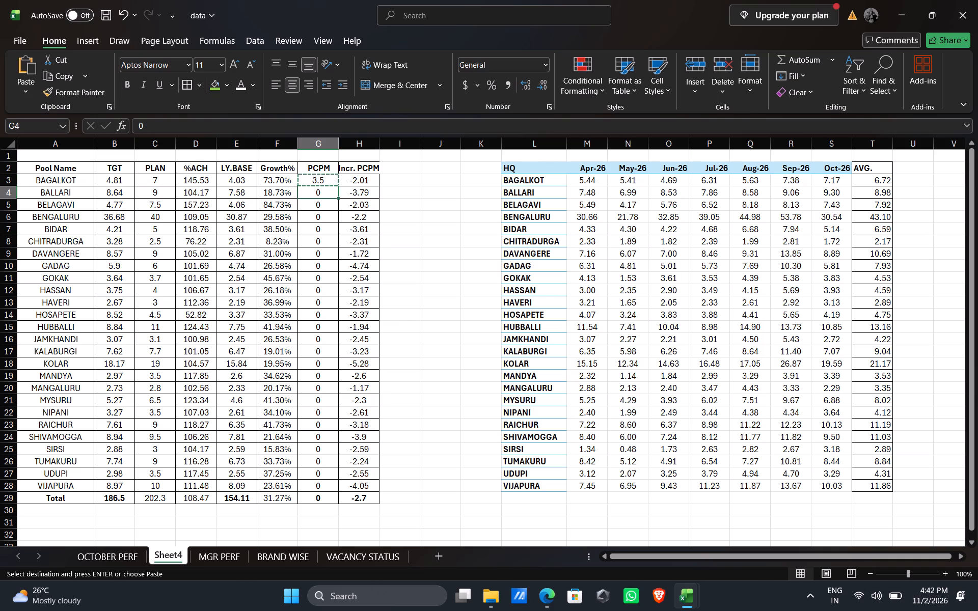
key(ctrl+v)
key(Down)
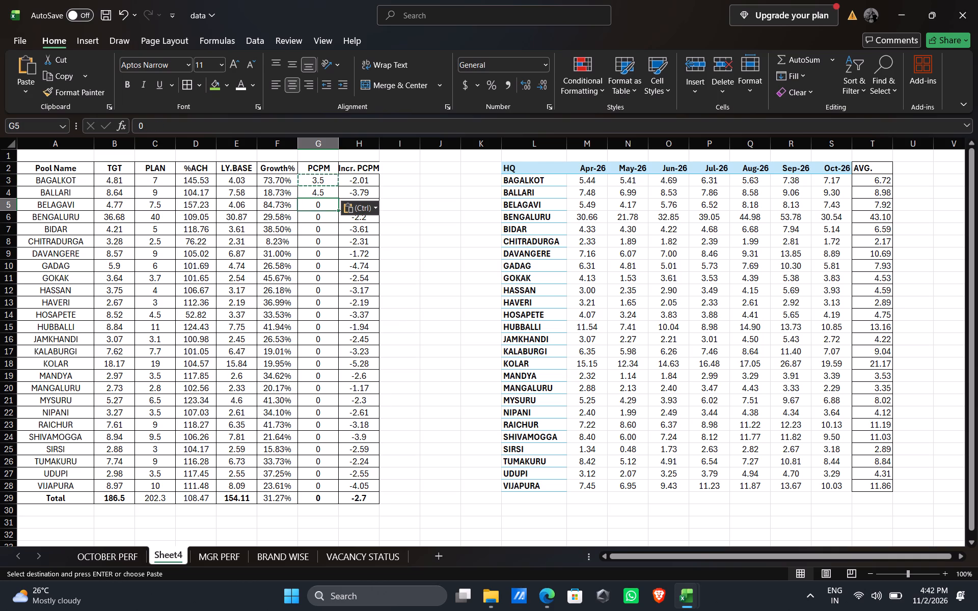
key(ctrl+v)
key(Down)
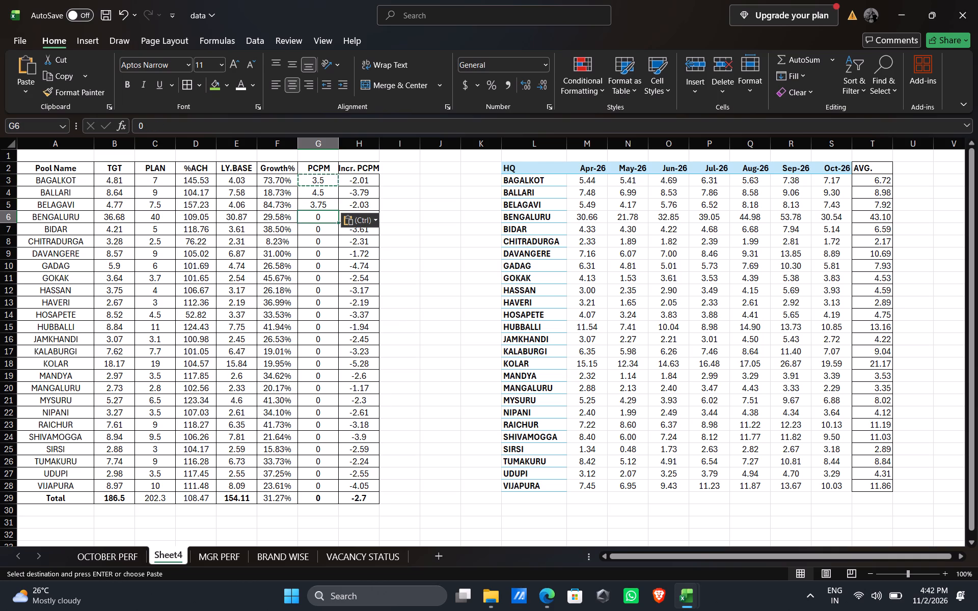
Paste the copied plan-divided-by-2 PCPM formula into the HOSAPETE and KALABURGI rows.
key(Down)
key(Down)
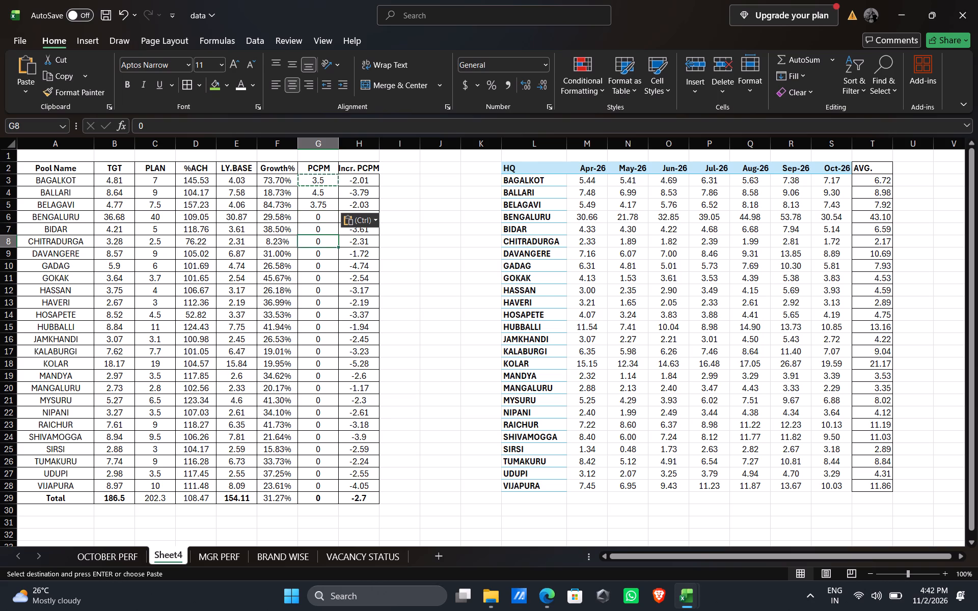
key(Down)
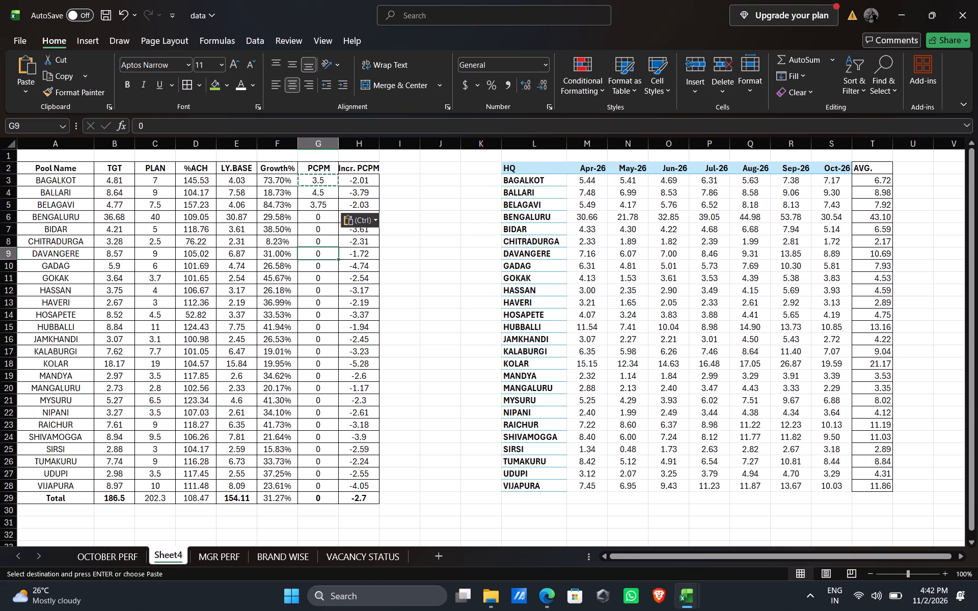
key(Down)
key(Down)
key(Down)
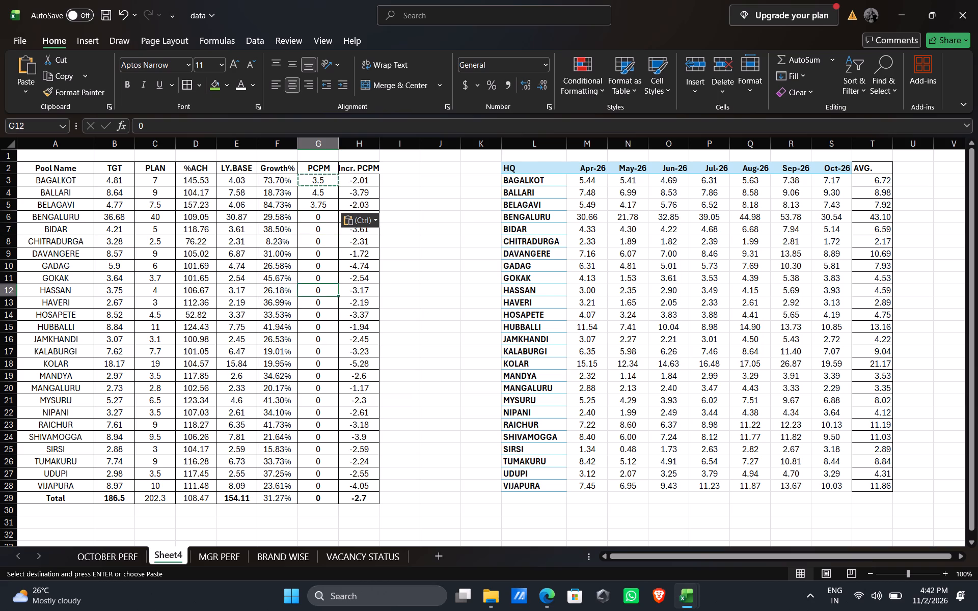
key(Down)
key(Down)
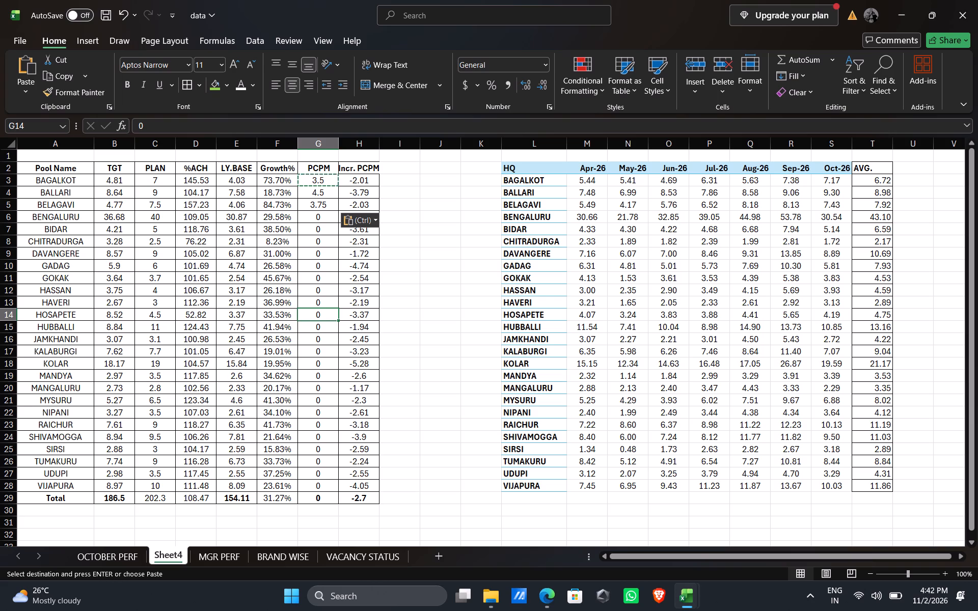
key(ctrl+v)
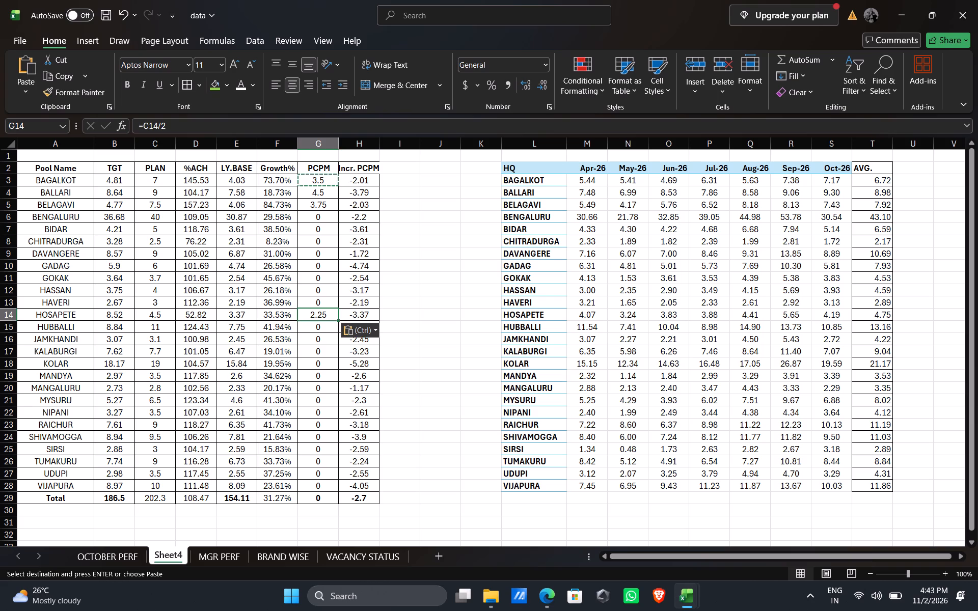
key(Down)
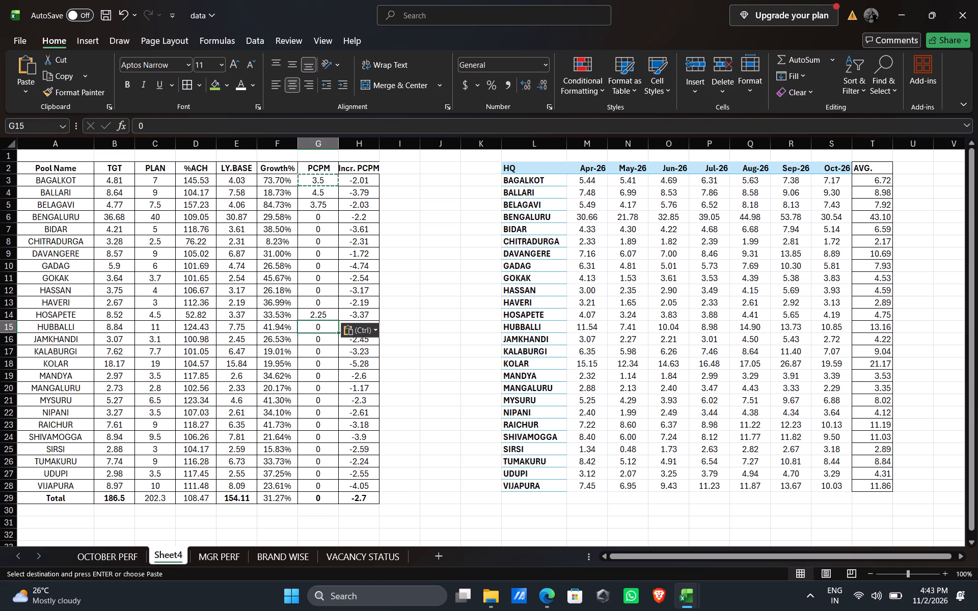
key(Down)
key(Down)
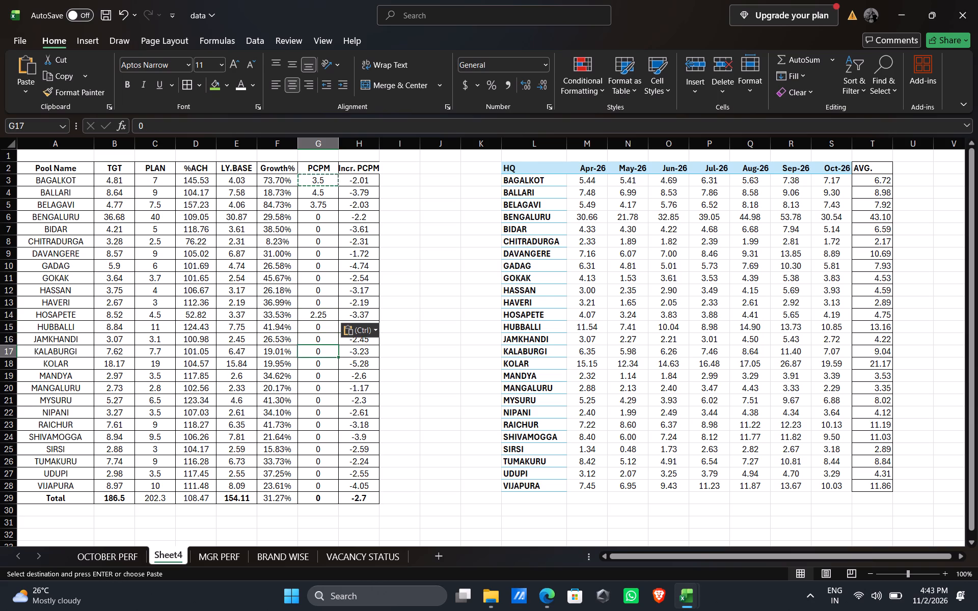
key(ctrl+v)
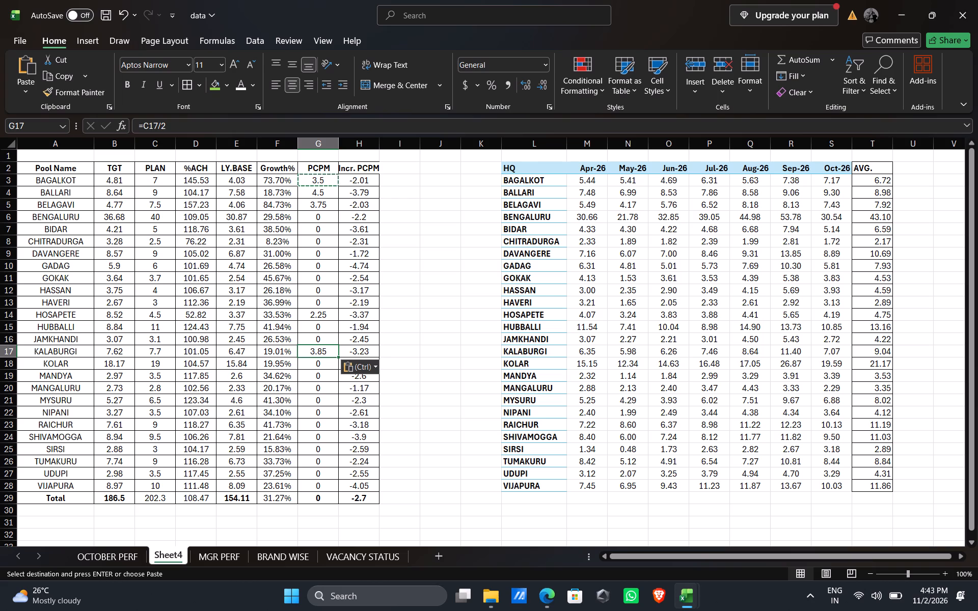
Paste the same divide-by-2 PCPM formula into the MANGALURU, RAICHUR, SHIVAMOGGA and VIJAPURA rows.
key(Down)
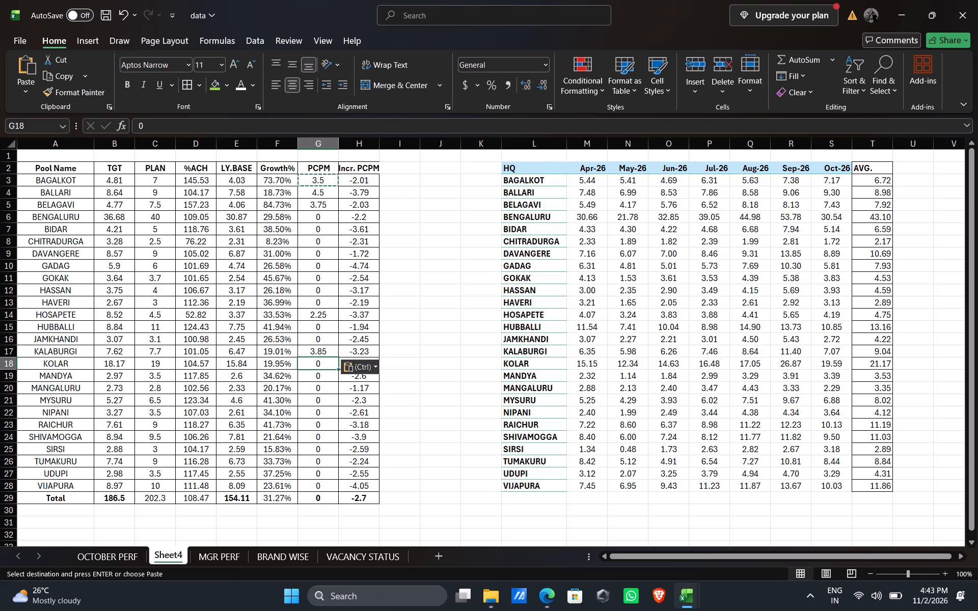
key(Down)
key(Down)
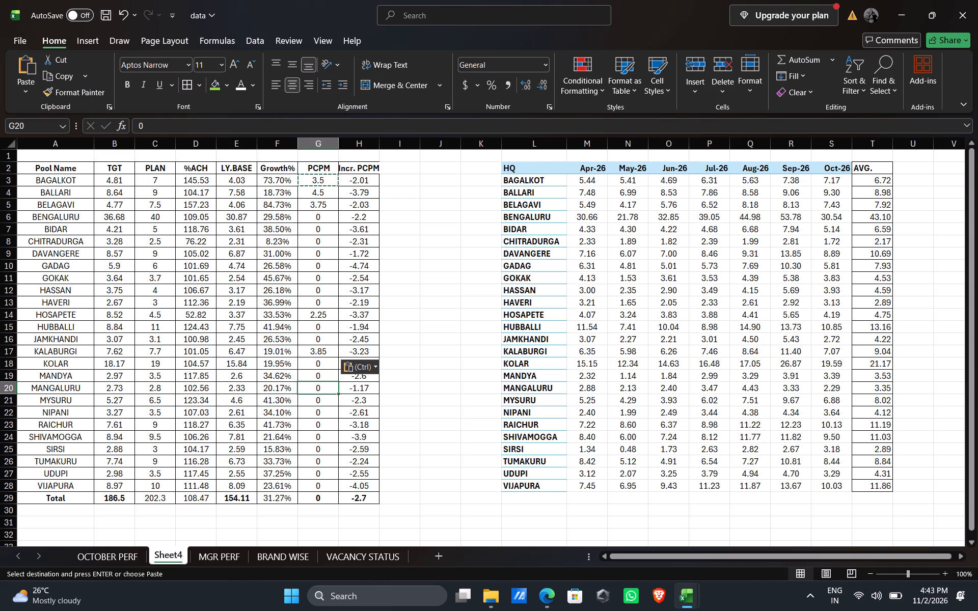
key(ctrl+v)
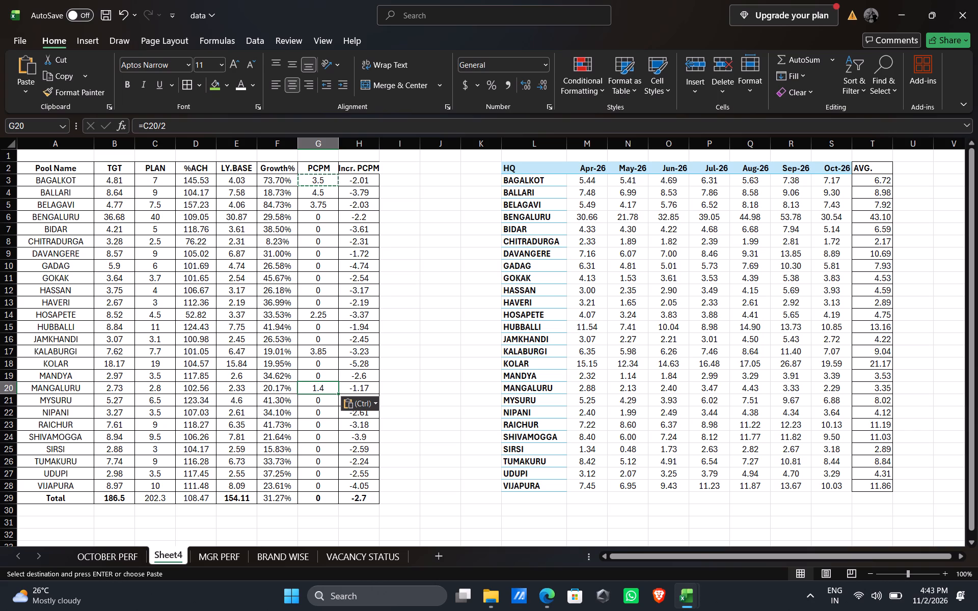
key(Down)
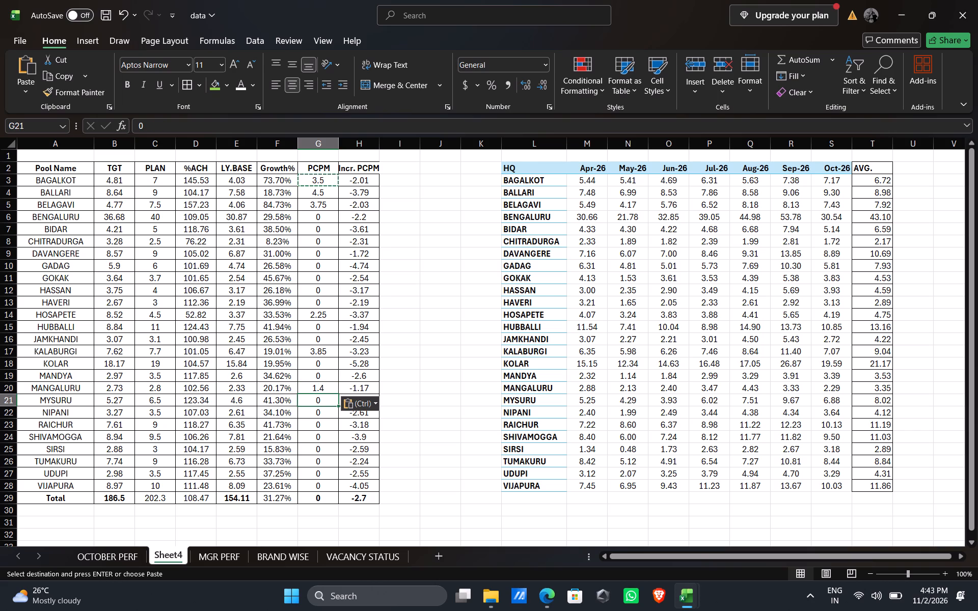
key(Down)
key(Down)
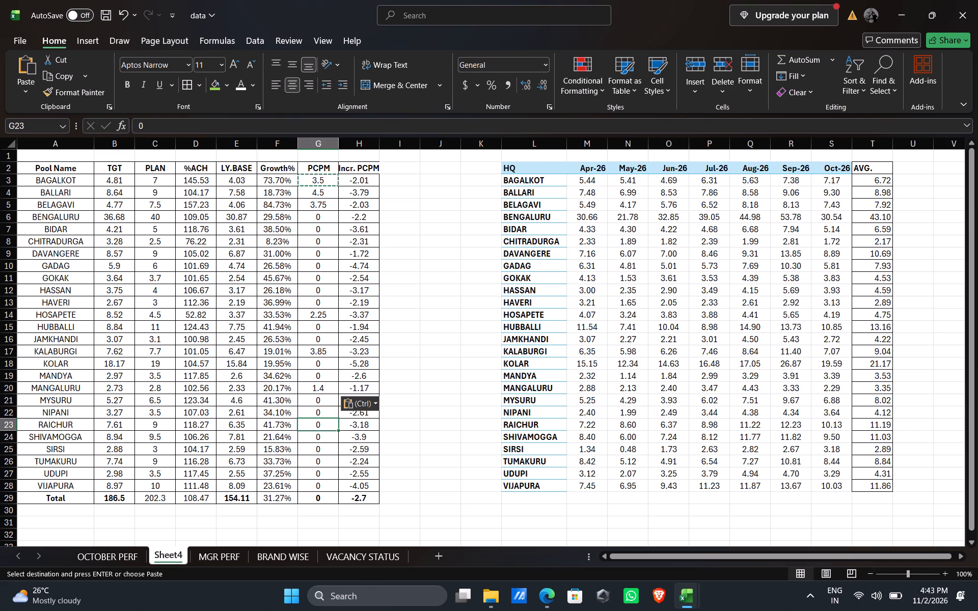
key(ctrl+v)
key(Down)
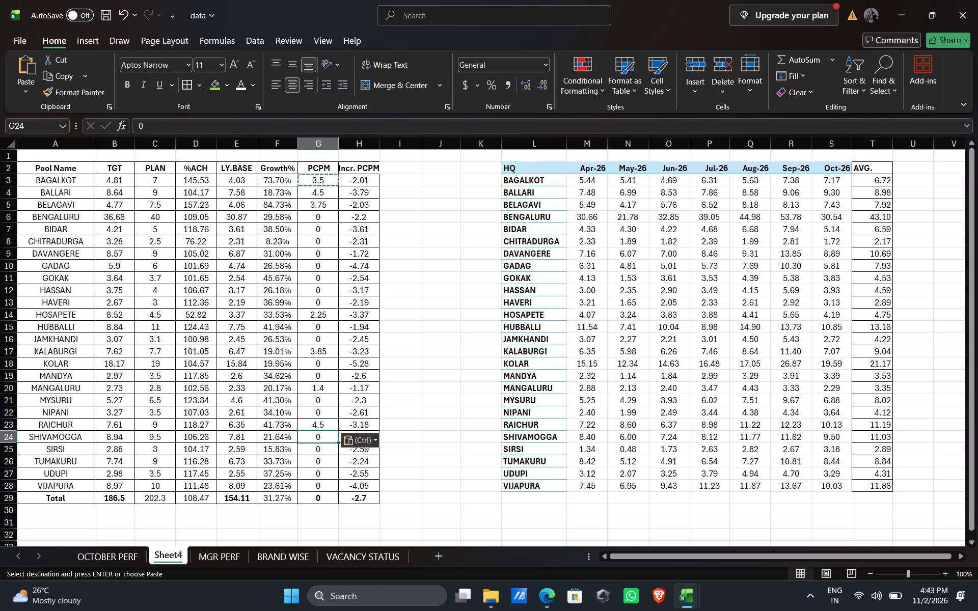
key(ctrl+v)
key(Down)
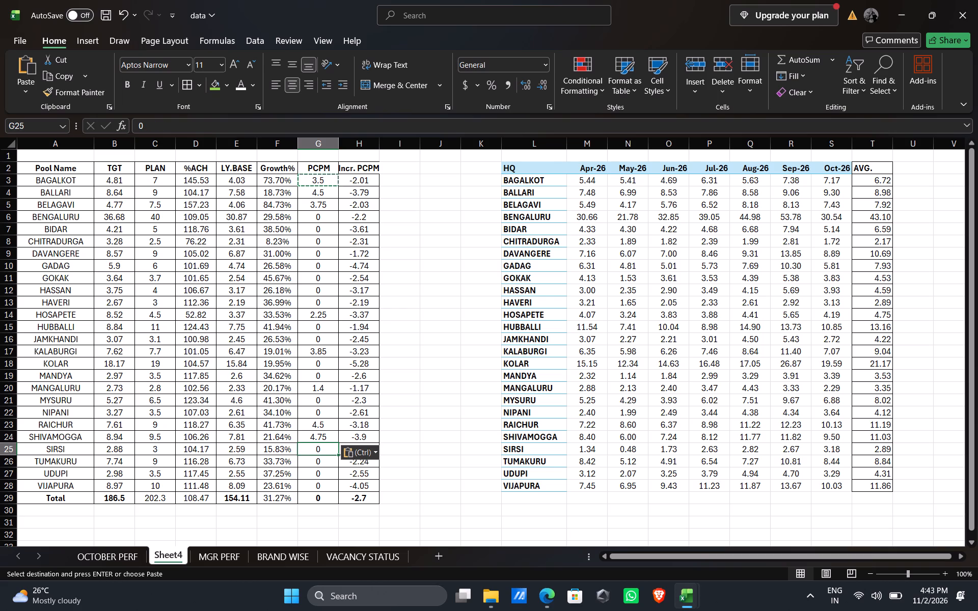
key(Down)
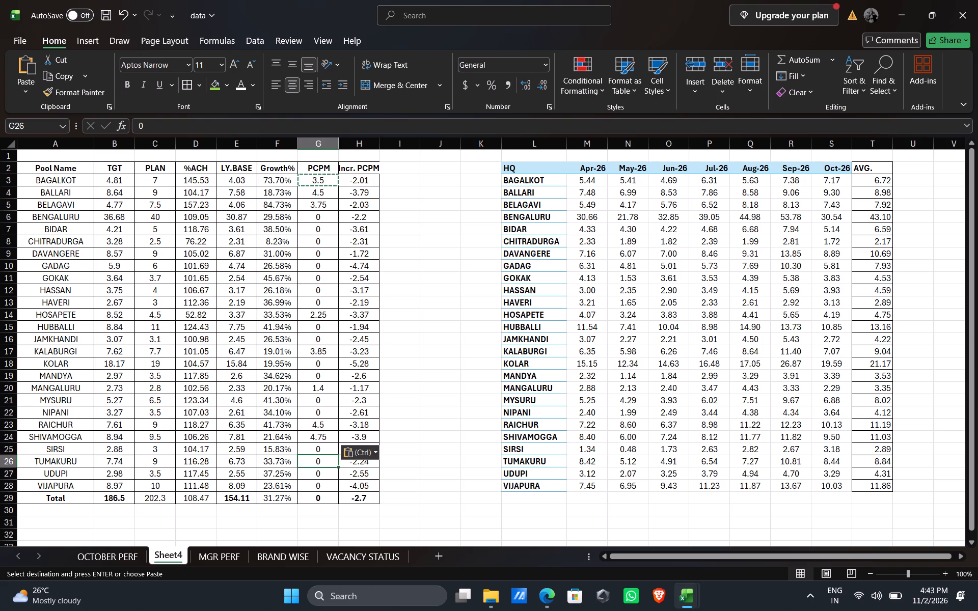
key(Down)
key(Down)
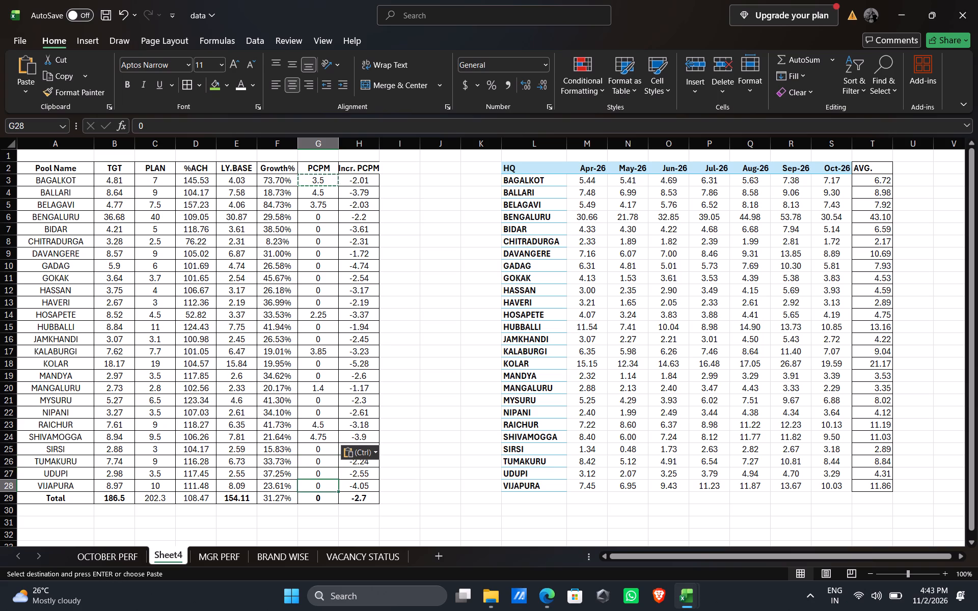
key(ctrl+v)
Replace UDUPI's PCPM value in cell G27 with the formula =C27/1.
key(Up)
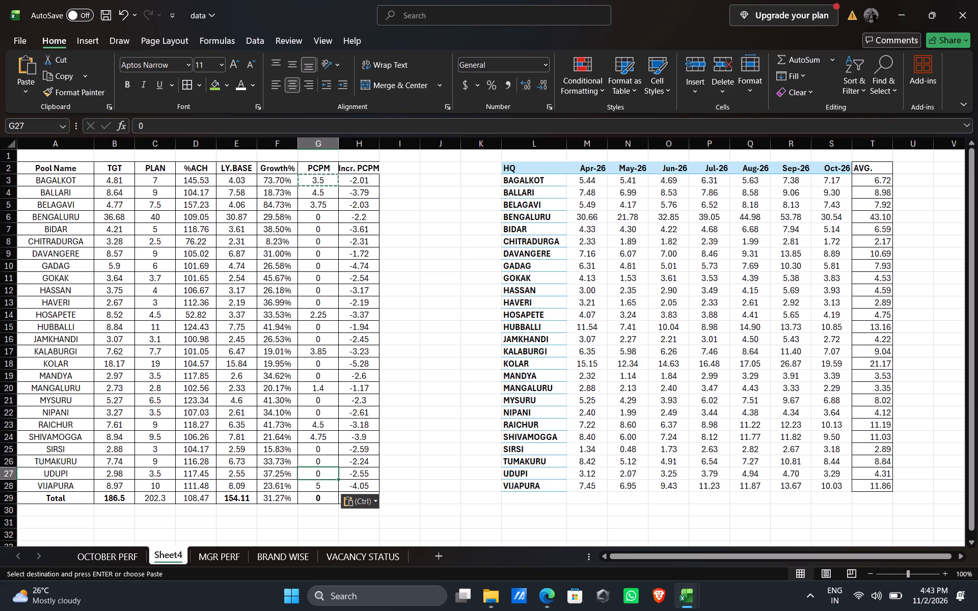
click(151, 126)
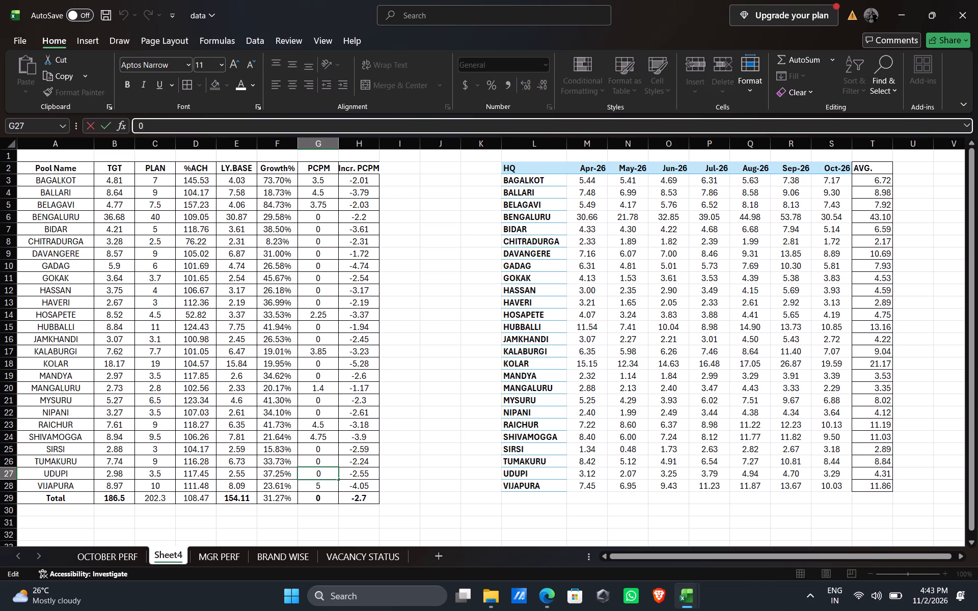
key(BackSpace)
key(equal)
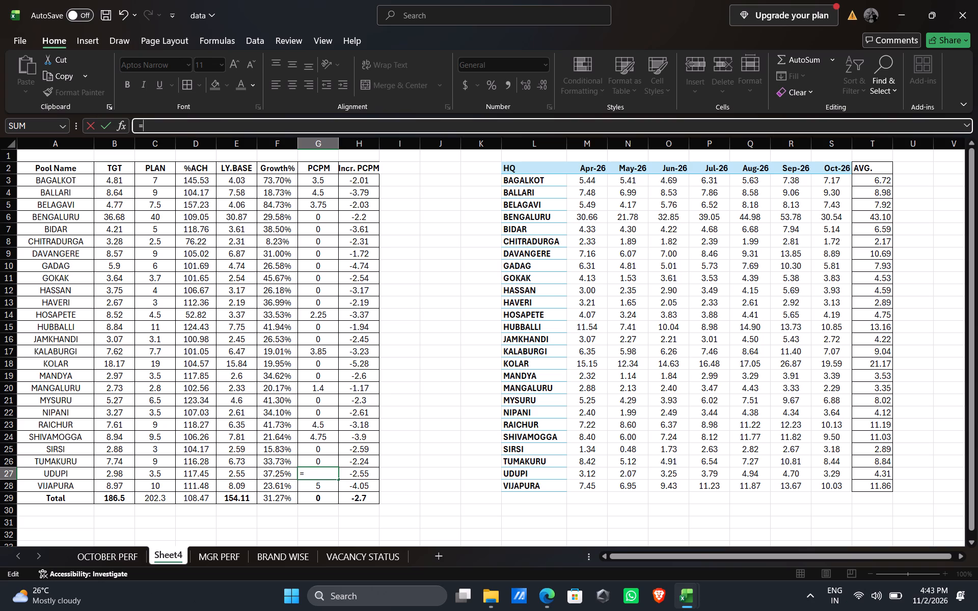
text(C27)
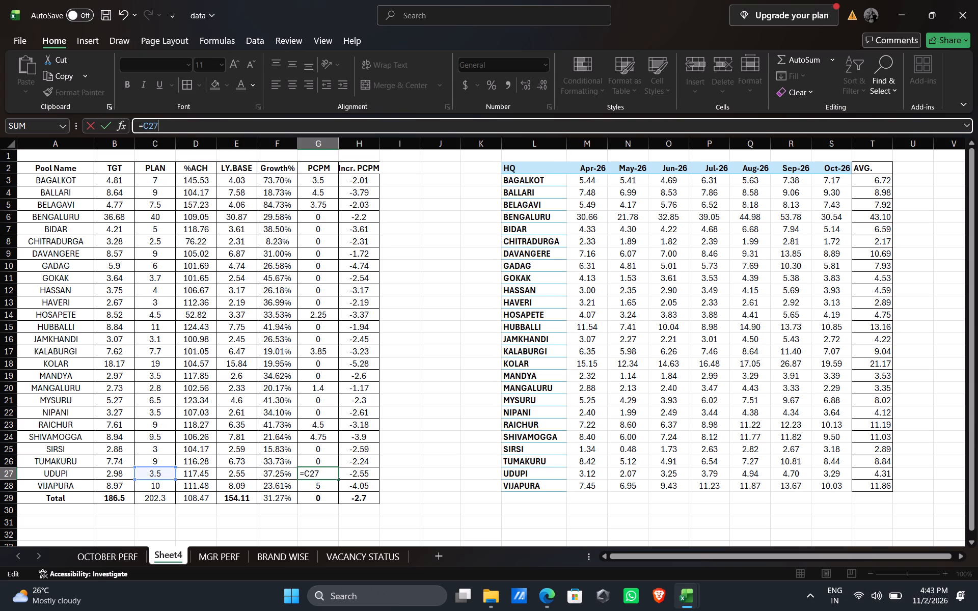
text(/1)
key(Return)
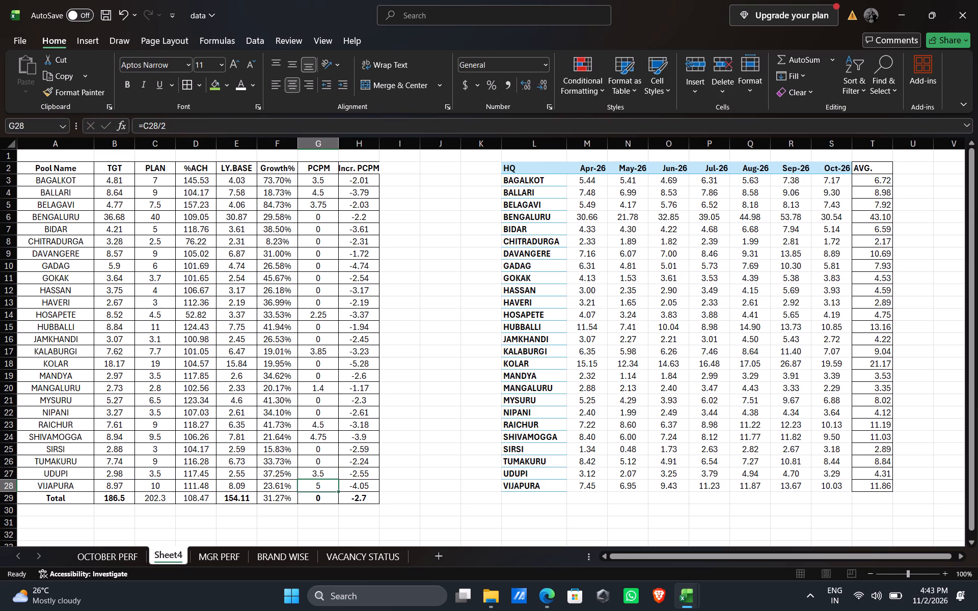
Copy UDUPI's PCPM formula, plan divided by 1, into the PCPM cells for SIRSI and NIPANI.
key(Up)
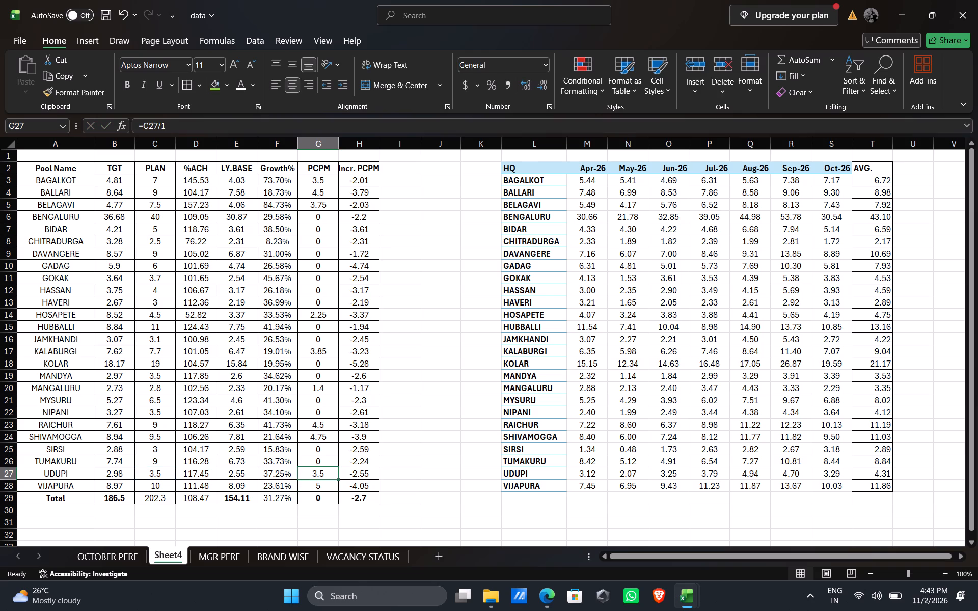
key(ctrl+c)
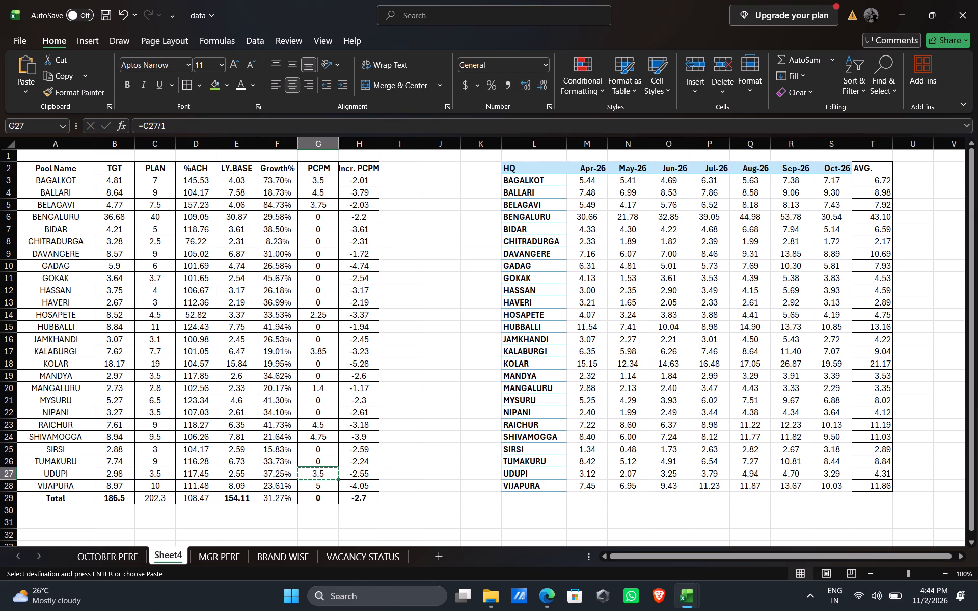
key(Up)
key(Up)
key(ctrl+v)
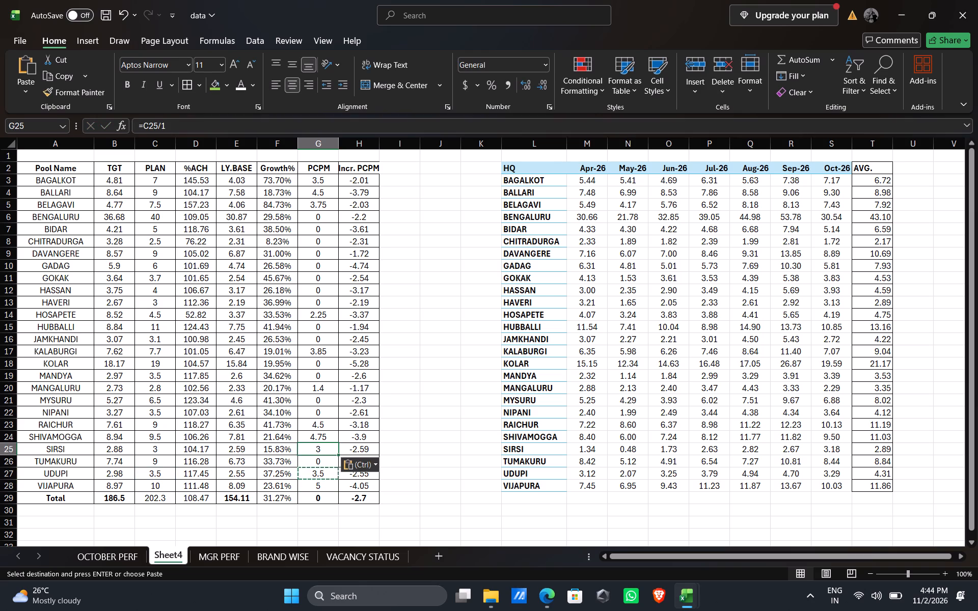
key(Up)
key(Up)
key(Up)
key(ctrl+v)
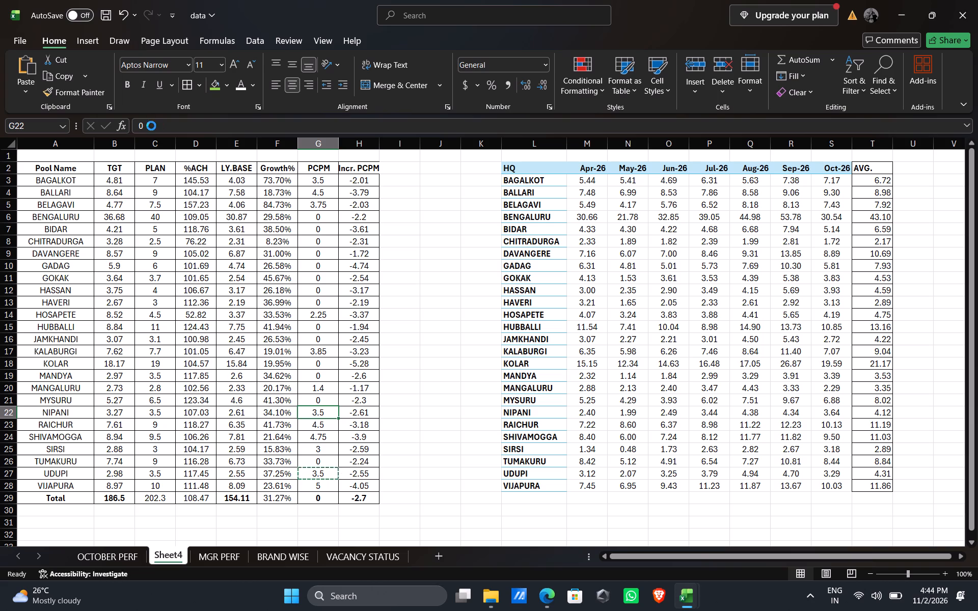
Paste UDUPI's copied plan-divided-by-1 PCPM formula into the PCPM cells for MANDYA, JAMKHANDI and HAVERI.
key(Up)
key(Up)
key(Up)
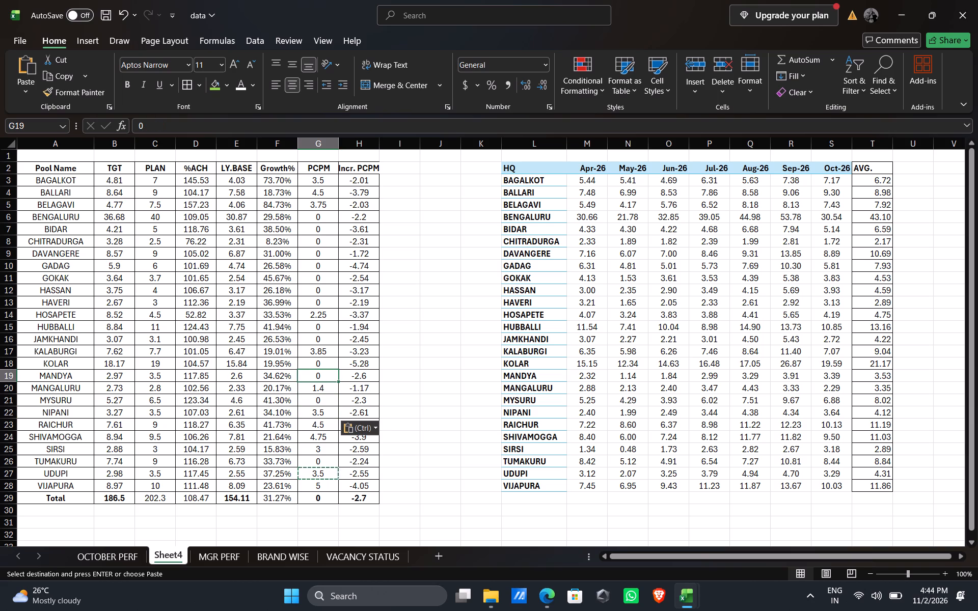
key(ctrl+v)
key(Up)
key(Up)
key(Up)
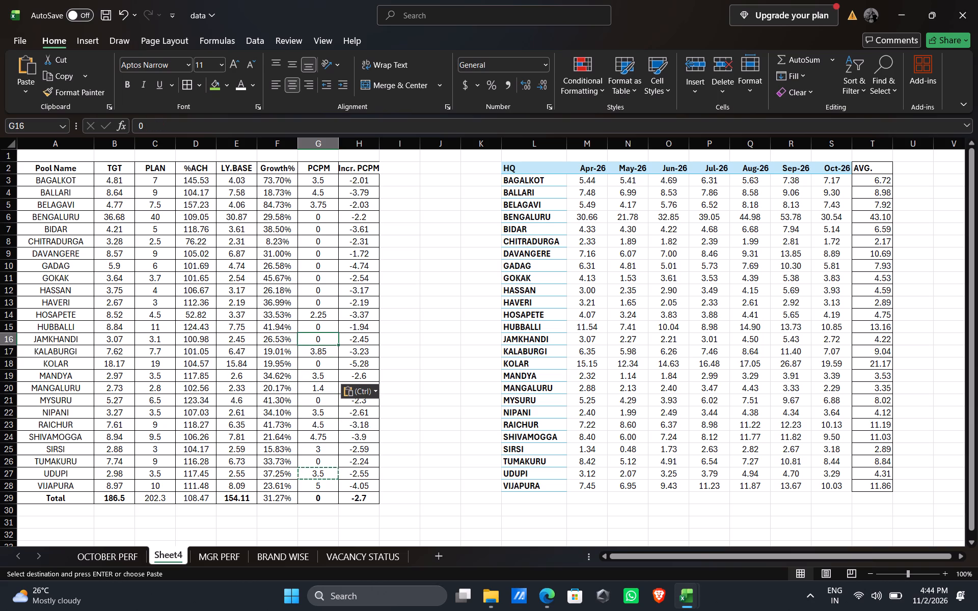
key(ctrl+v)
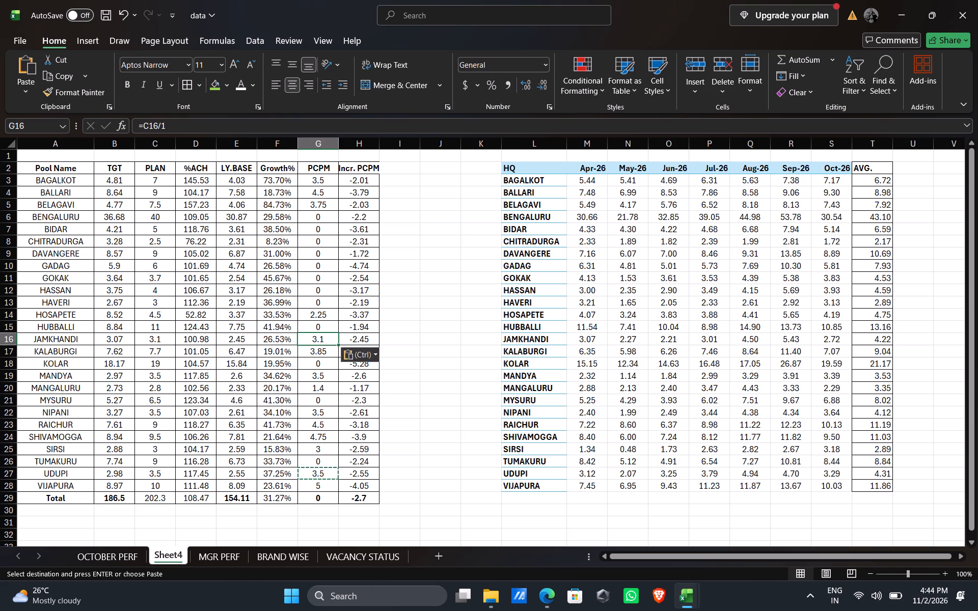
key(Up)
key(Up)
key(Up)
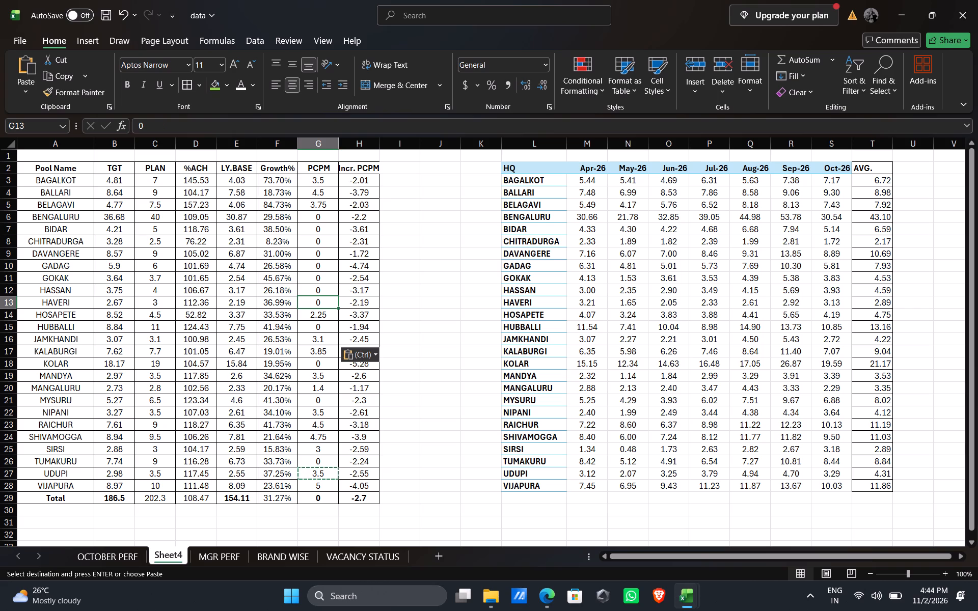
key(ctrl+v)
Paste the same divide-by-1 PCPM formula into the HASSAN, GOKAK, GADAG, CHITRADURGA and BIDAR rows.
key(Up)
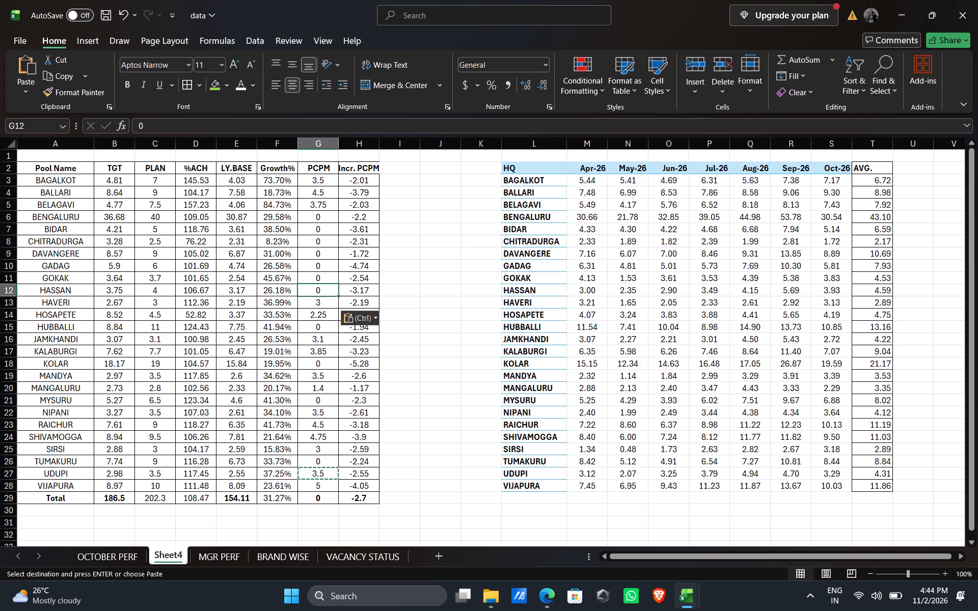
key(ctrl+v)
key(Up)
key(ctrl+v)
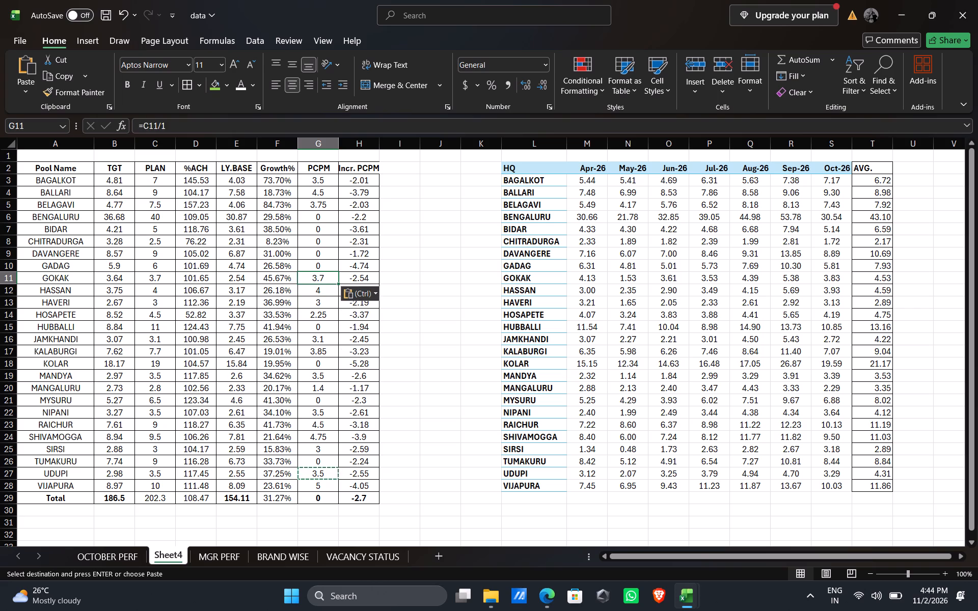
key(Up)
key(ctrl+v)
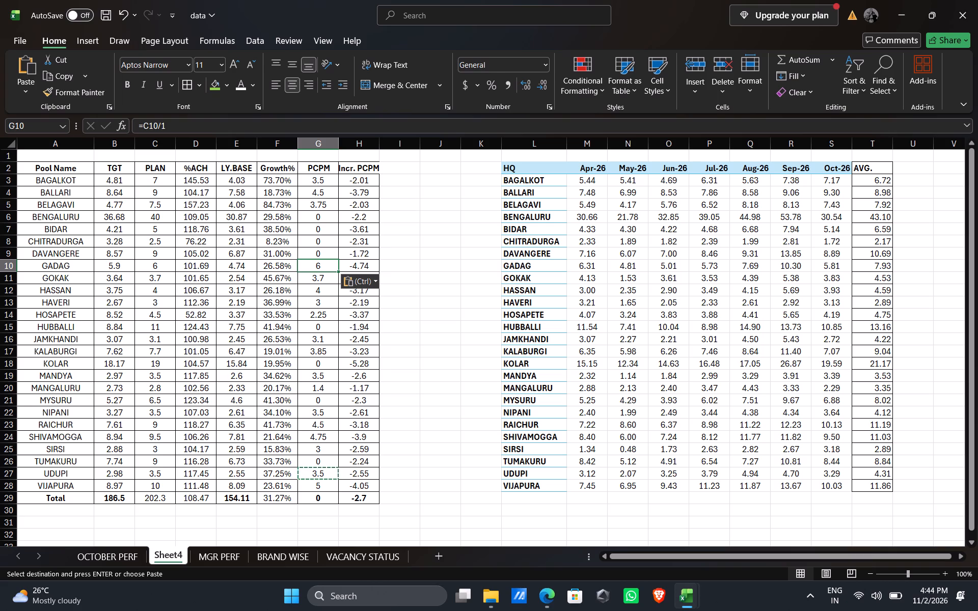
key(Up)
key(Up)
key(ctrl+v)
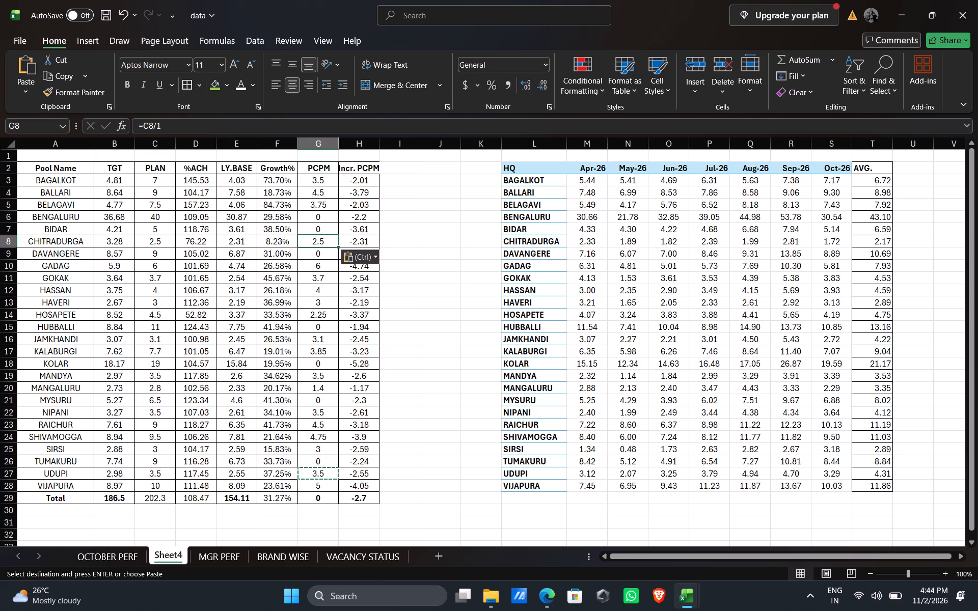
key(Up)
key(ctrl+v)
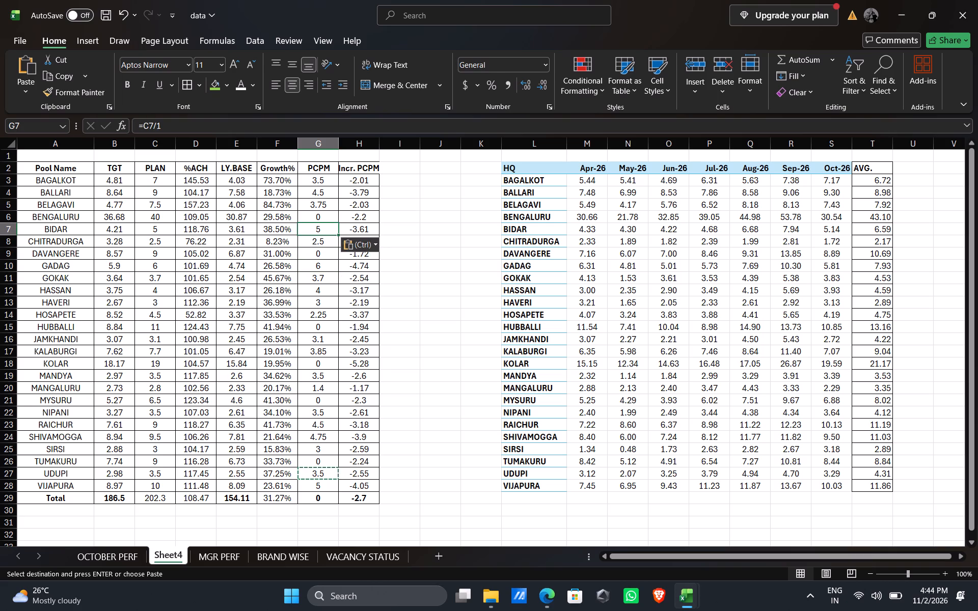
Replace BENGALURU's PCPM value in cell G6 with the formula =C6/14.
key(Up)
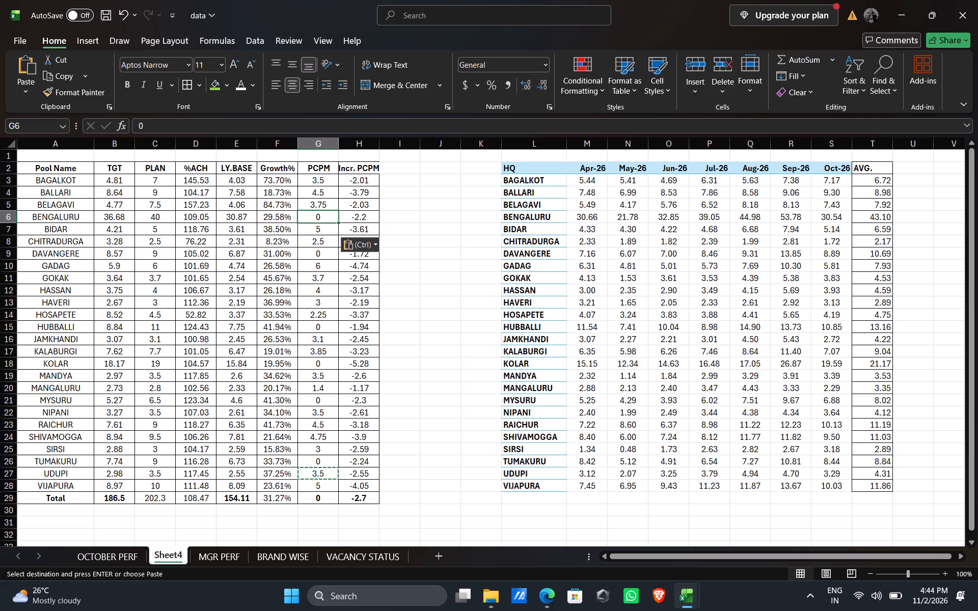
key(BackSpace)
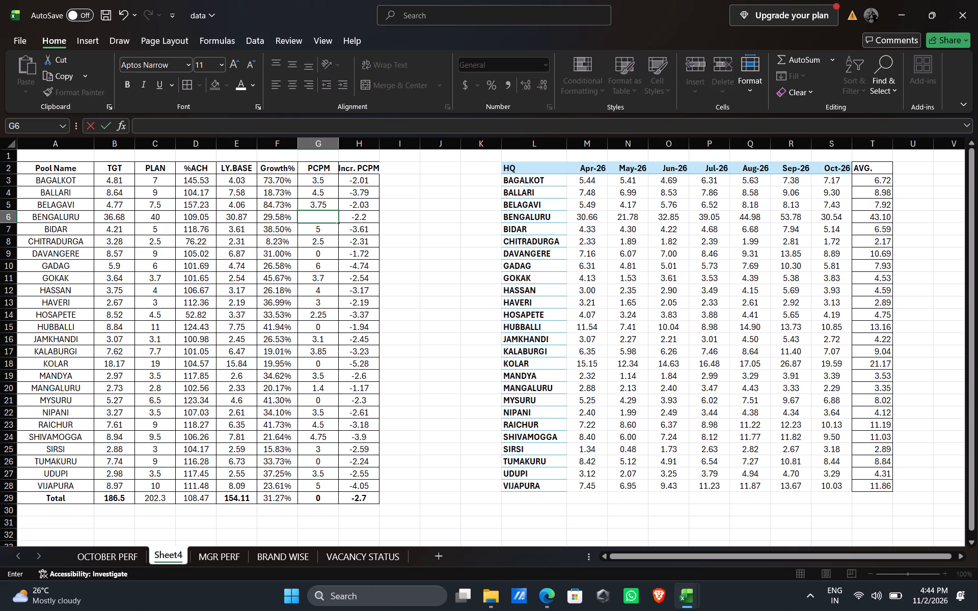
key(equal)
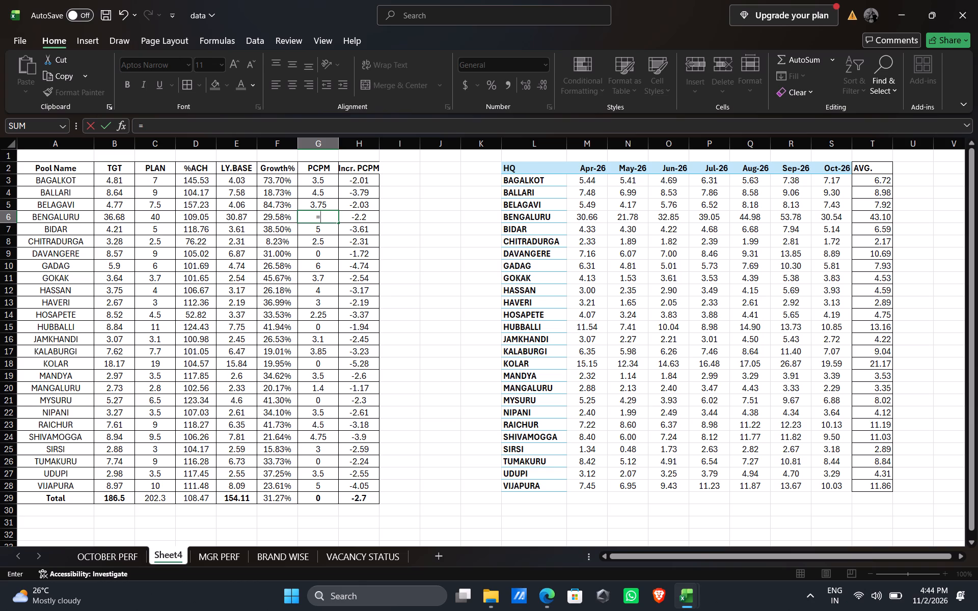
text(C6)
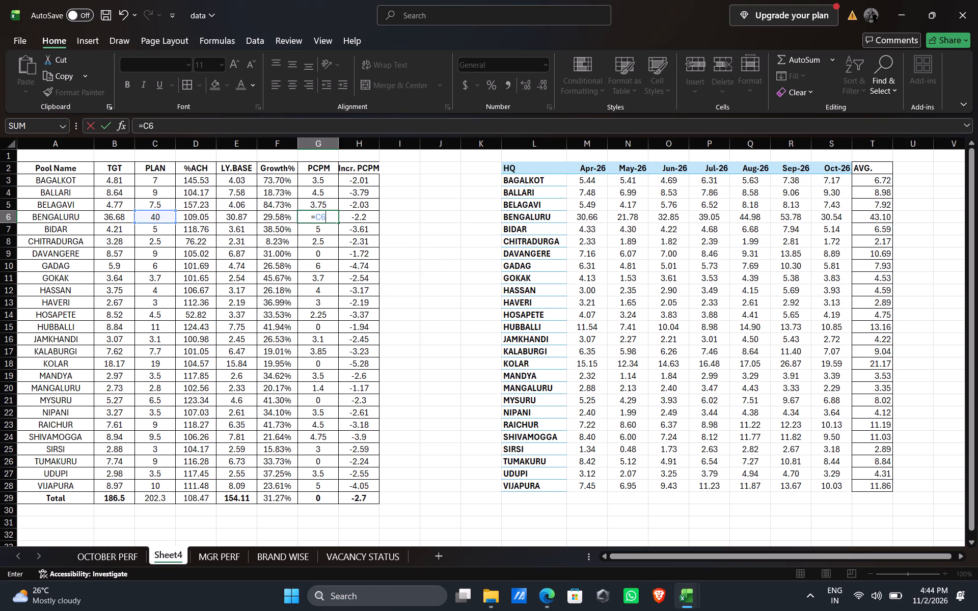
text(/14)
key(Return)
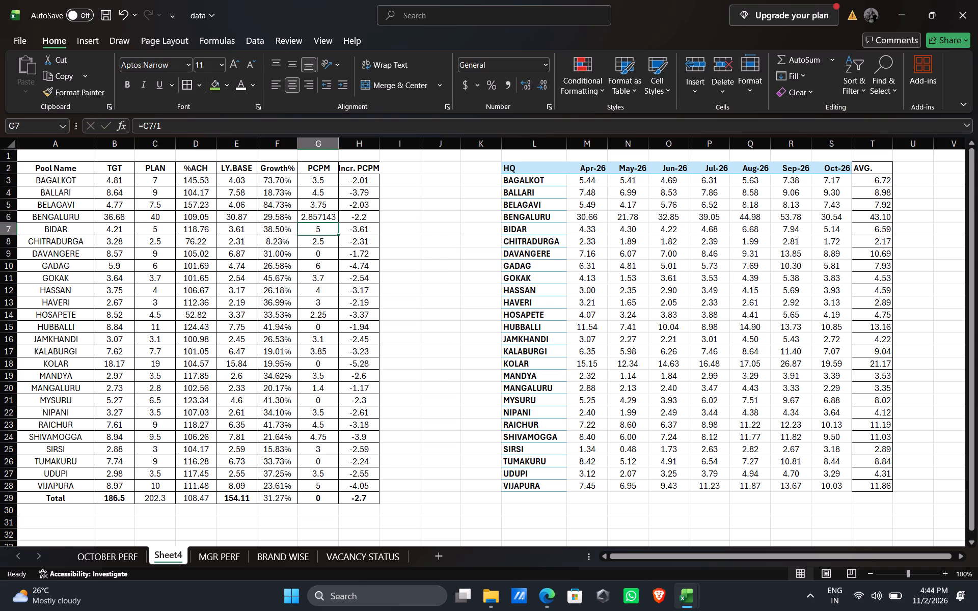
Reduce BENGALURU's PCPM value in G6 to two decimal places.
key(Up)
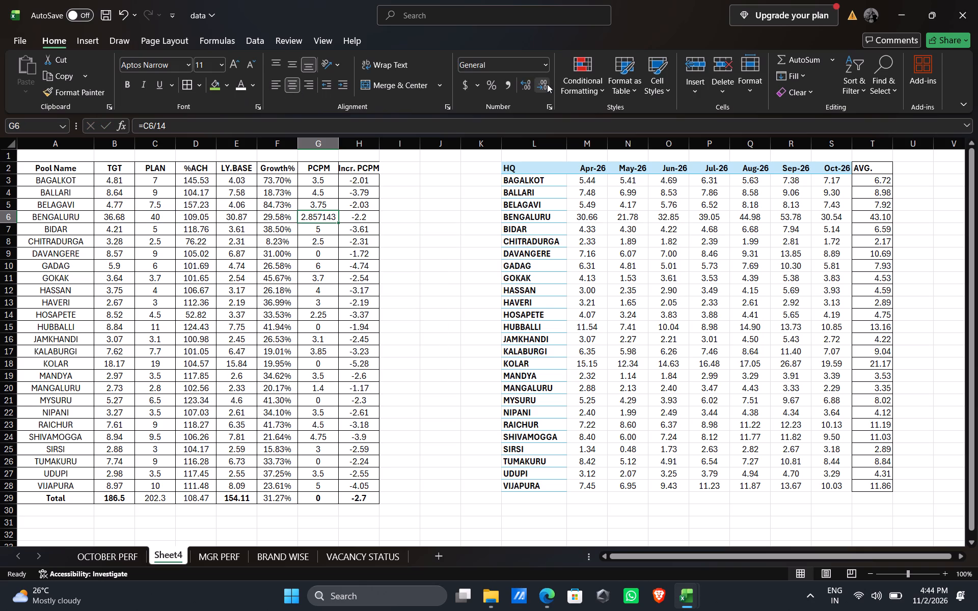
click(547, 84)
click(547, 84)
click(547, 84)
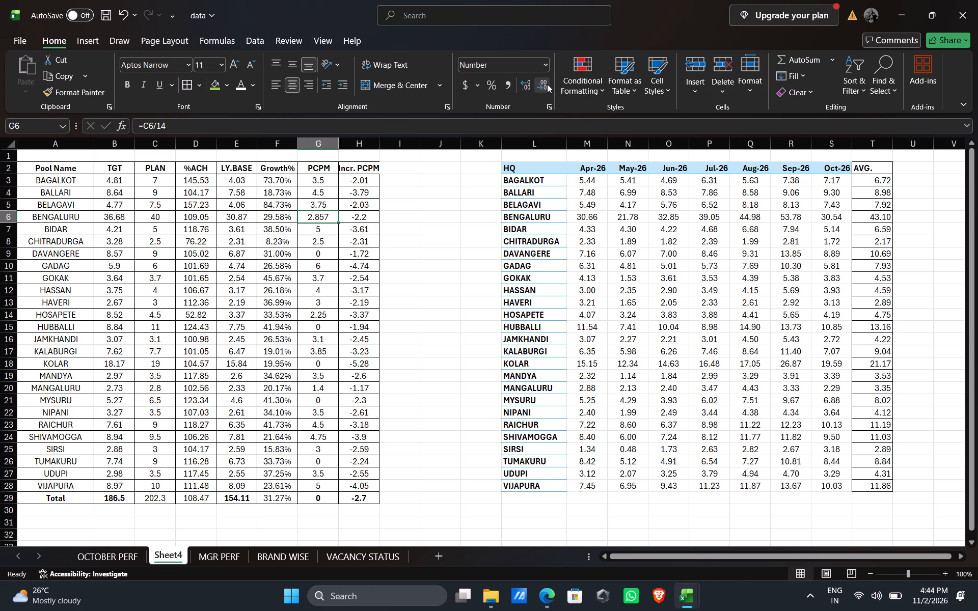
click(547, 84)
click(435, 240)
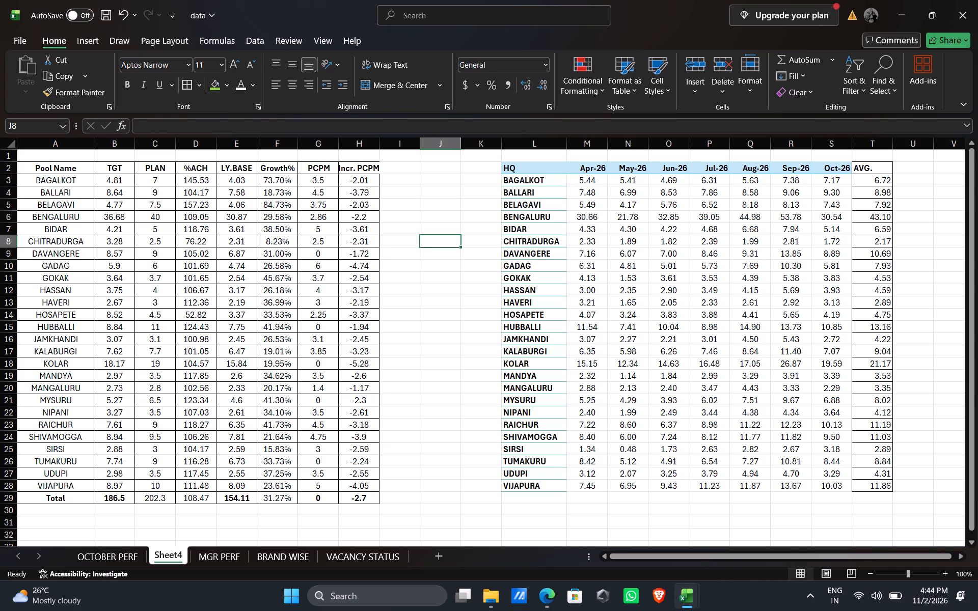
Replace DAVANGERE's PCPM value in cell G9 with the formula =C9/3.
click(316, 254)
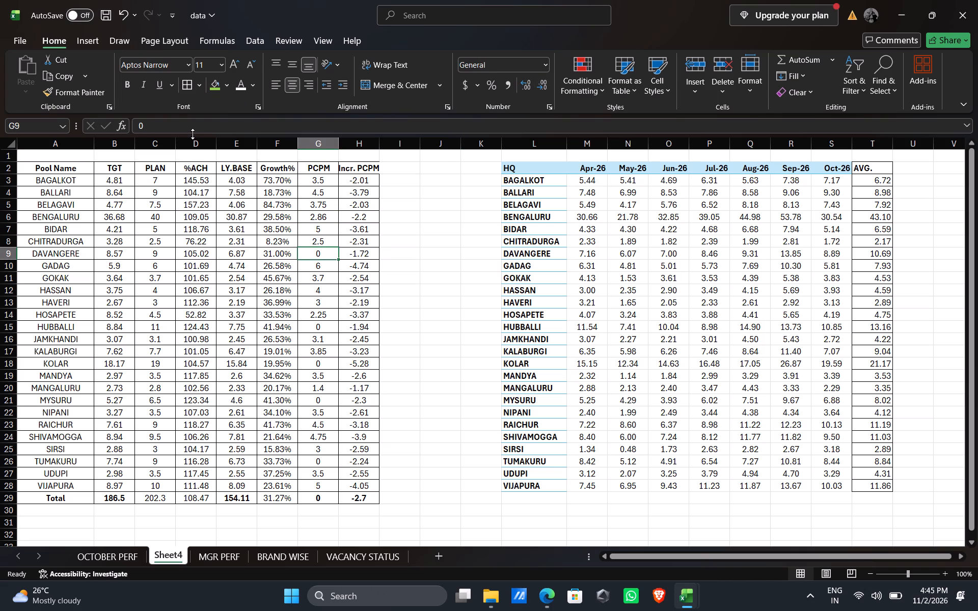
key(equal)
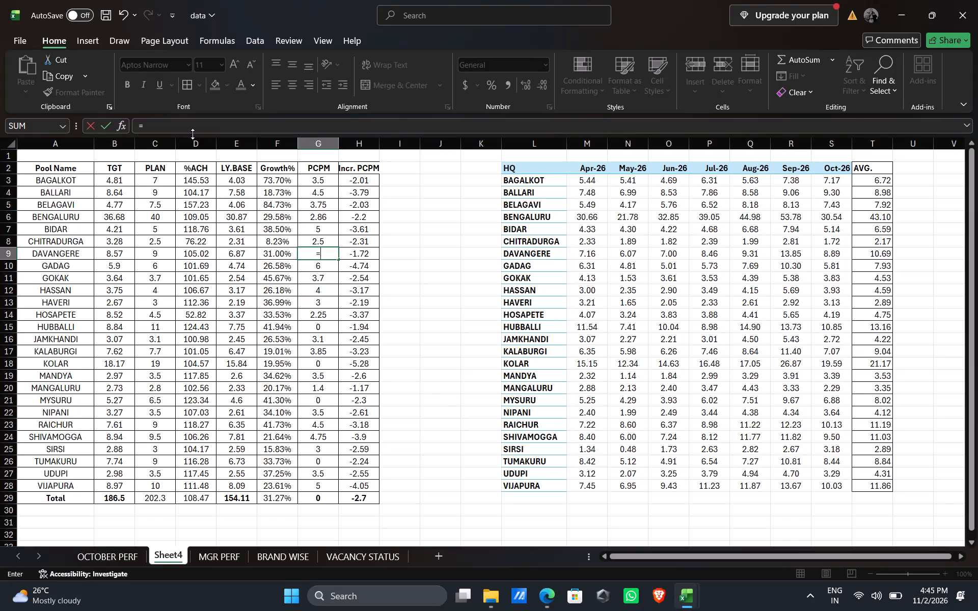
text(C9)
text(/3)
key(Return)
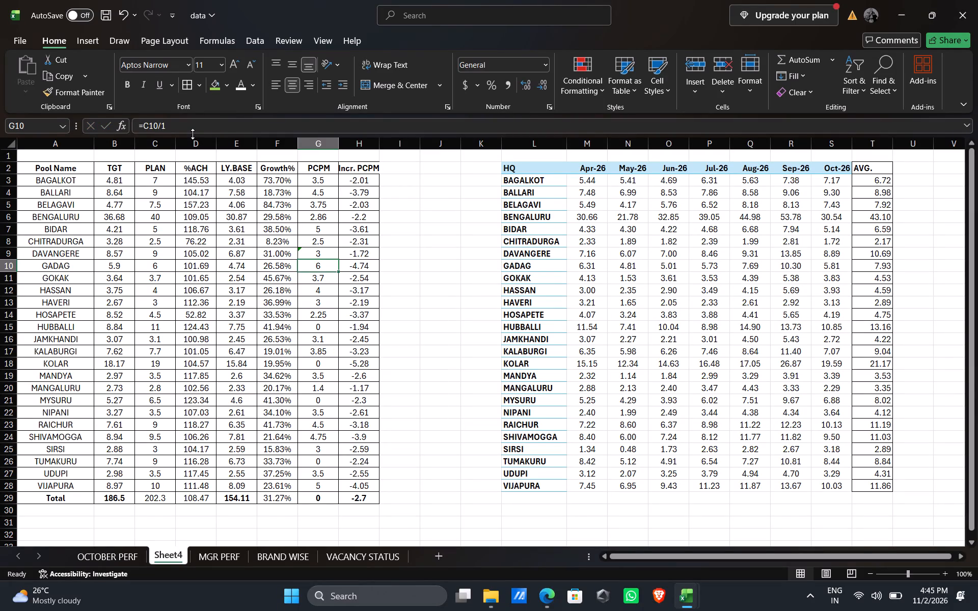
Copy DAVANGERE's PCPM formula, plan divided by 3, into KOLAR's PCPM cell G18.
key(Up)
key(ctrl+c)
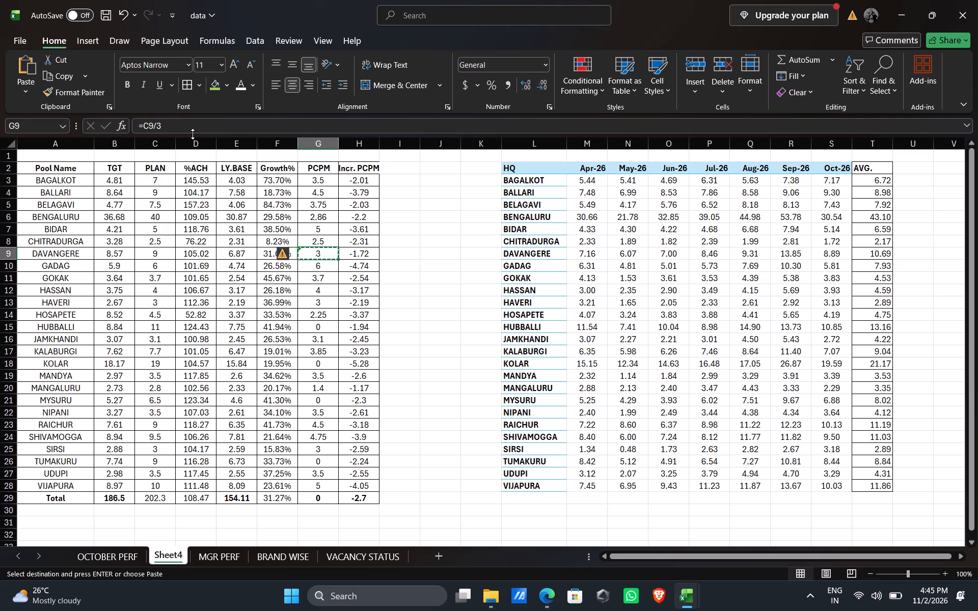
key(Down)
key(Down)
key(Down)
key(Down)
key(Down)
key(Down)
key(Down)
key(Down)
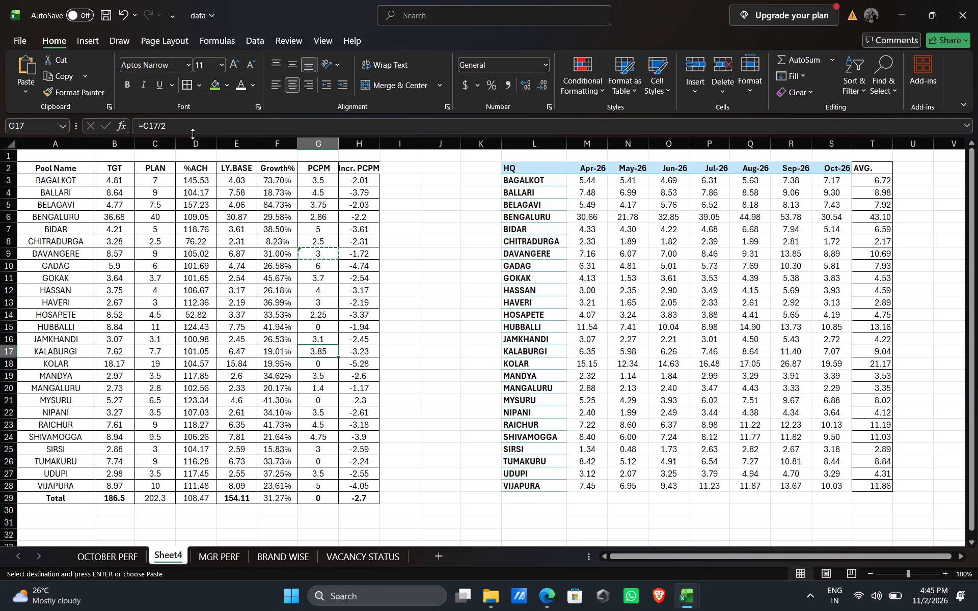
key(Down)
key(ctrl+v)
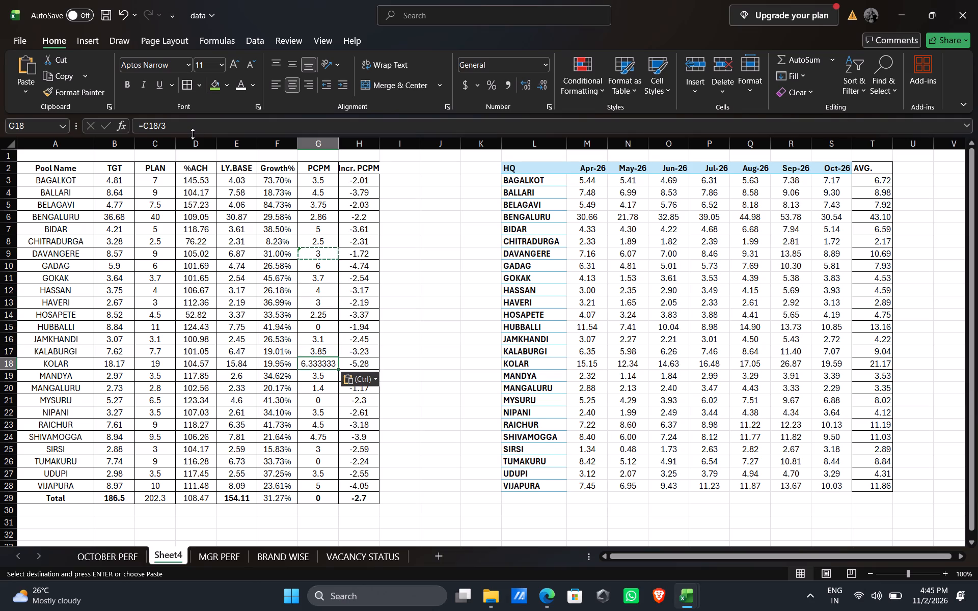
Paste the same divide-by-3 PCPM formula into the MYSURU and TUMAKURU rows.
key(Down)
key(Down)
key(Down)
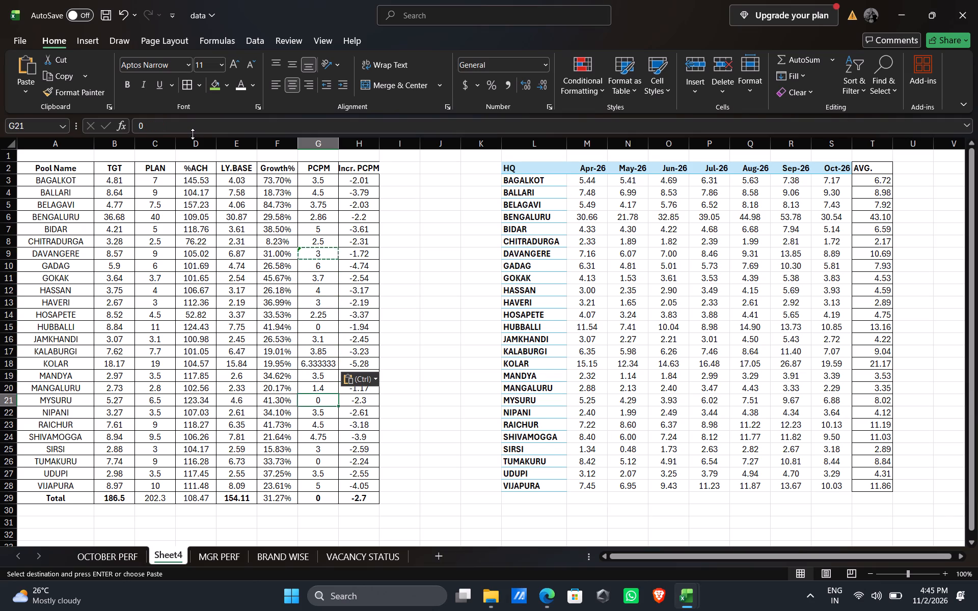
key(ctrl+v)
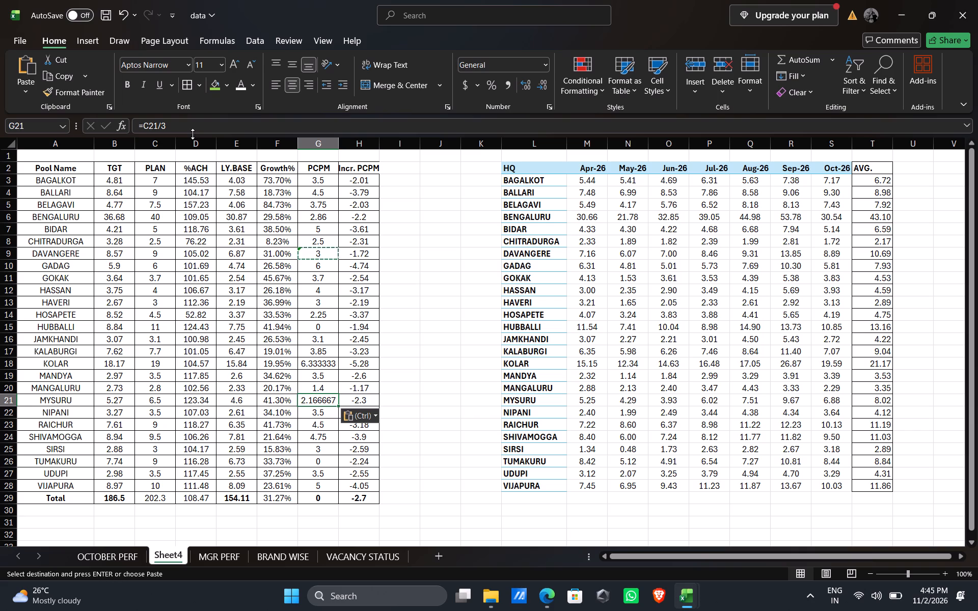
key(Down)
key(Down)
key(Down)
key(Down)
key(Down)
key(ctrl+v)
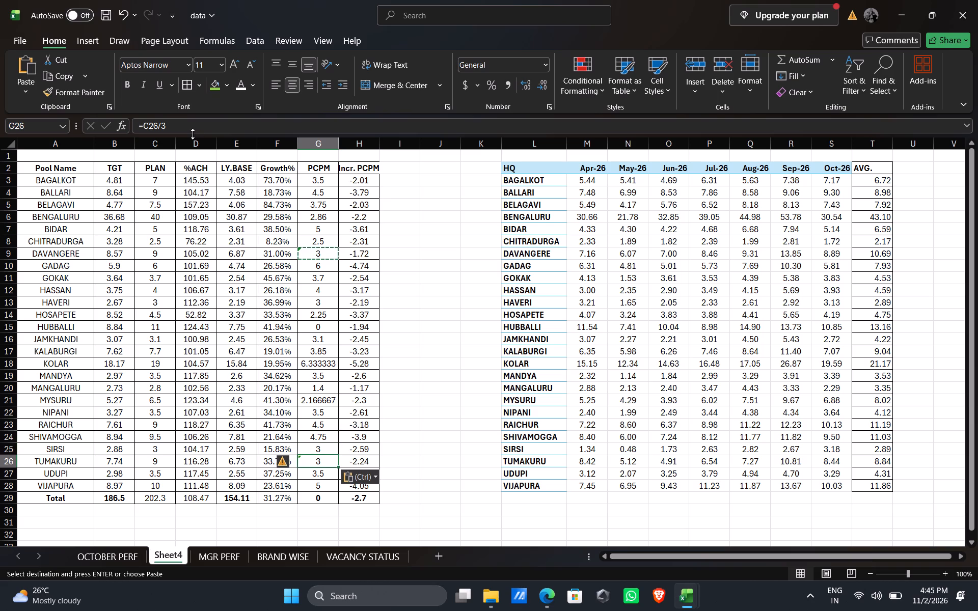
Replace HUBBALLI's PCPM value in cell G15 with the formula =C15/4.
key(Up)
key(Up)
key(Up)
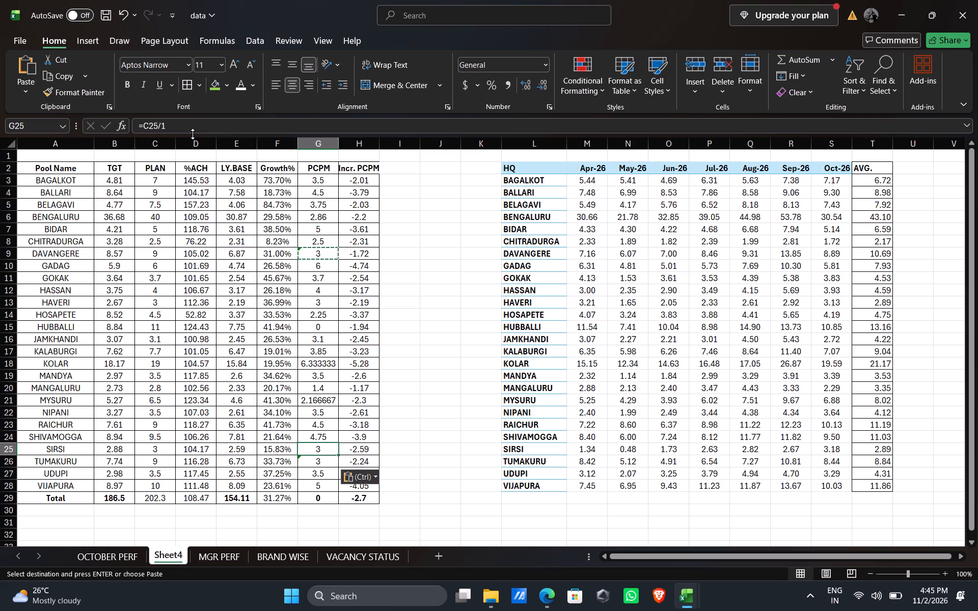
key(Up)
key(Up)
key(Up)
key(Up)
key(Up)
key(Up)
key(Up)
key(Up)
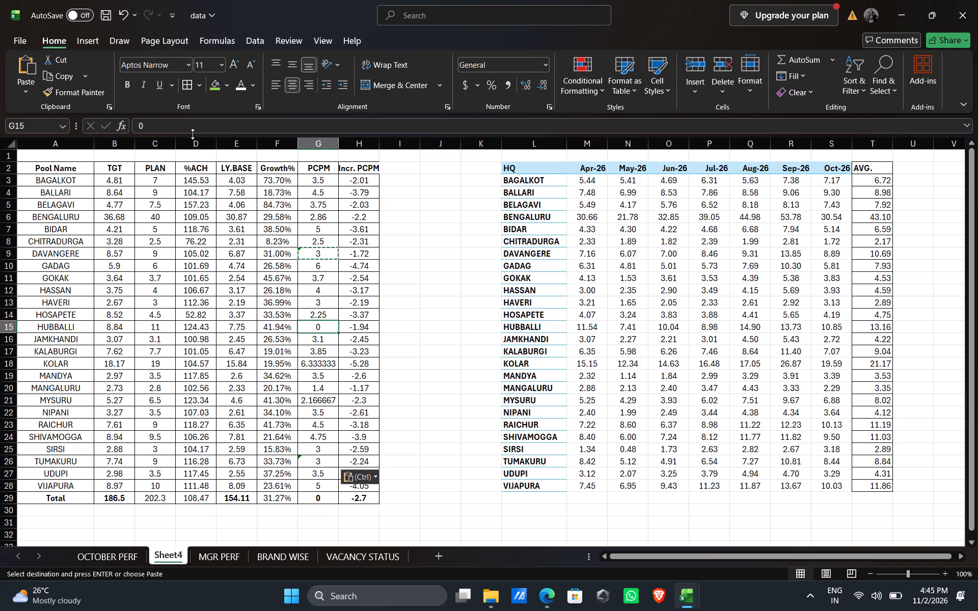
key(equal)
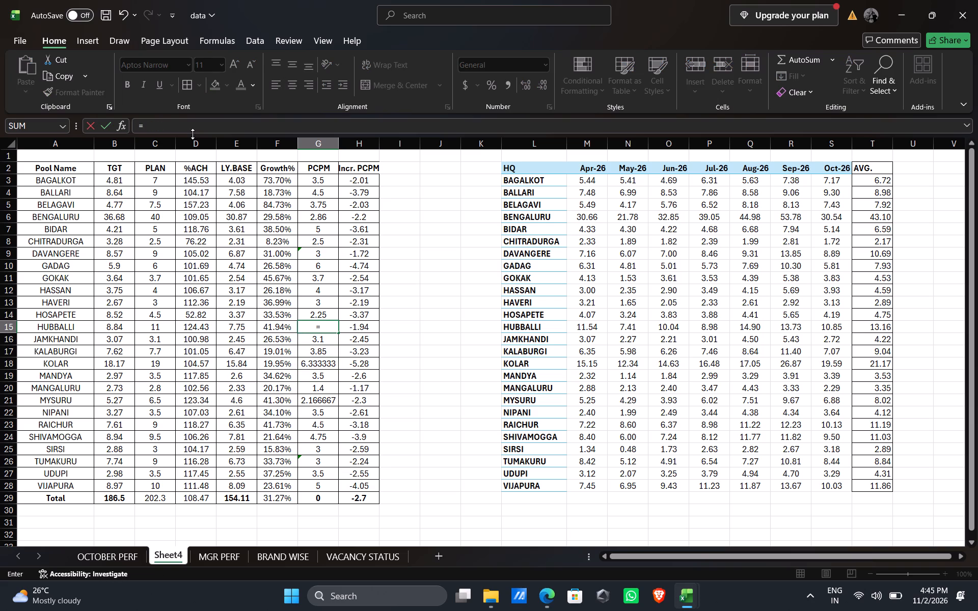
text(C15)
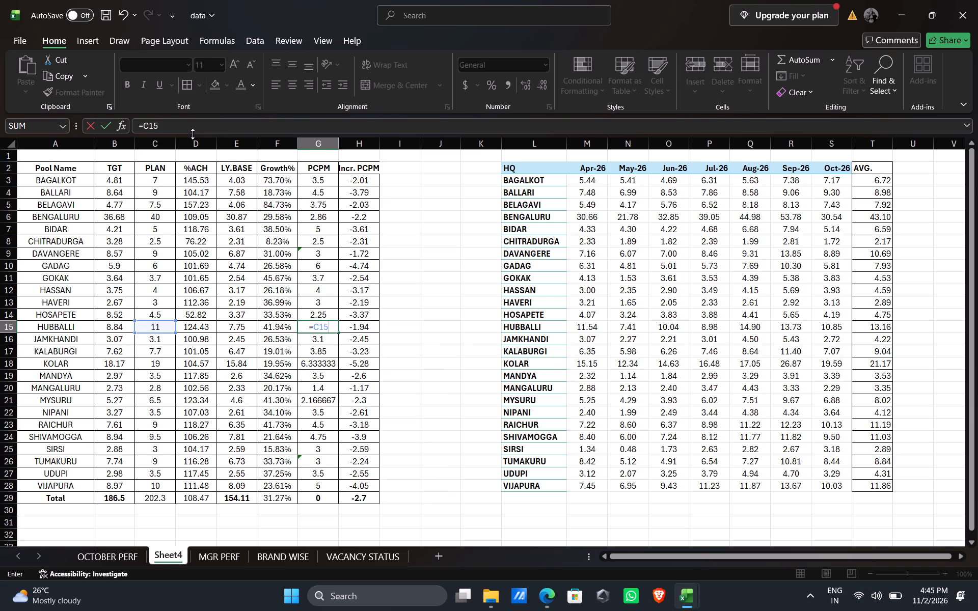
text(/4)
key(Return)
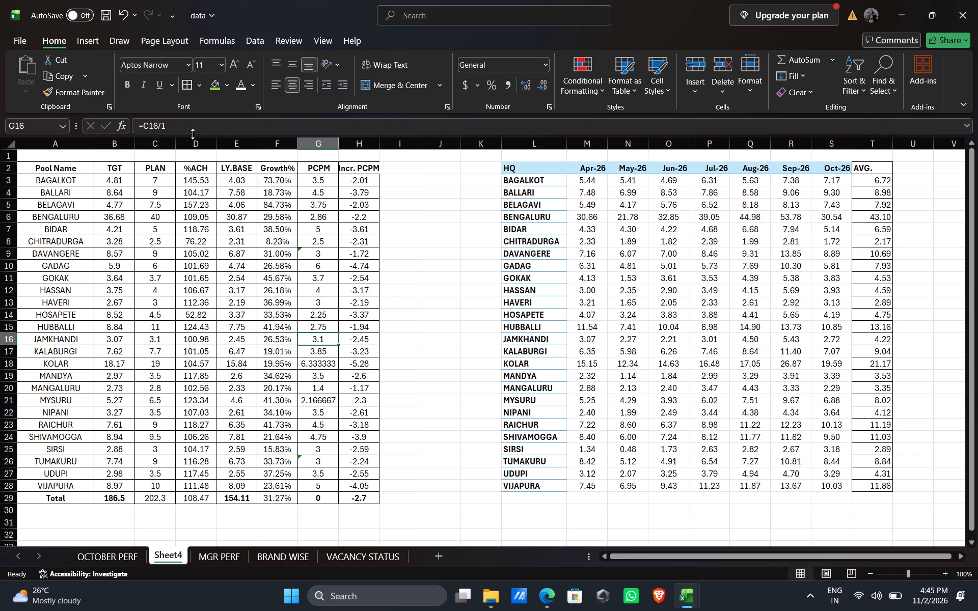
Format KOLAR's PCPM value in G18 to two decimal places.
click(324, 360)
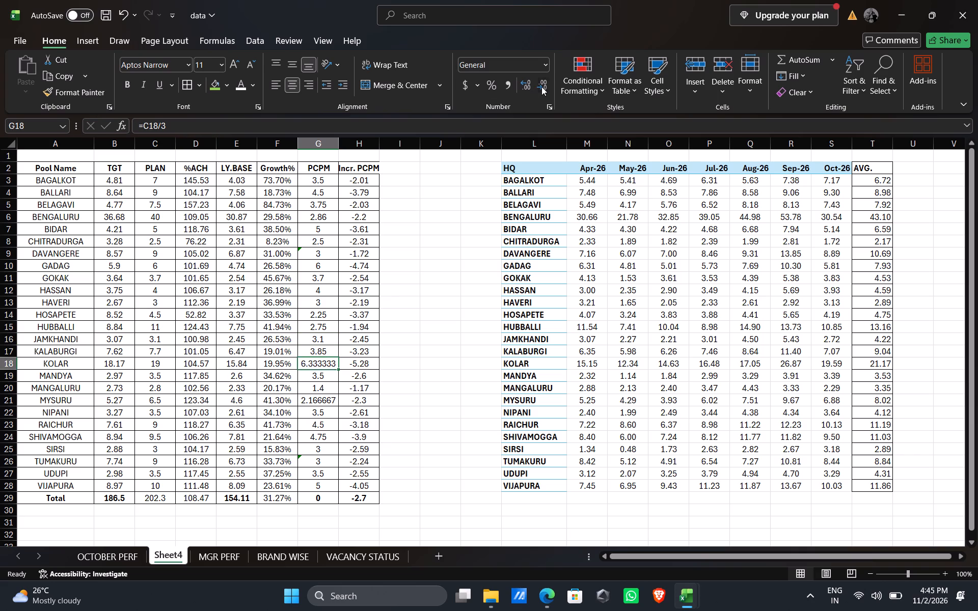
click(541, 87)
click(541, 87)
double_click(541, 87)
click(541, 87)
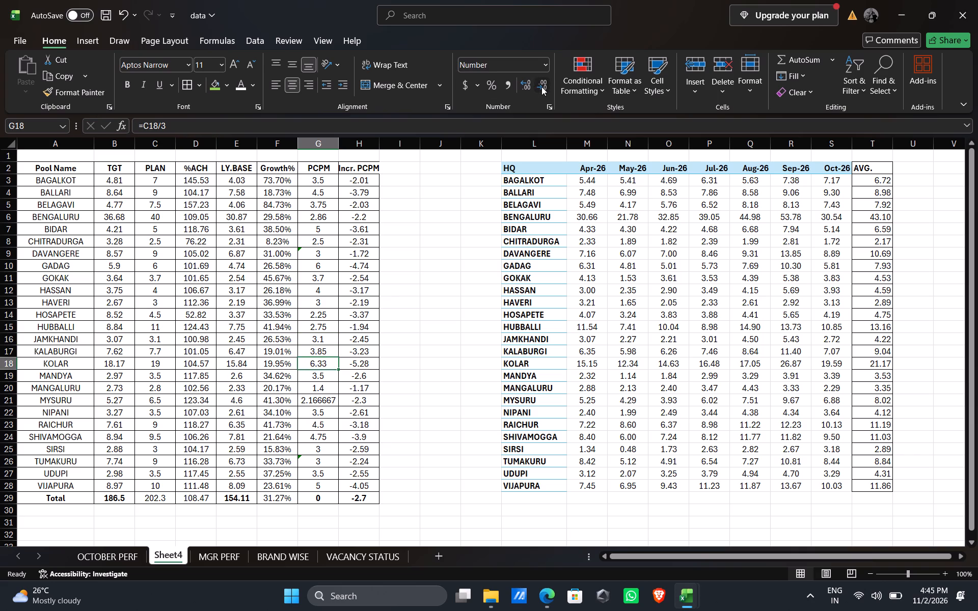
click(529, 85)
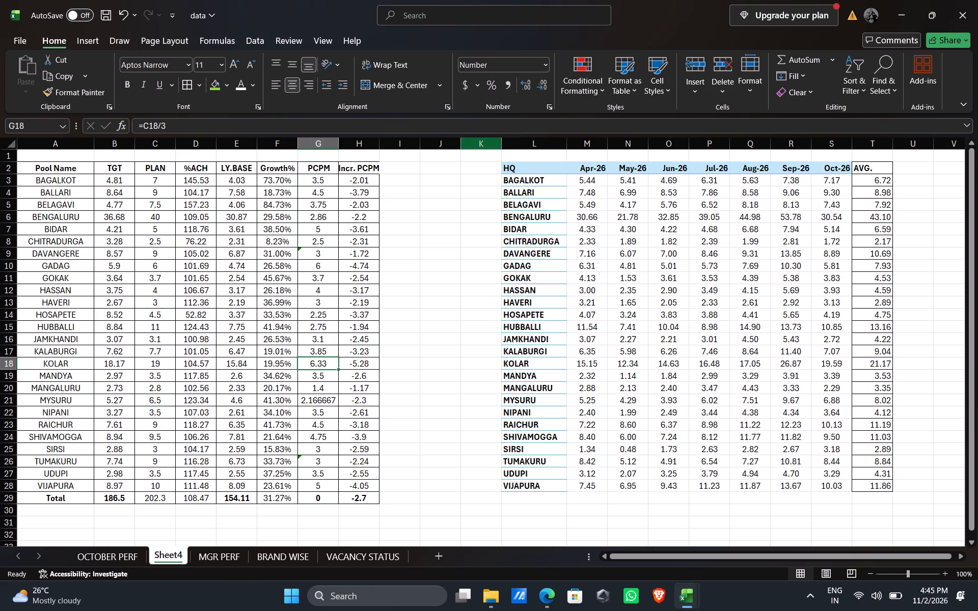
Reduce the number of decimal places shown for MYSURU's PCPM value in G21.
click(329, 396)
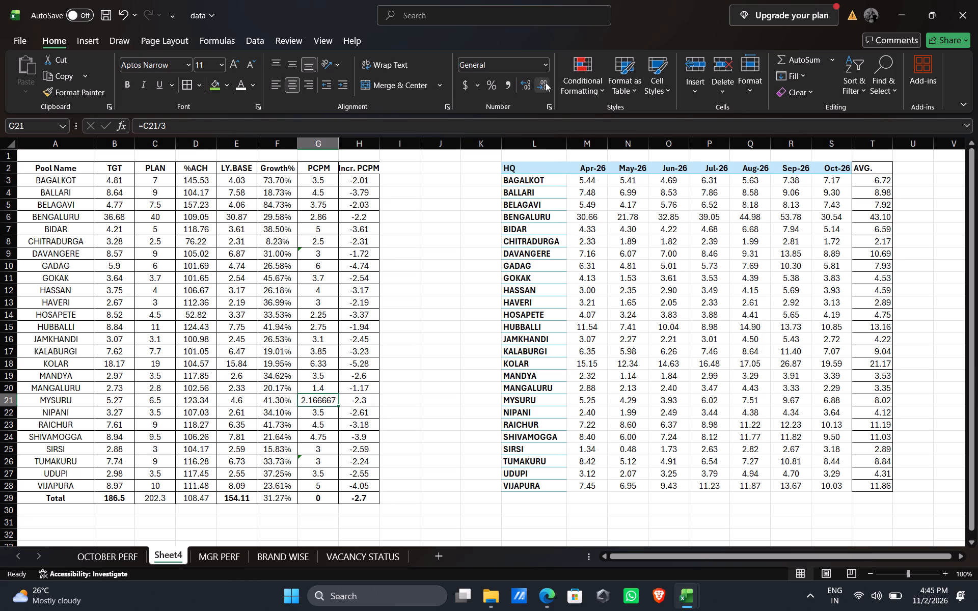
click(546, 82)
triple_click(546, 82)
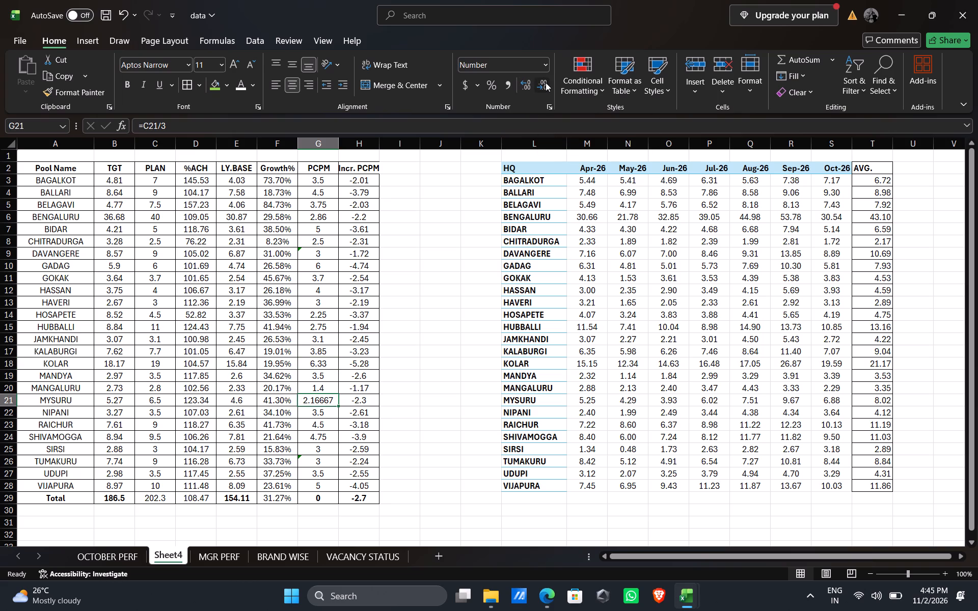
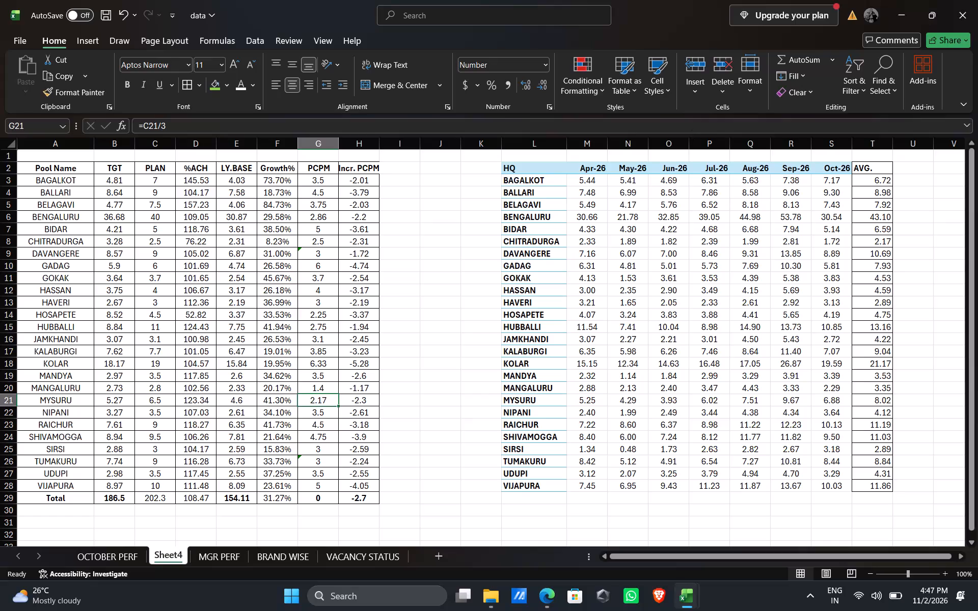
Change the MYSURU PCPM formula in G21 of Sheet4 to =C21/2.
click(119, 558)
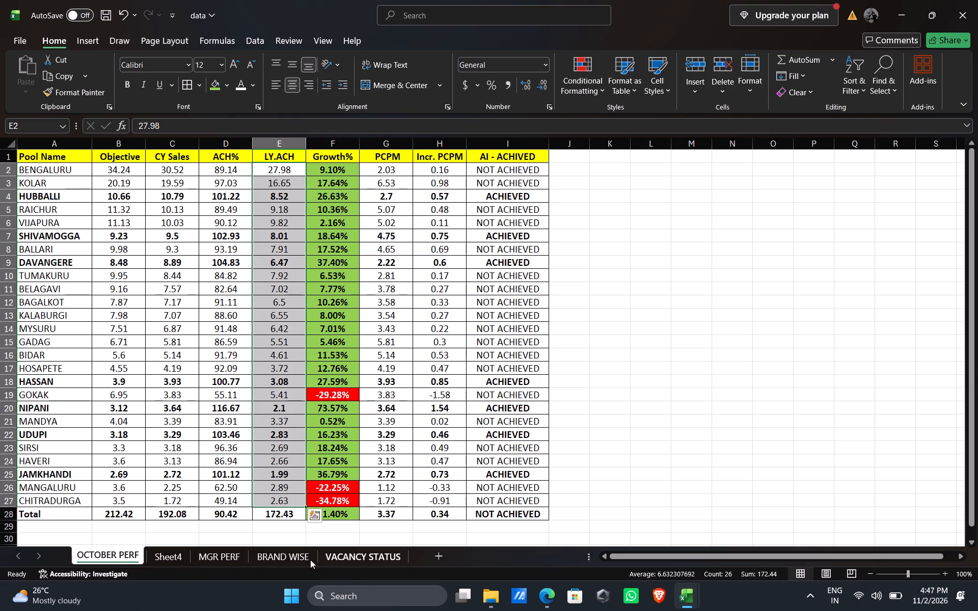
click(174, 558)
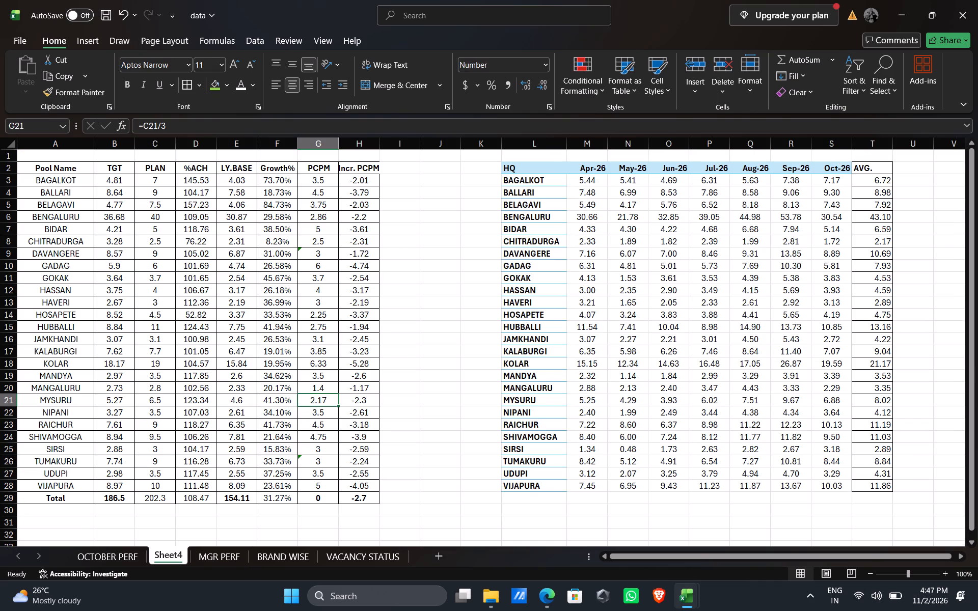
click(321, 401)
click(182, 126)
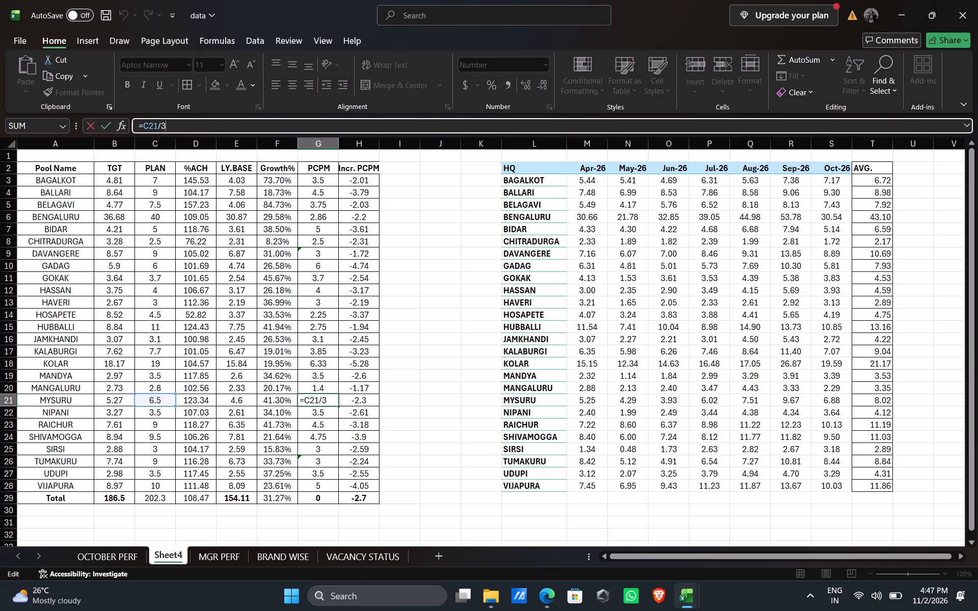
key(BackSpace)
key(2)
key(Return)
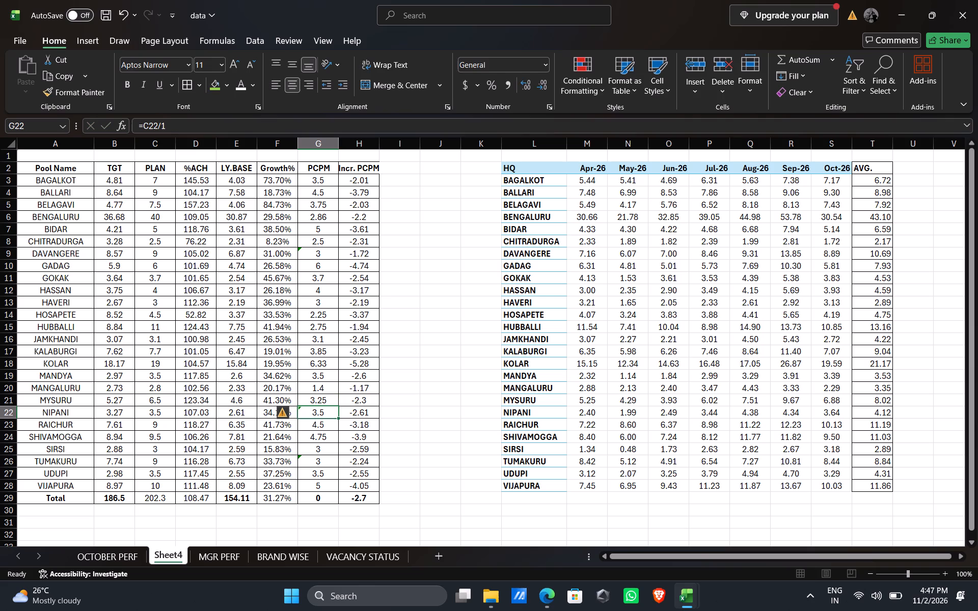
Review the divisors in the PCPM formulas in column G, from NIPANI and RAICHUR up to HUBBALLI.
key(Down)
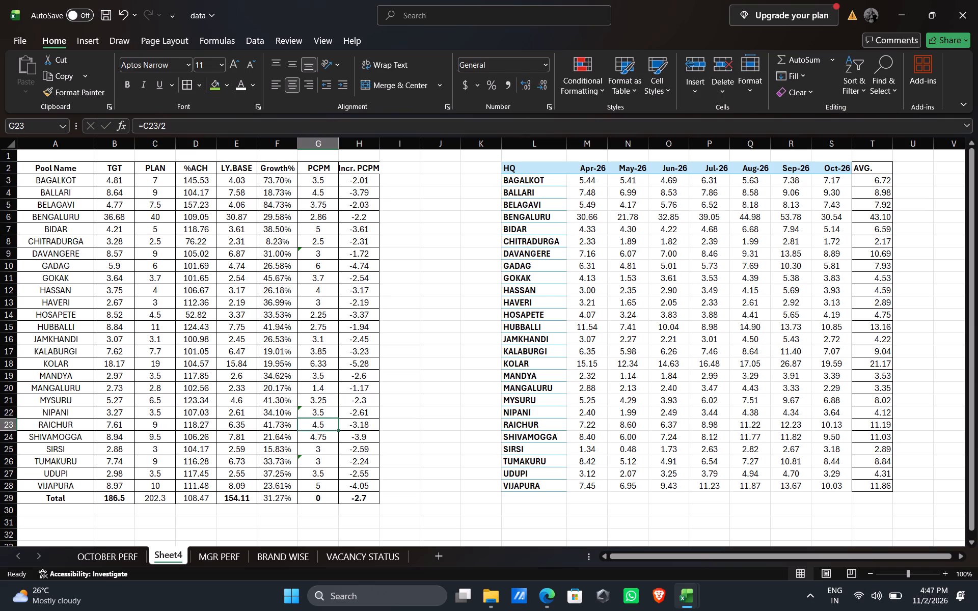
key(Down)
key(Up)
key(Up)
key(Up)
key(Up)
key(Up)
key(Up)
key(Up)
key(Up)
key(Up)
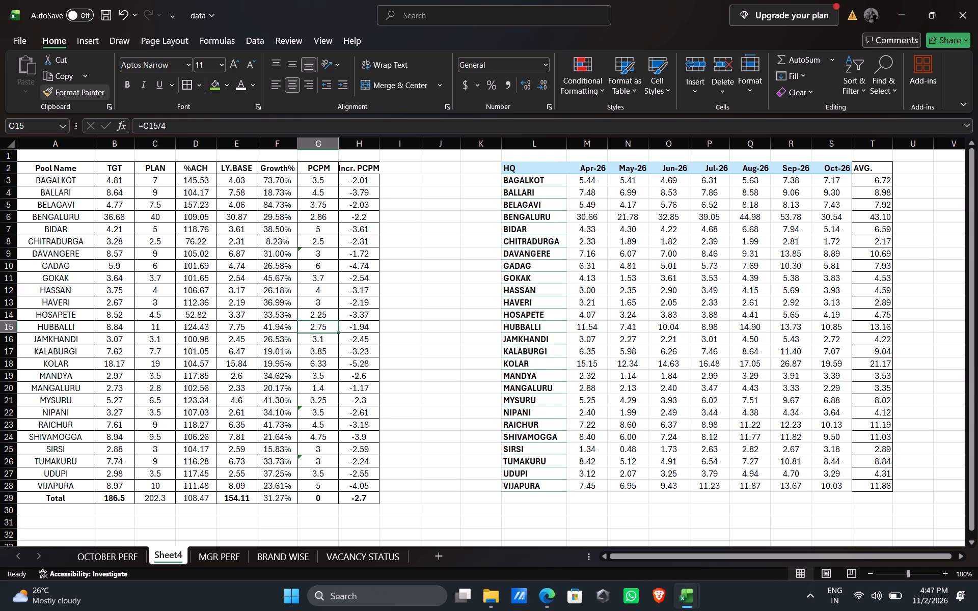
drag(38, 167, 282, 202)
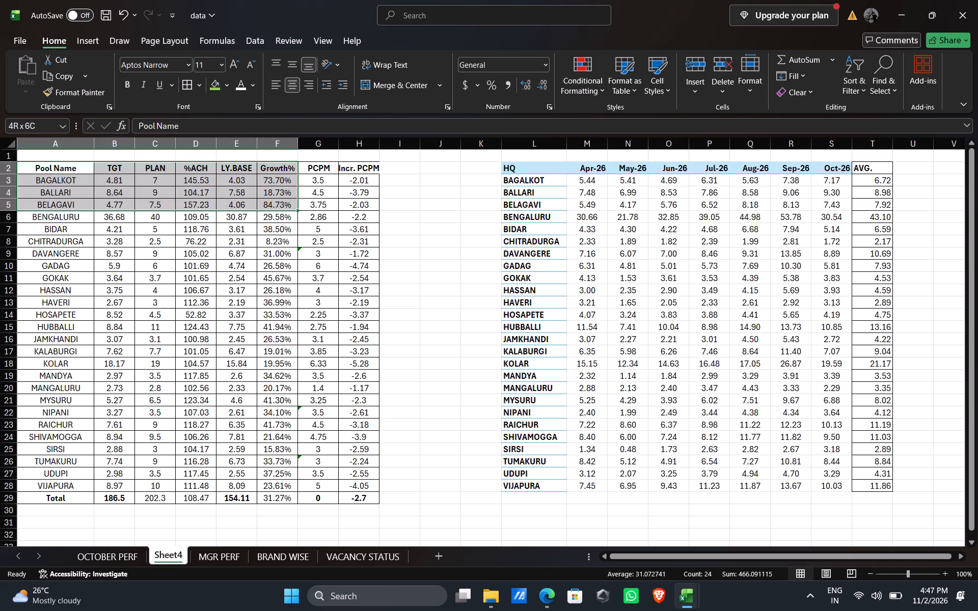
drag(282, 202, 337, 222)
Replace BAGALKOT's Incr. PCPM value in H3 with the formula =E3/2-G3.
click(359, 181)
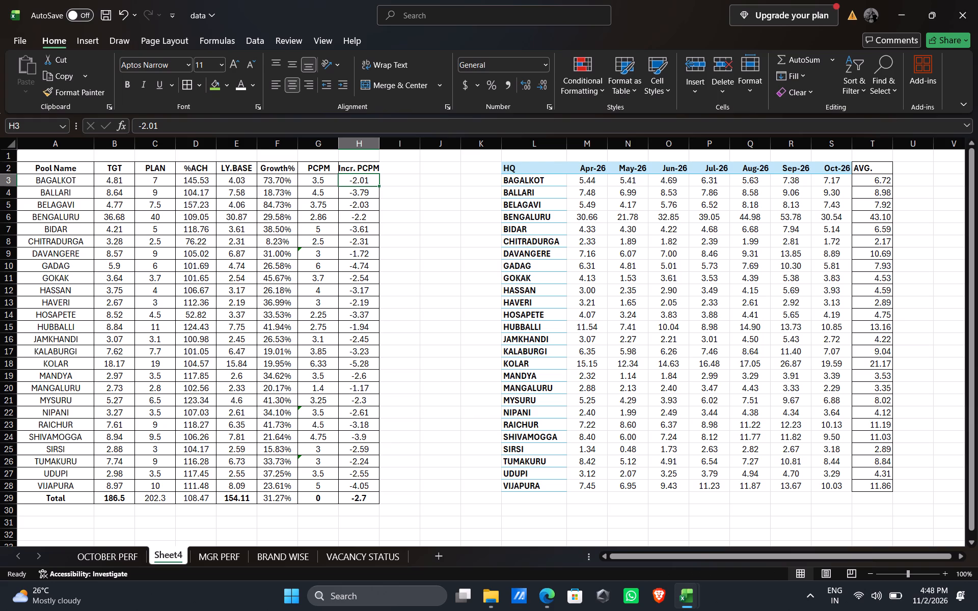
key(equal)
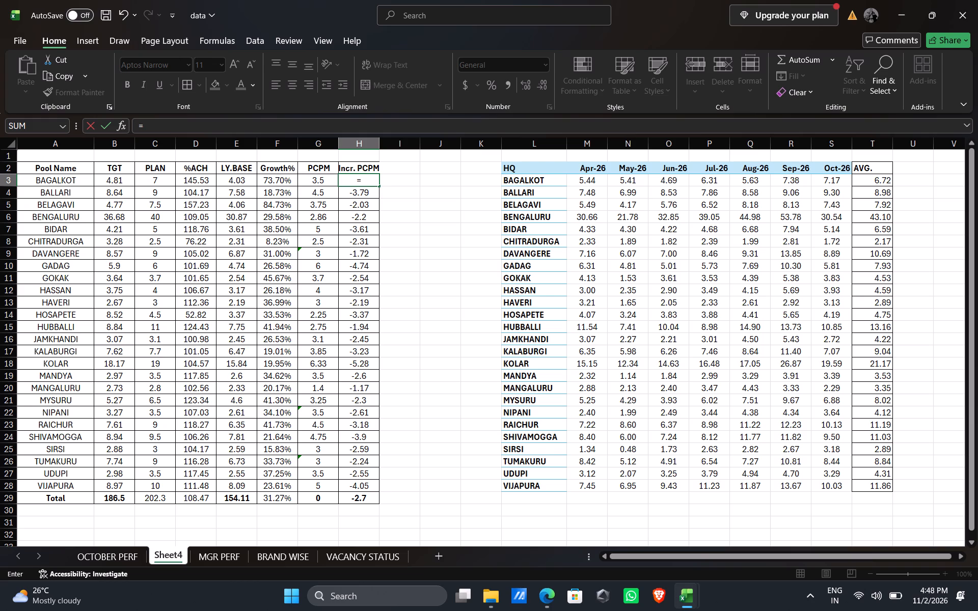
key(e)
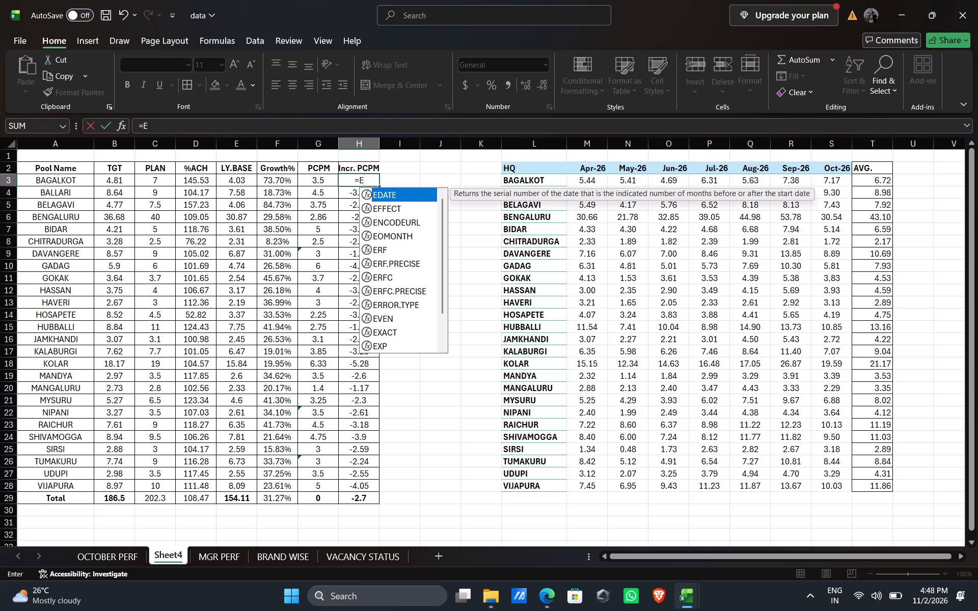
key(3)
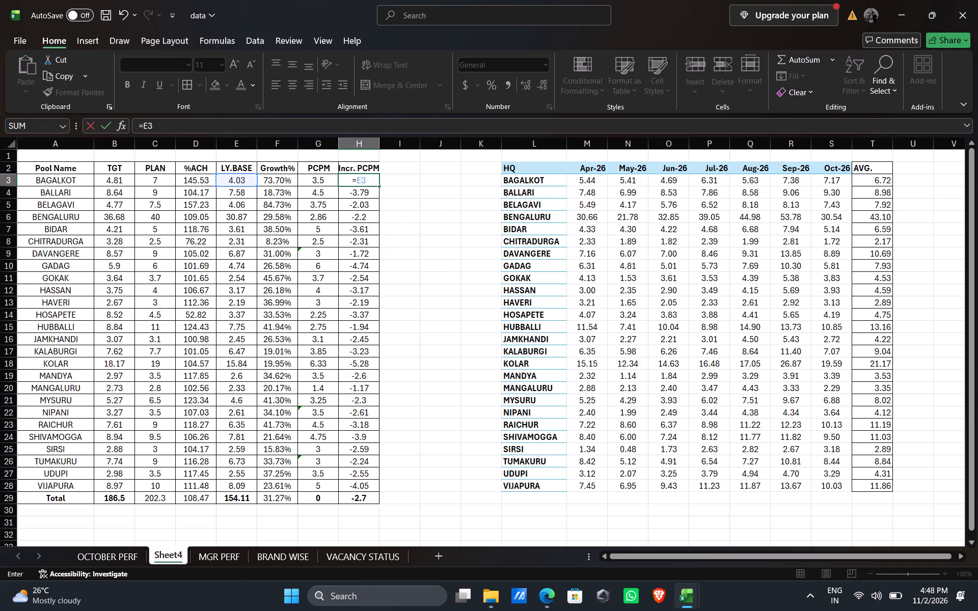
key(slash)
key(2)
key(minus)
text(G3)
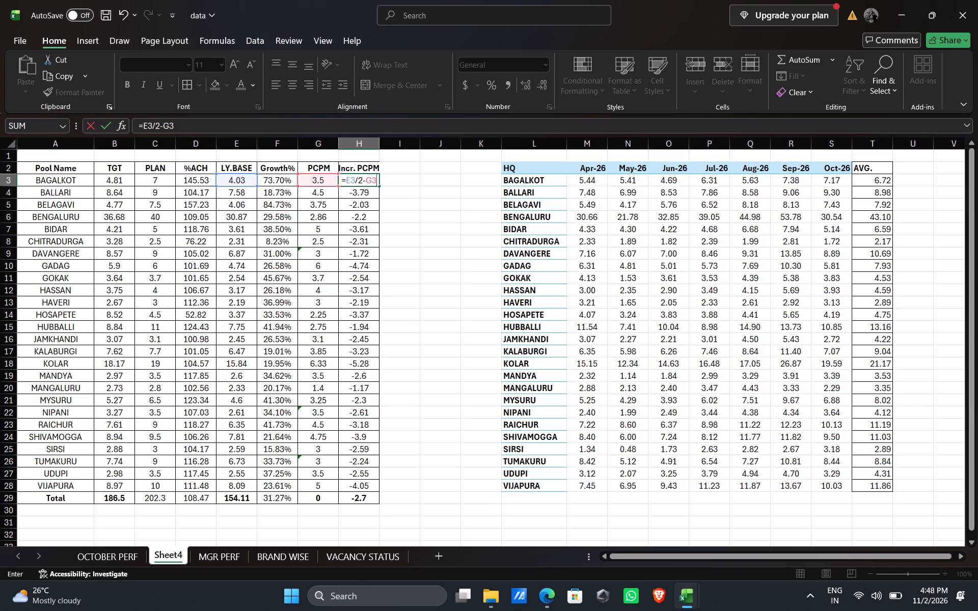
key(Return)
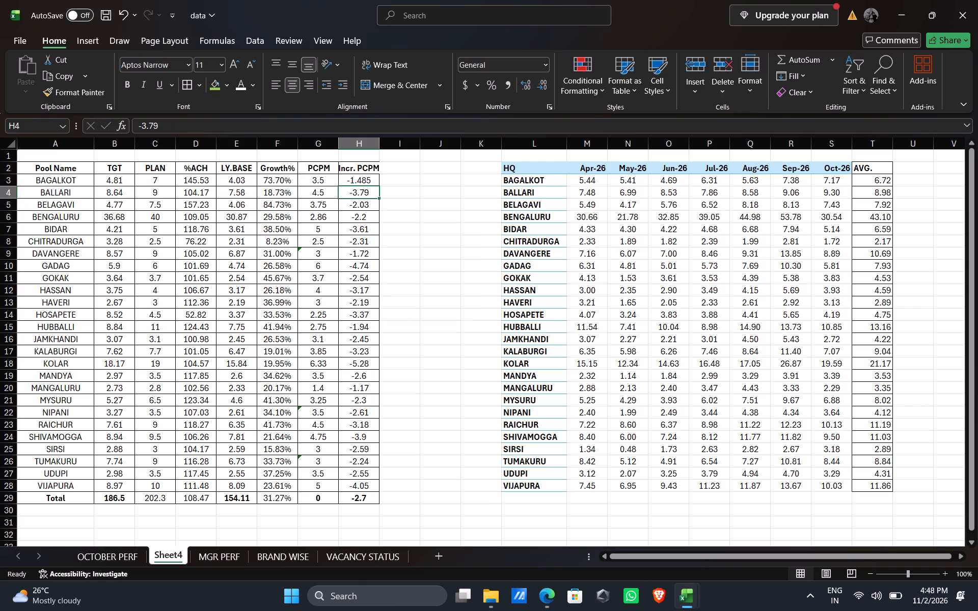
Copy BAGALKOT's Incr. PCPM formula from H3 to the BALLARI, BELAGAVI, HOSAPETE and KALABURGI rows in column H.
key(Up)
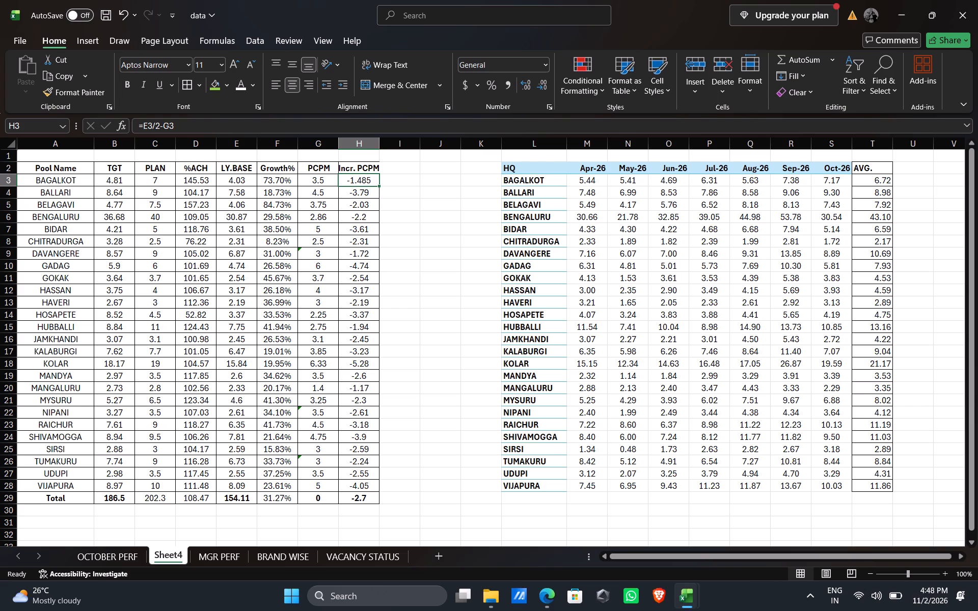
key(ctrl+c)
click(358, 190)
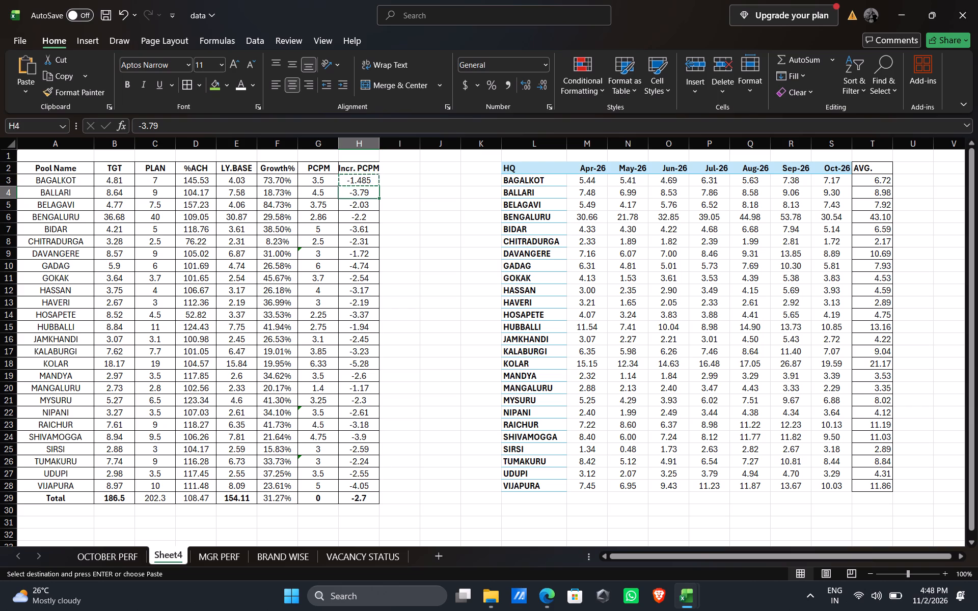
key(ctrl+v)
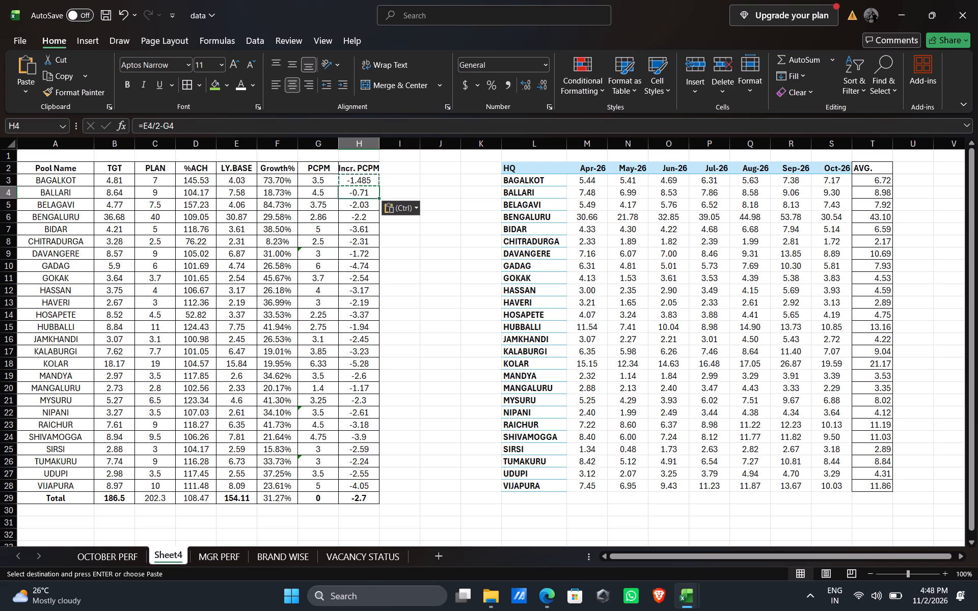
click(357, 206)
key(ctrl+v)
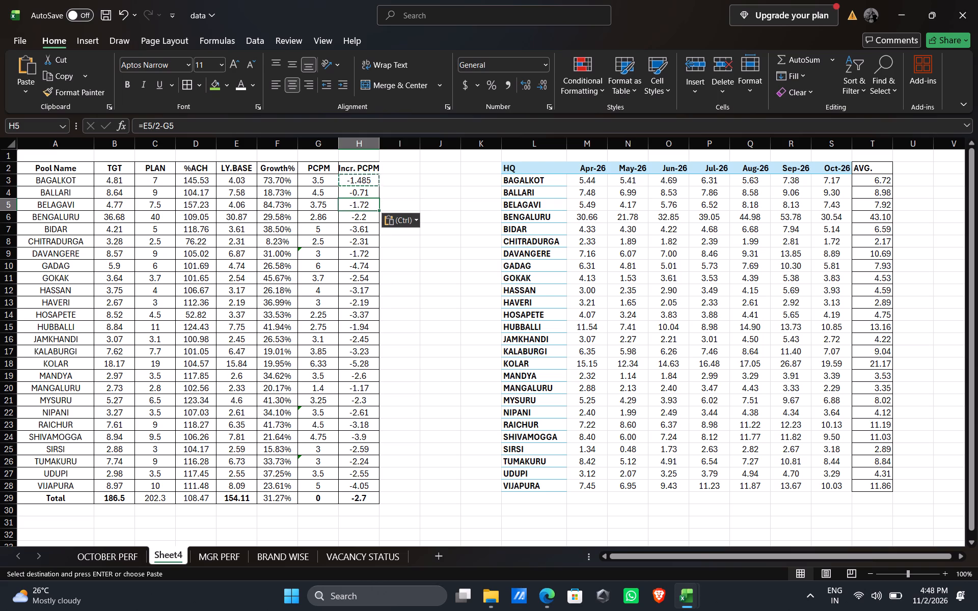
click(353, 316)
key(ctrl+v)
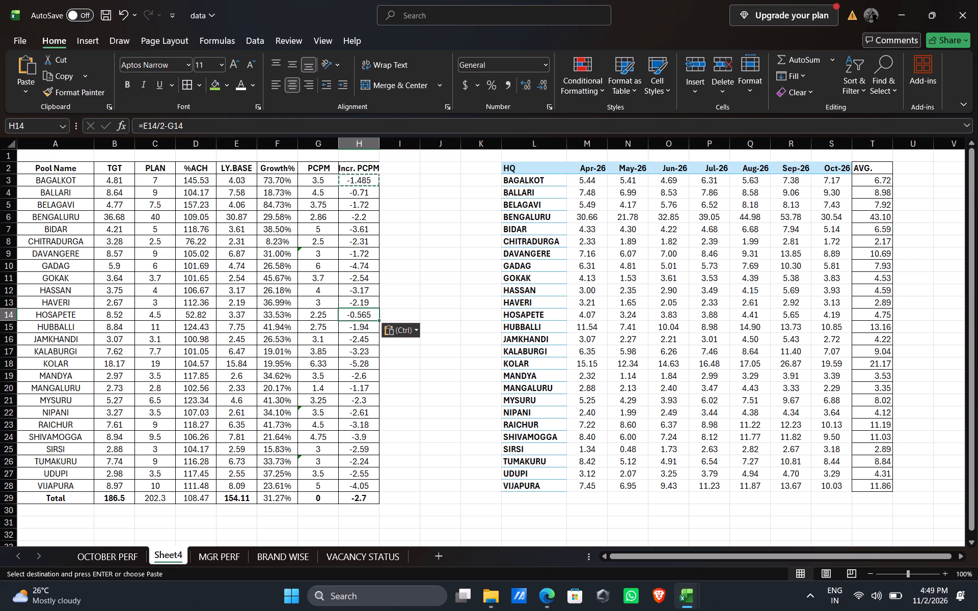
click(354, 353)
key(ctrl+v)
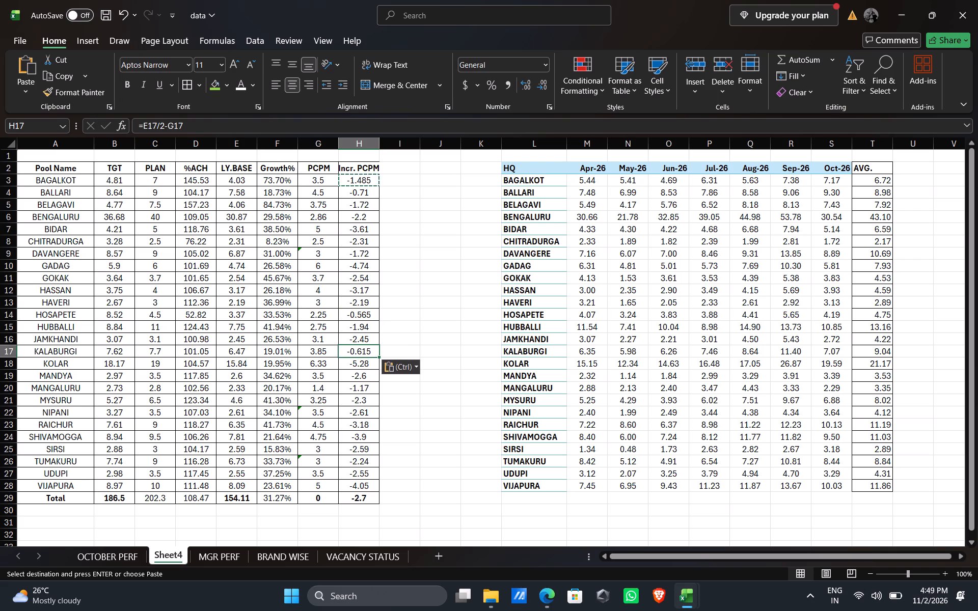
Paste the copied Incr. PCPM formula into the MANGALURU, MYSURU, RAICHUR, SHIVAMOGGA and VIJAPURA rows in column H.
click(350, 389)
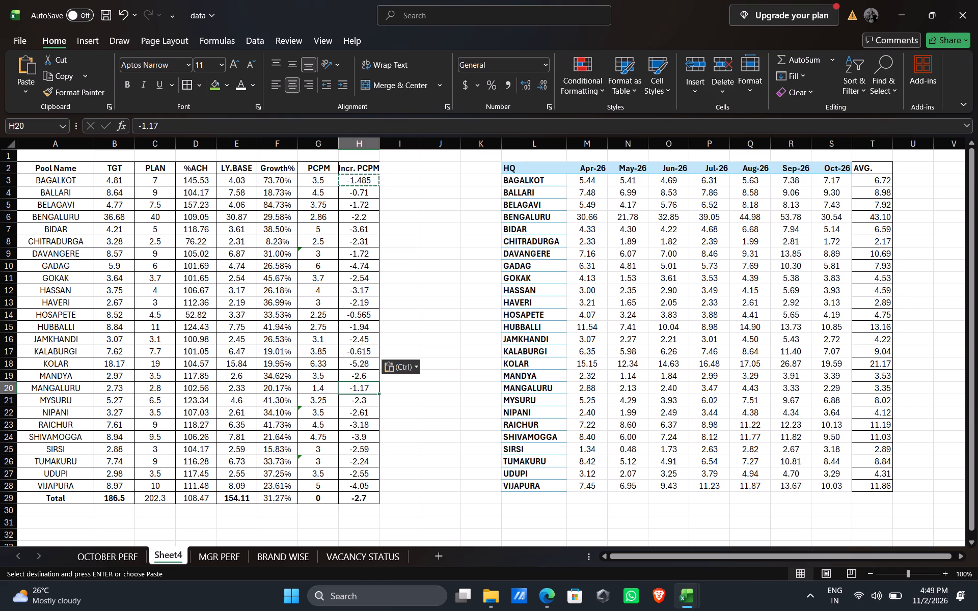
key(ctrl+v)
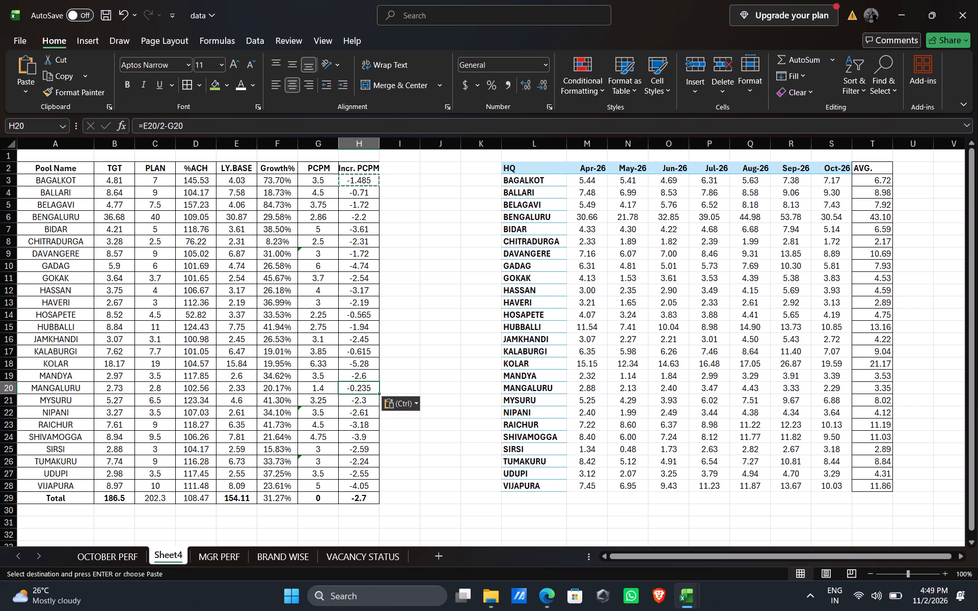
click(350, 399)
key(ctrl+v)
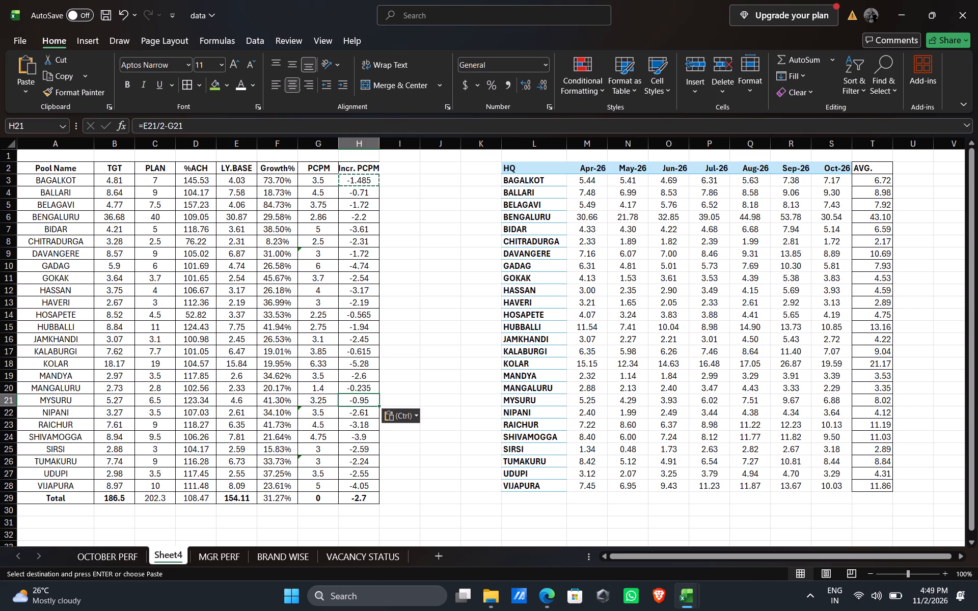
click(350, 427)
key(ctrl+v)
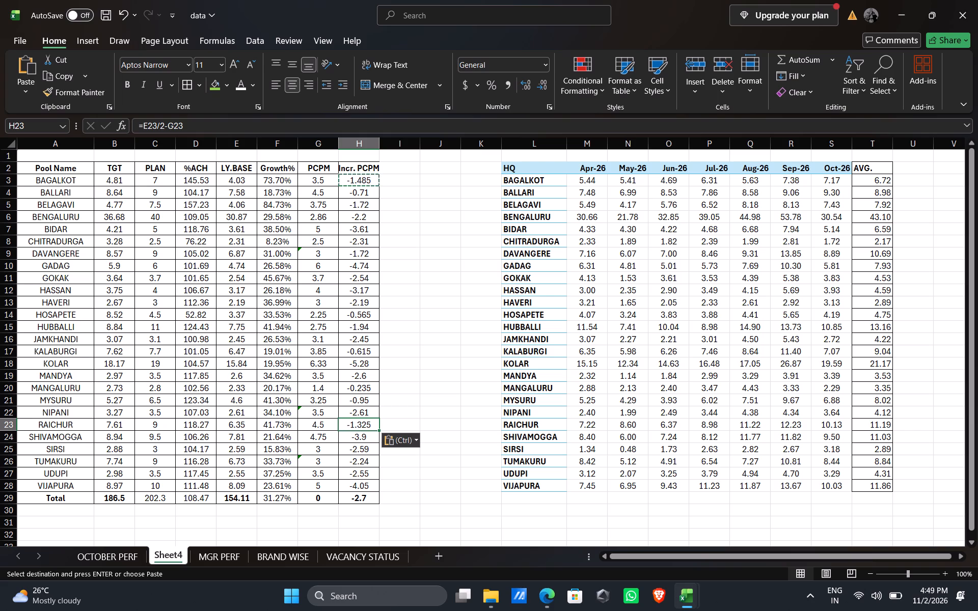
click(353, 436)
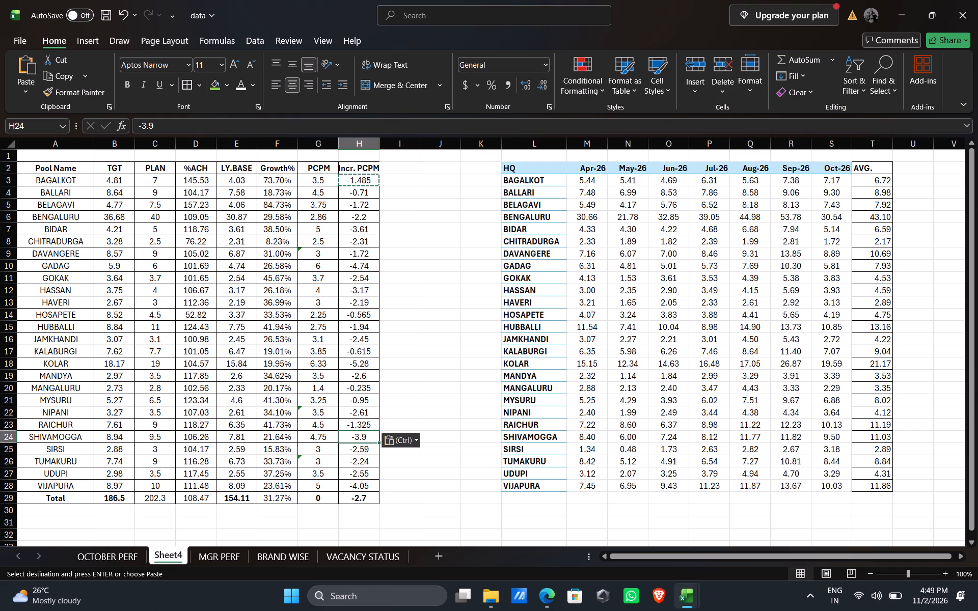
key(ctrl+v)
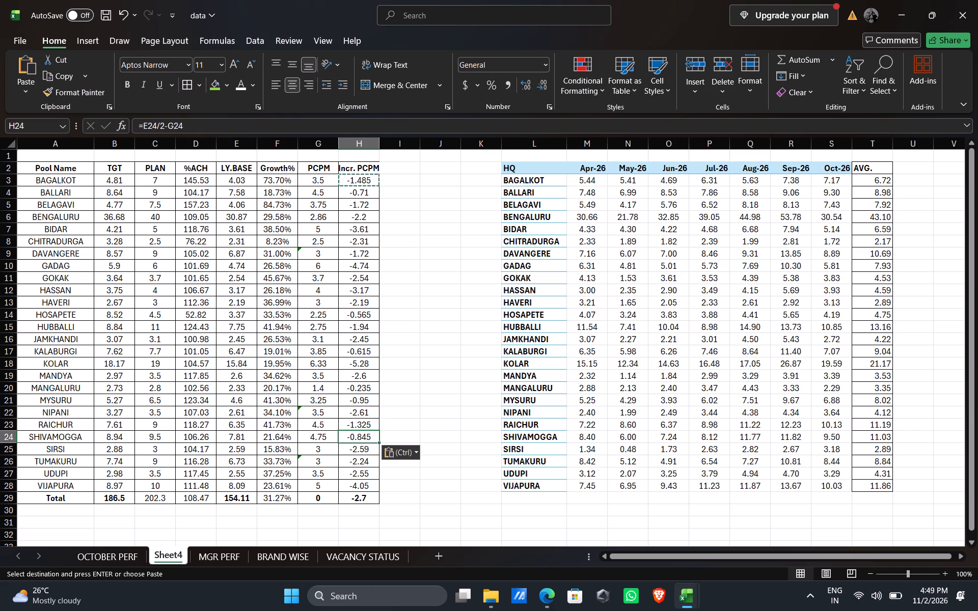
click(347, 486)
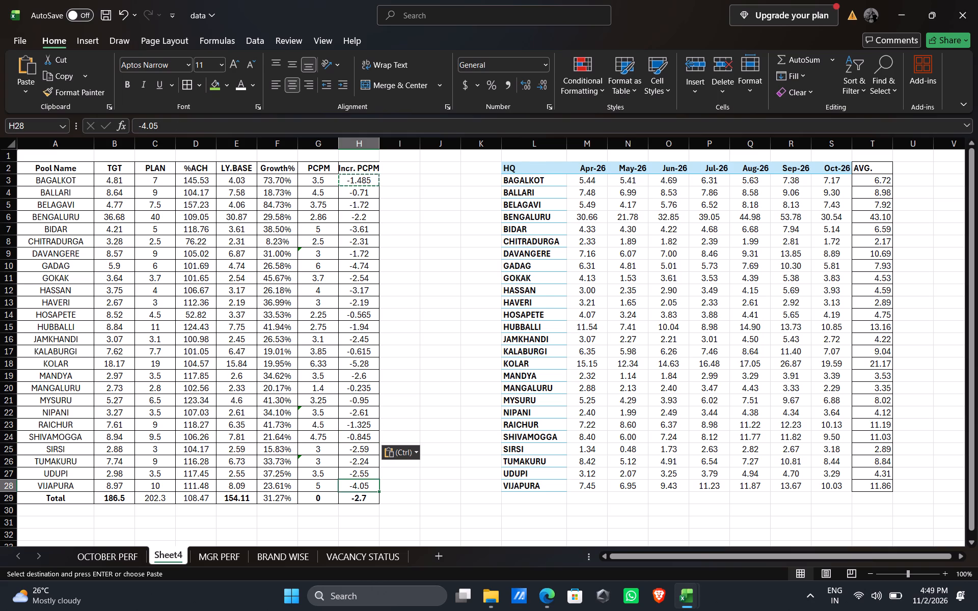
key(ctrl+v)
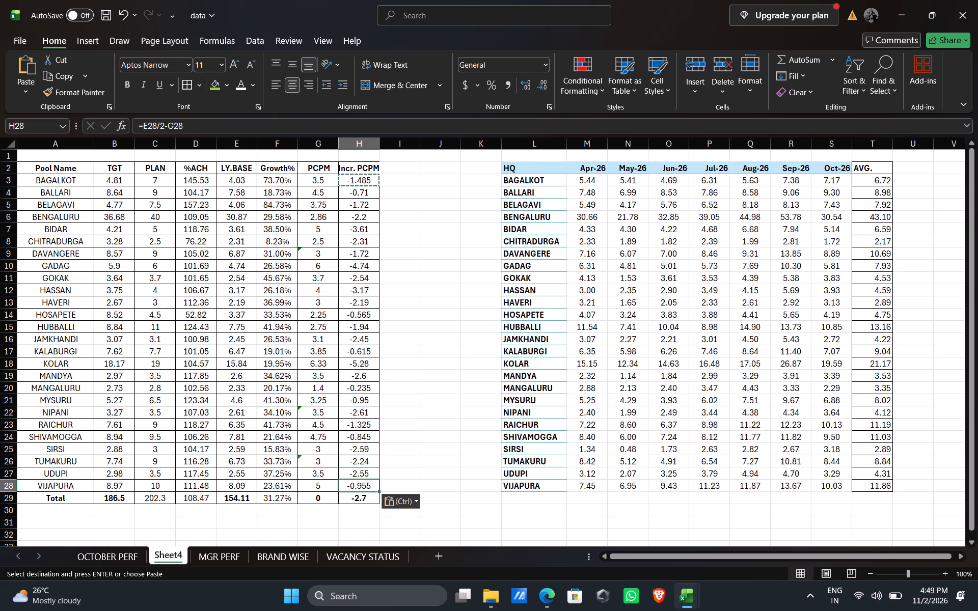
Replace BENGALURU's Incr. PCPM value in H6 with the formula =E6/14-G6.
click(360, 217)
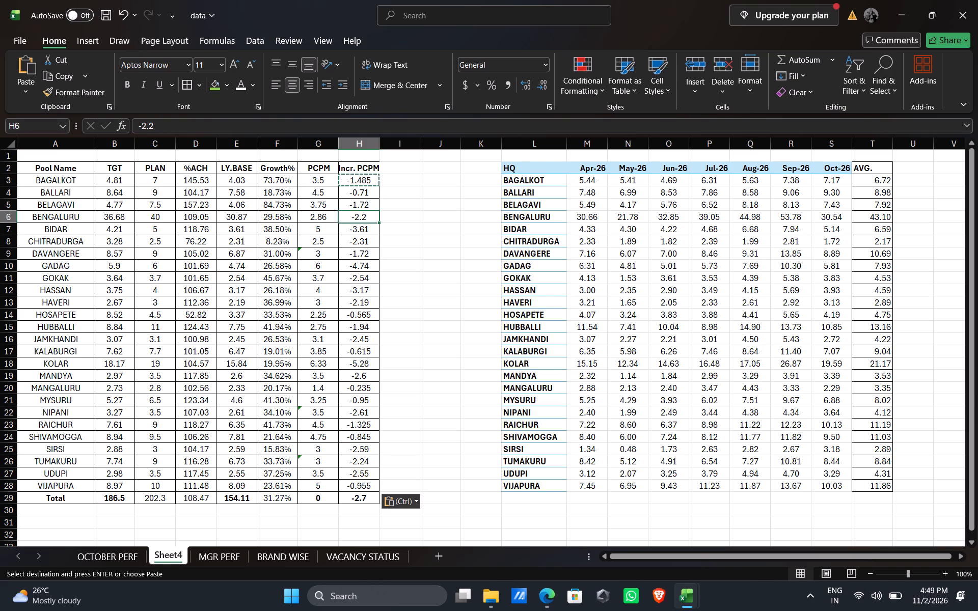
key(equal)
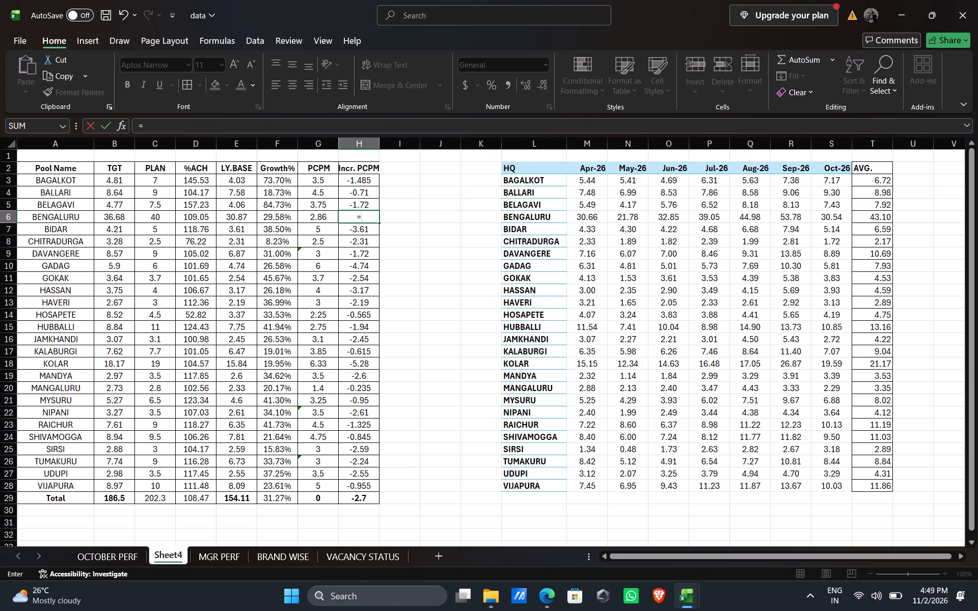
text(E6/14)
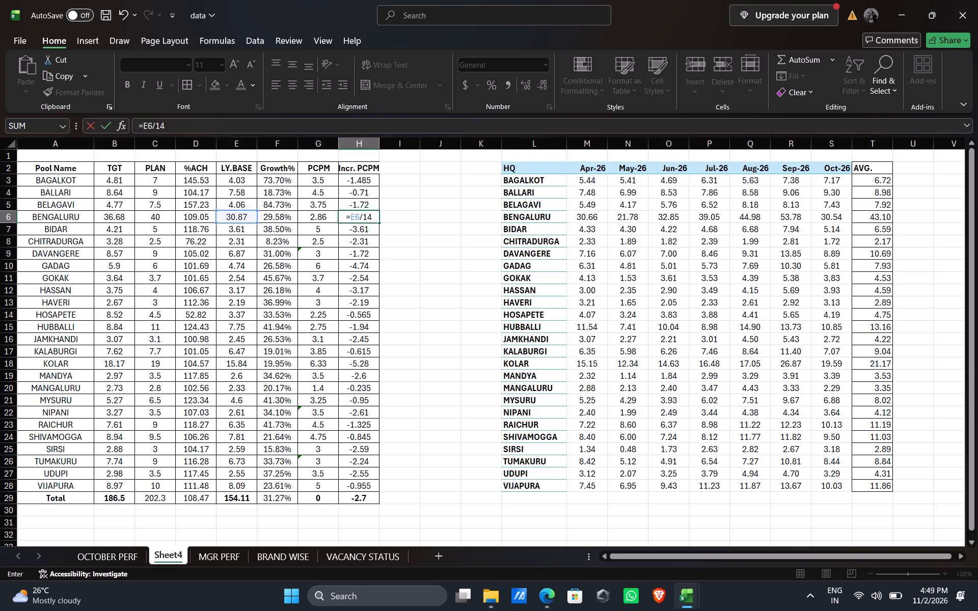
text(-G)
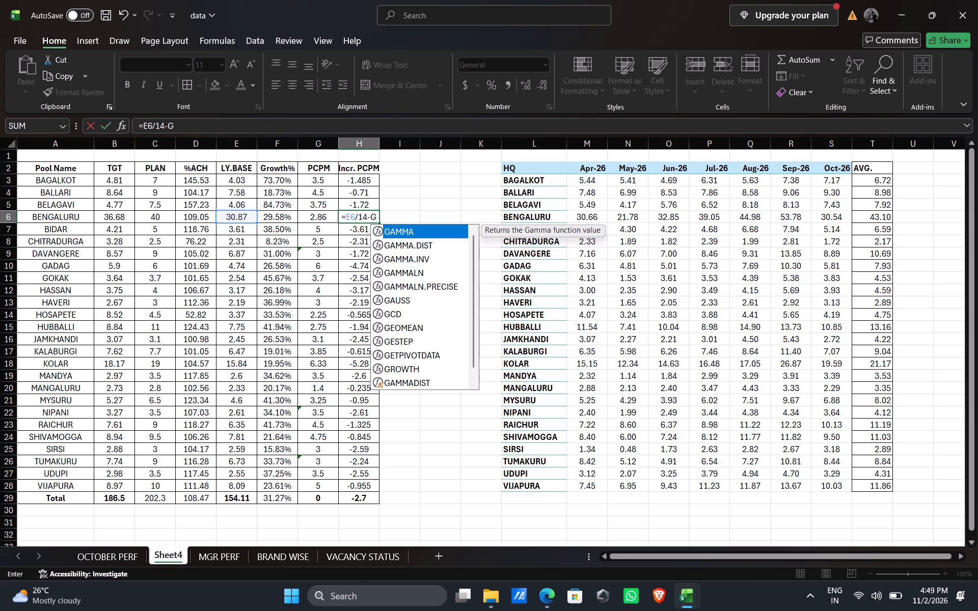
key(6)
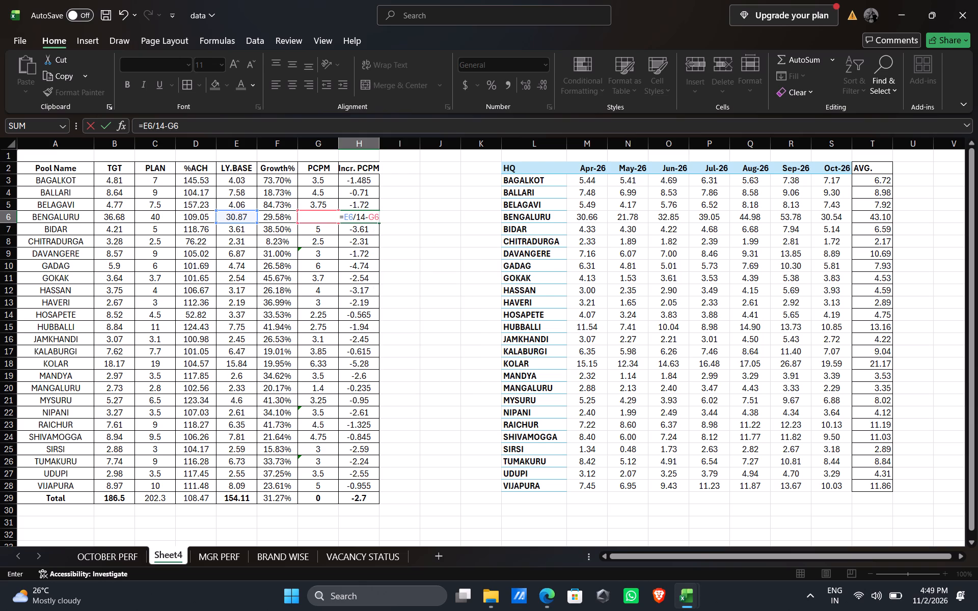
key(Return)
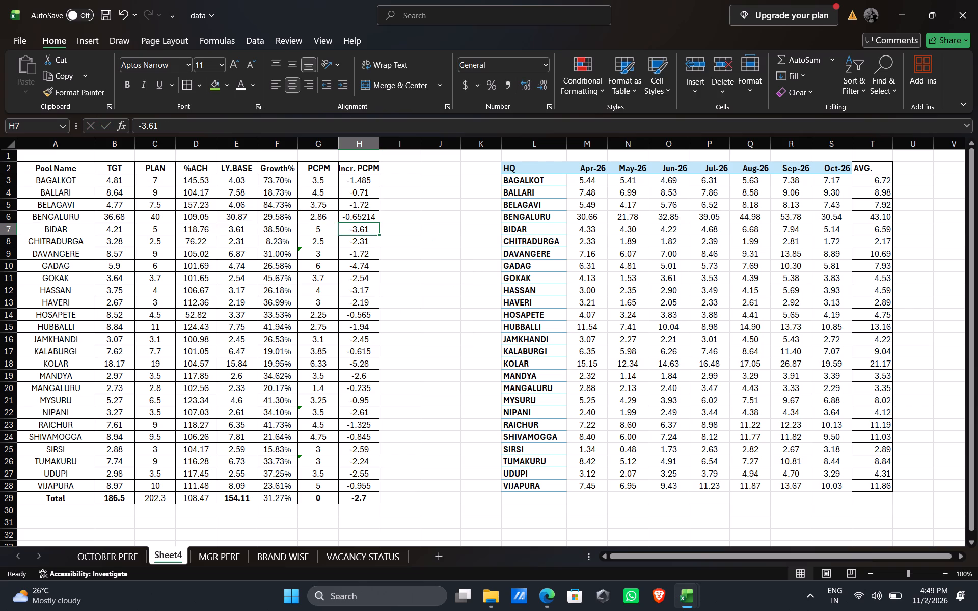
key(Up)
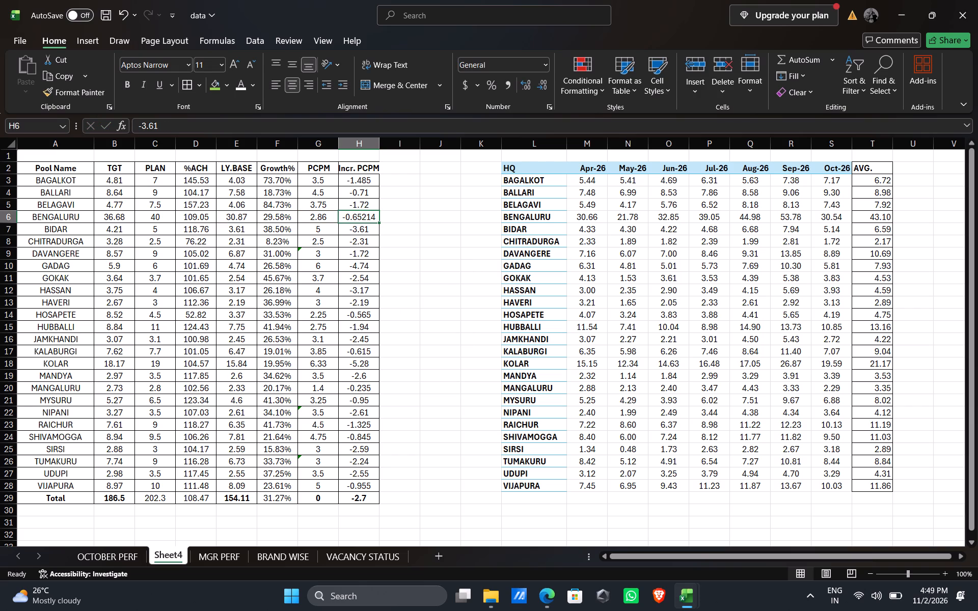
Replace DAVANGERE's Incr. PCPM value in H9 with the formula =E9/3-G9.
click(352, 255)
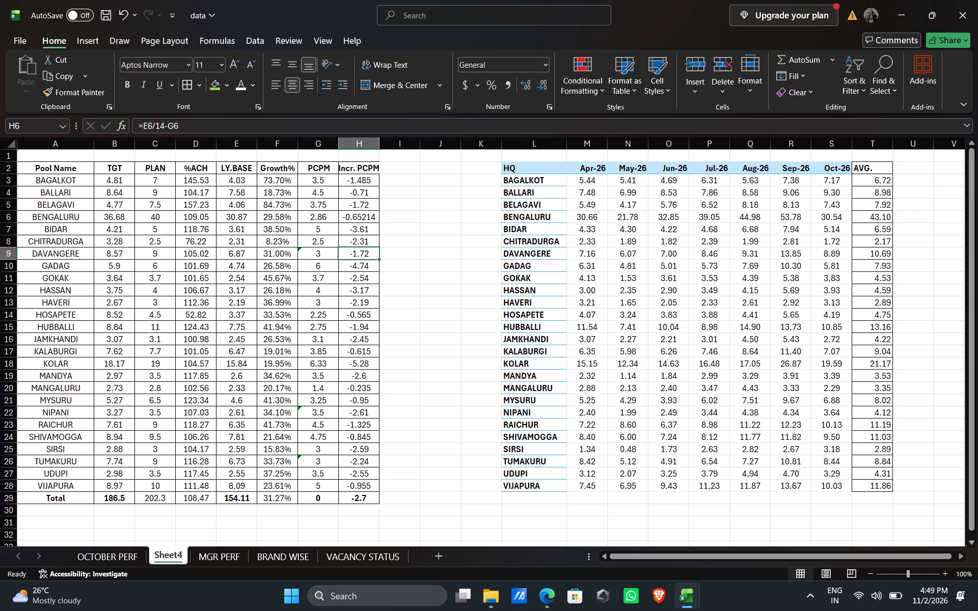
key(equal)
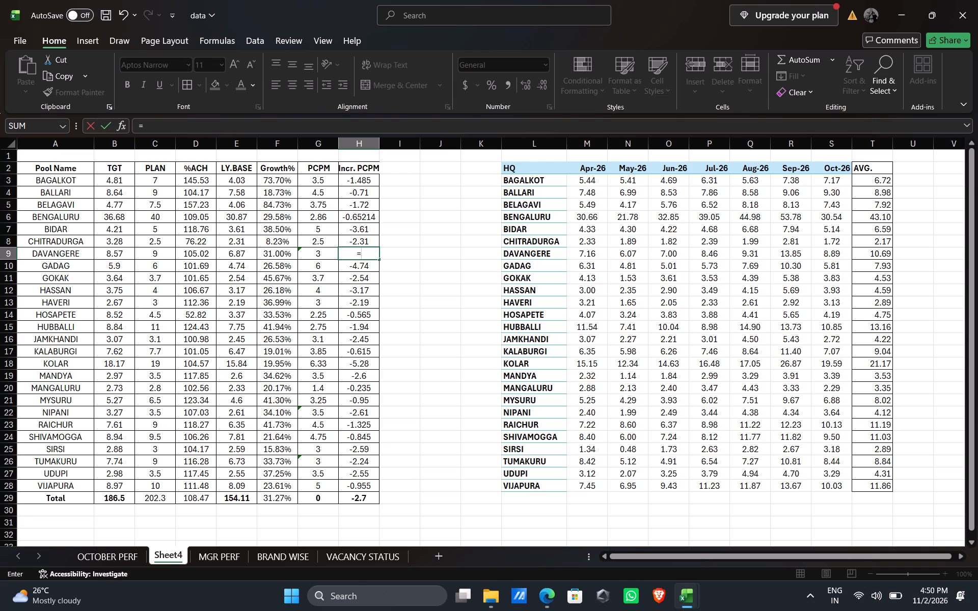
text(E9)
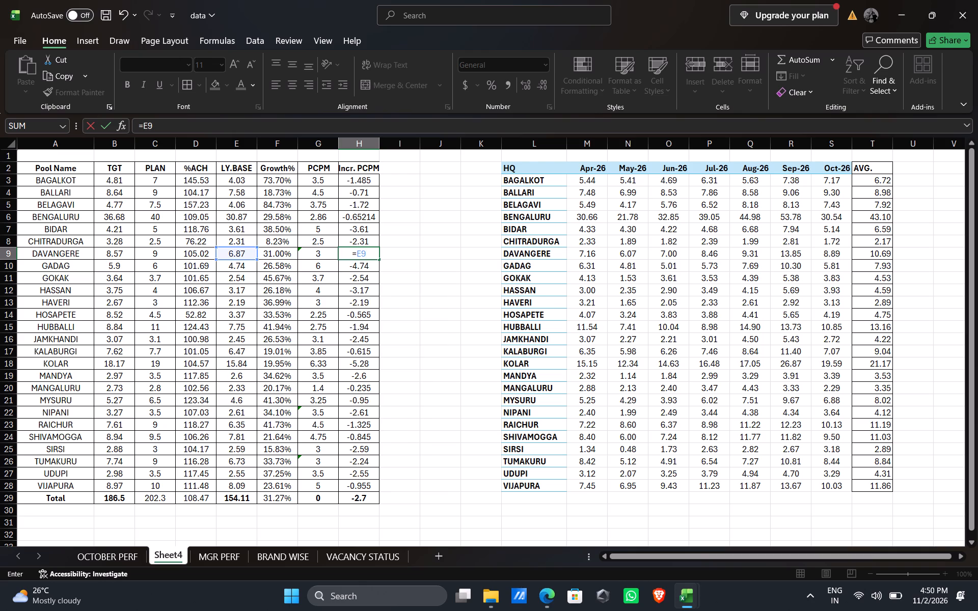
text(/3)
key(minus)
text(G9)
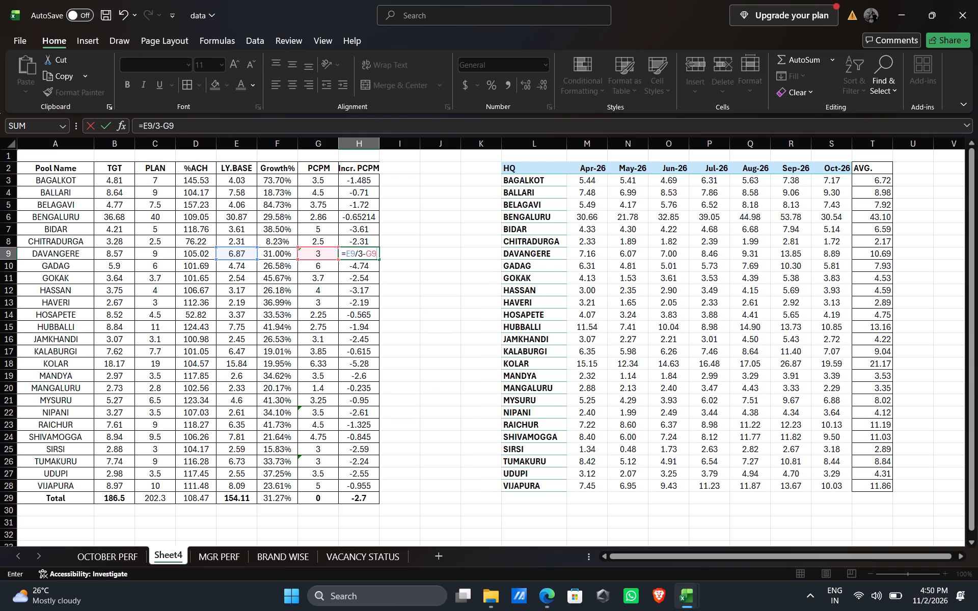
key(Return)
Copy DAVANGERE's Incr. PCPM formula from H9 to the TUMAKURU row in H26.
key(Up)
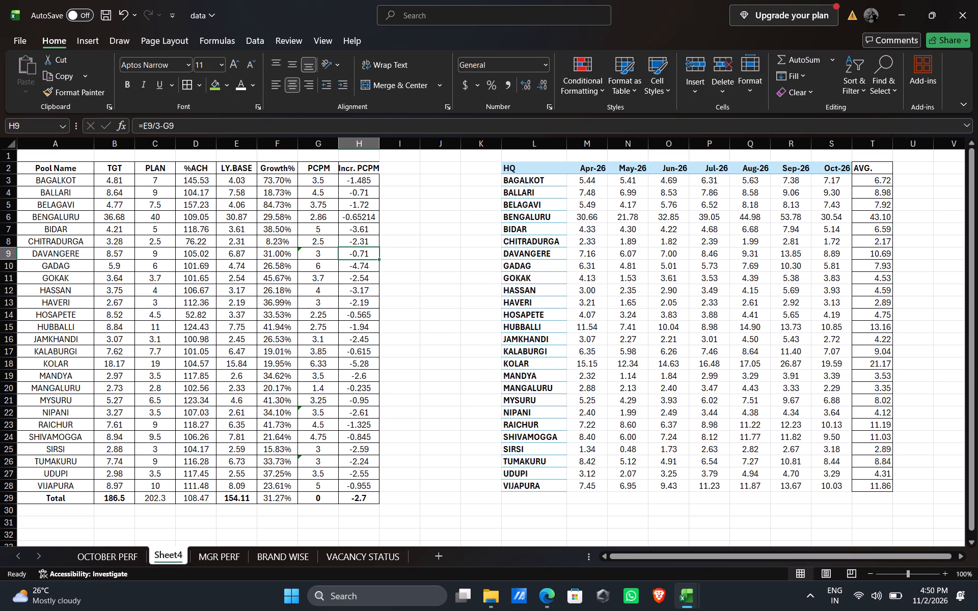
key(ctrl+c)
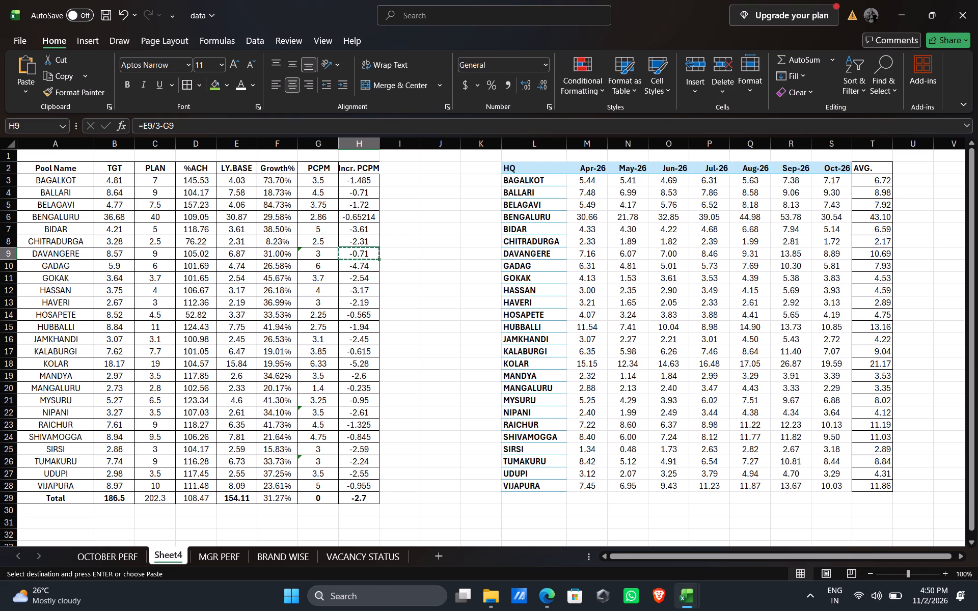
click(349, 462)
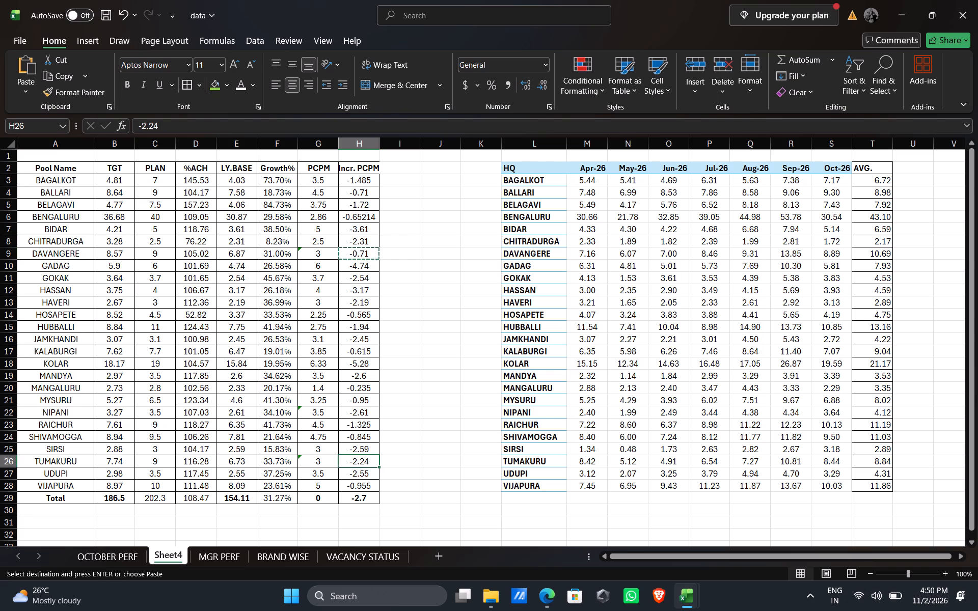
key(ctrl+v)
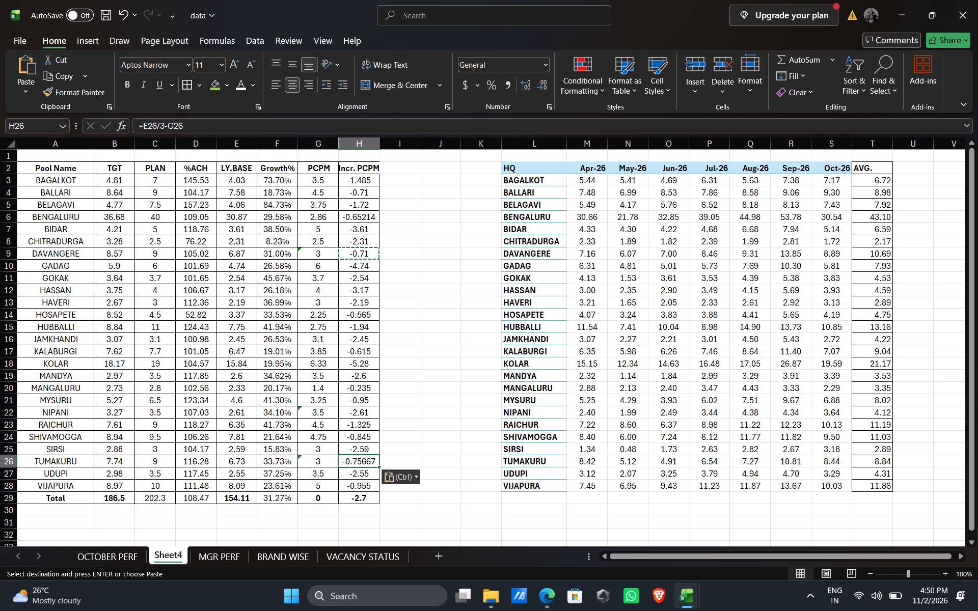
Replace UDUPI's Incr. PCPM value in H27 with the formula =E27-G27.
click(359, 474)
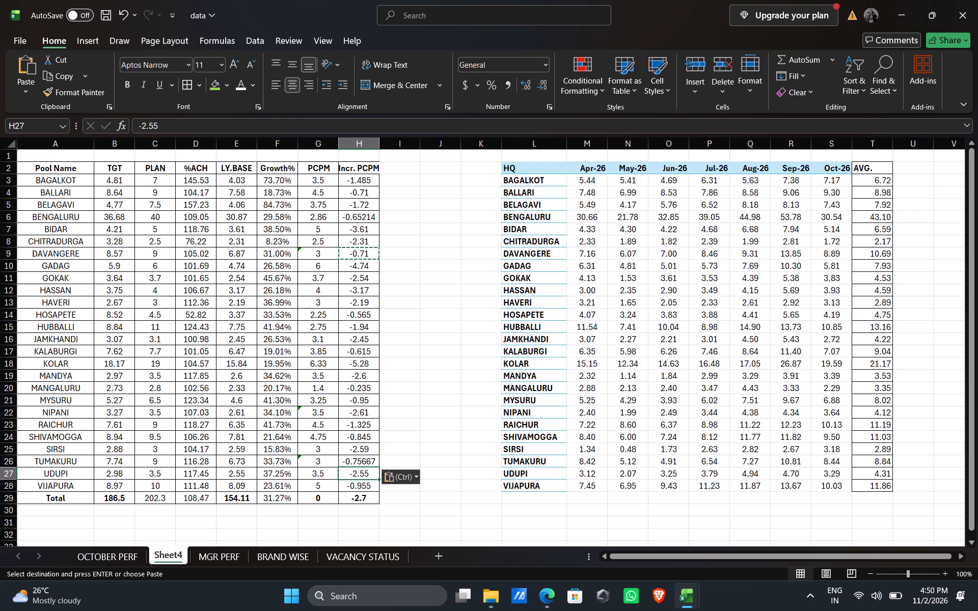
key(equal)
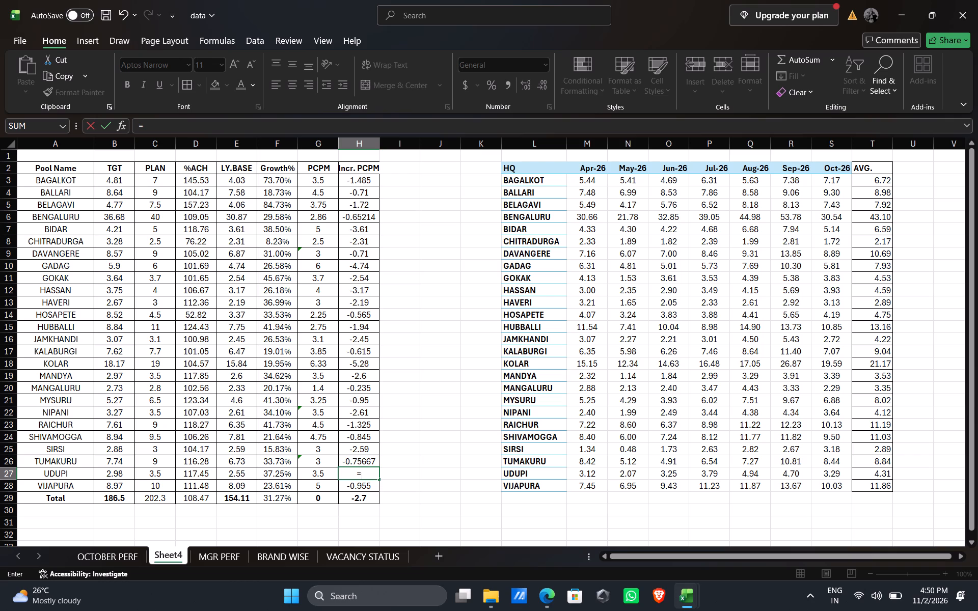
key(e)
text(27)
key(minus)
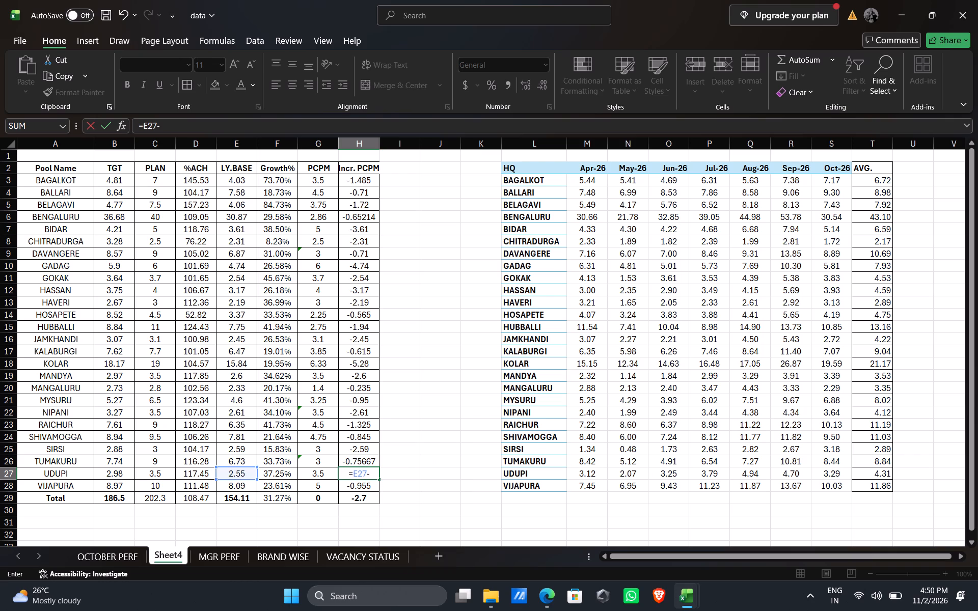
key(g)
text(27)
key(Return)
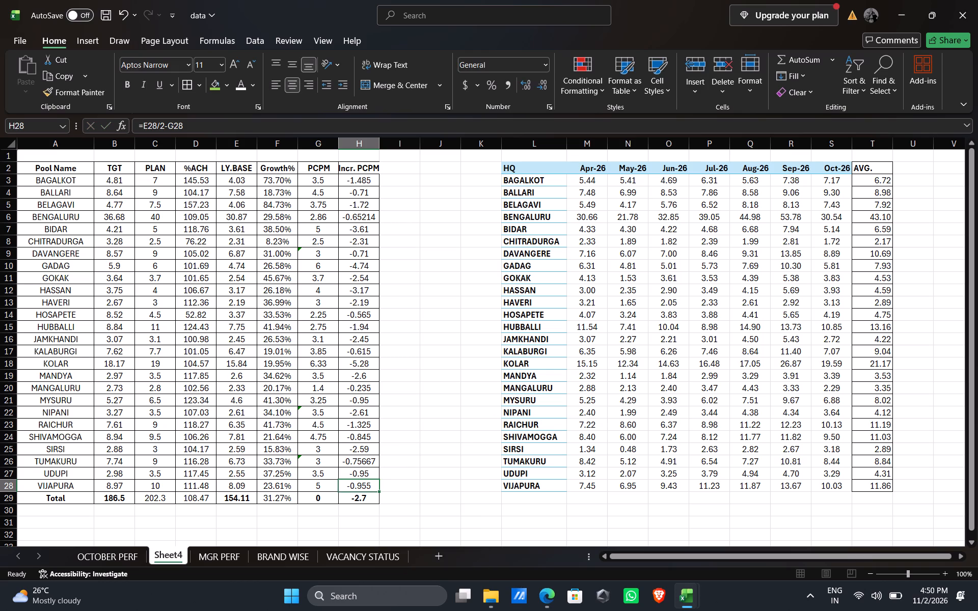
Copy UDUPI's Incr. PCPM formula from H27 to the SIRSI, NIPANI and MANDYA rows in column H.
key(Up)
key(ctrl+c)
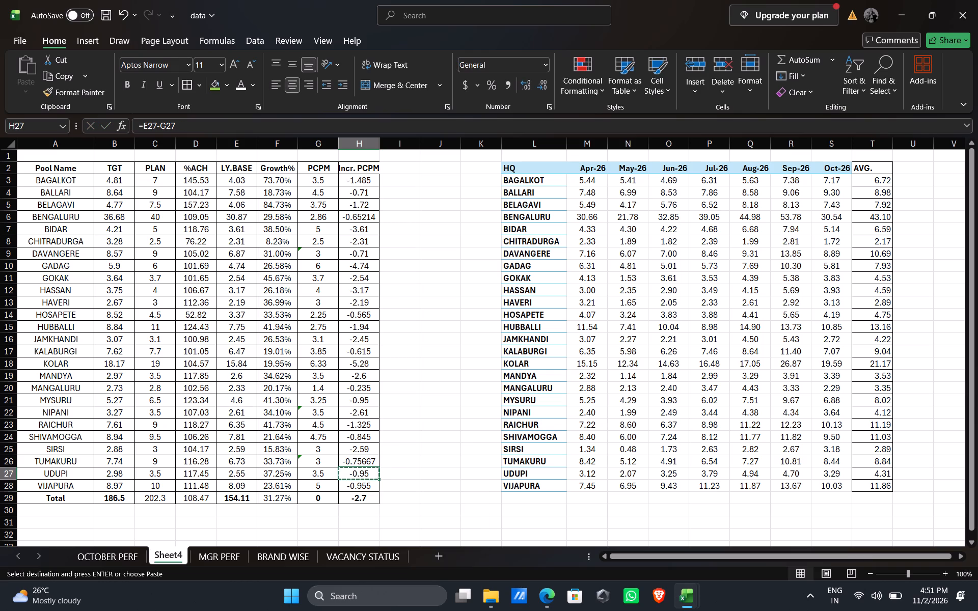
key(Up)
key(Up)
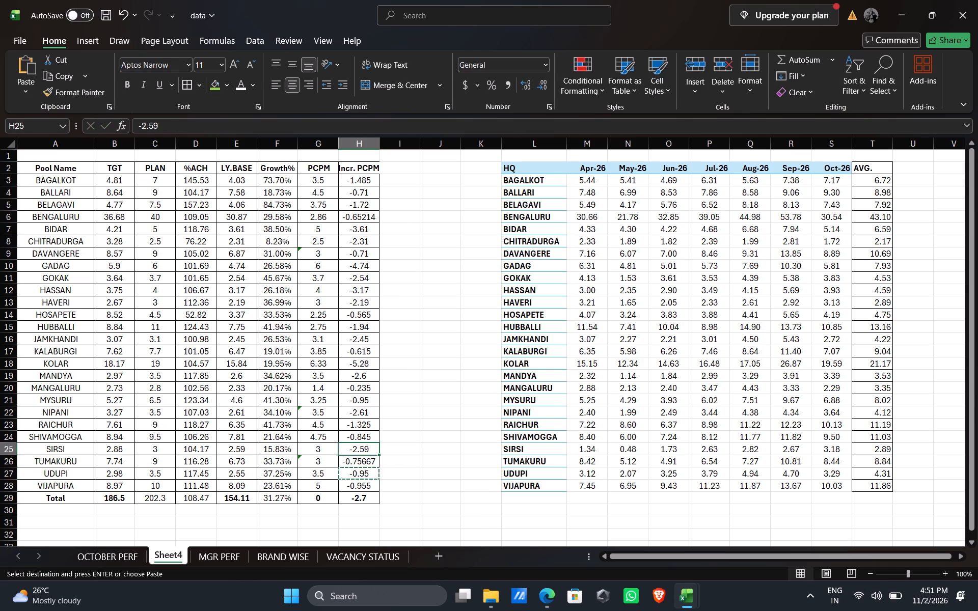
key(ctrl+v)
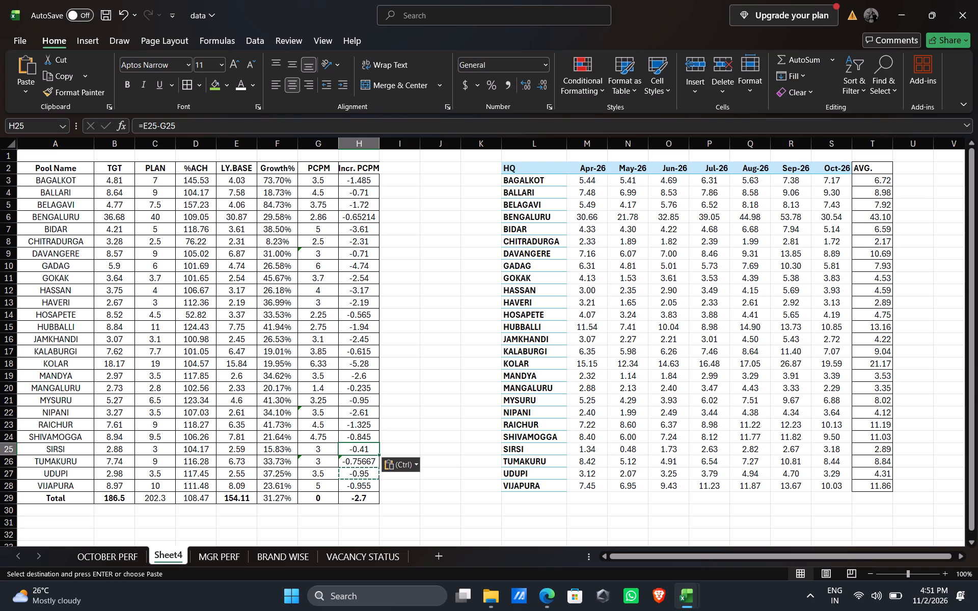
key(Up)
key(Up)
key(Up)
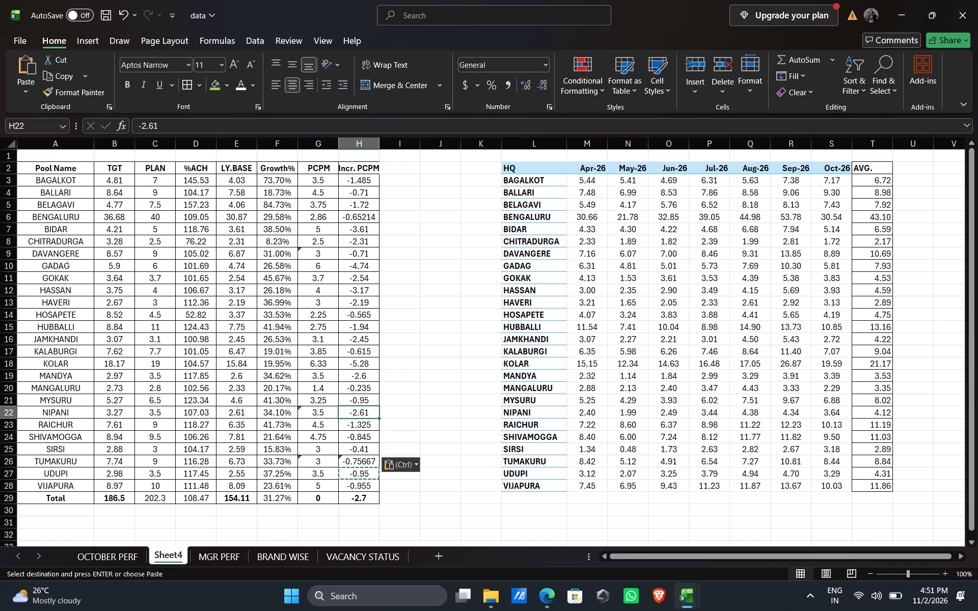
key(ctrl+v)
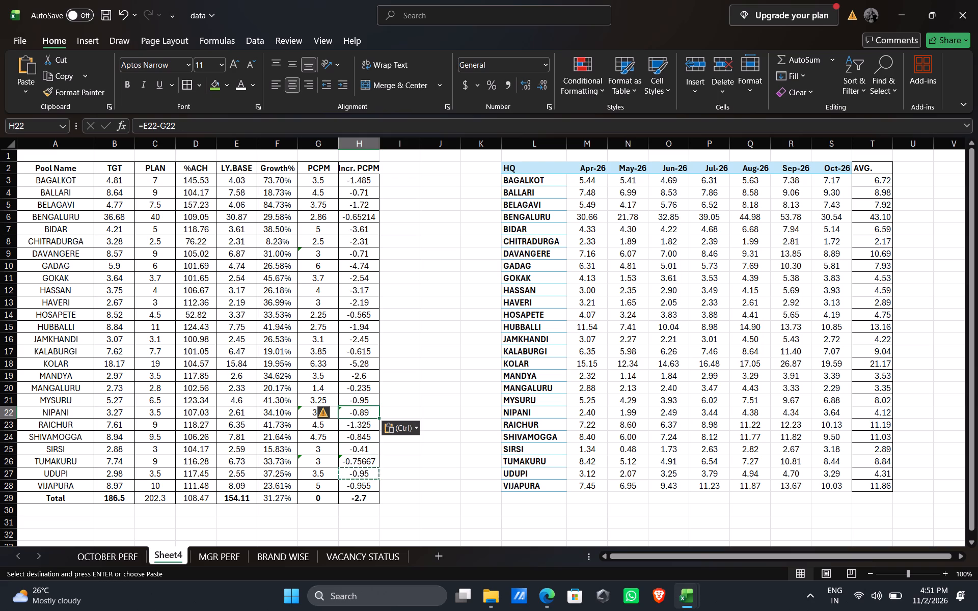
key(Up)
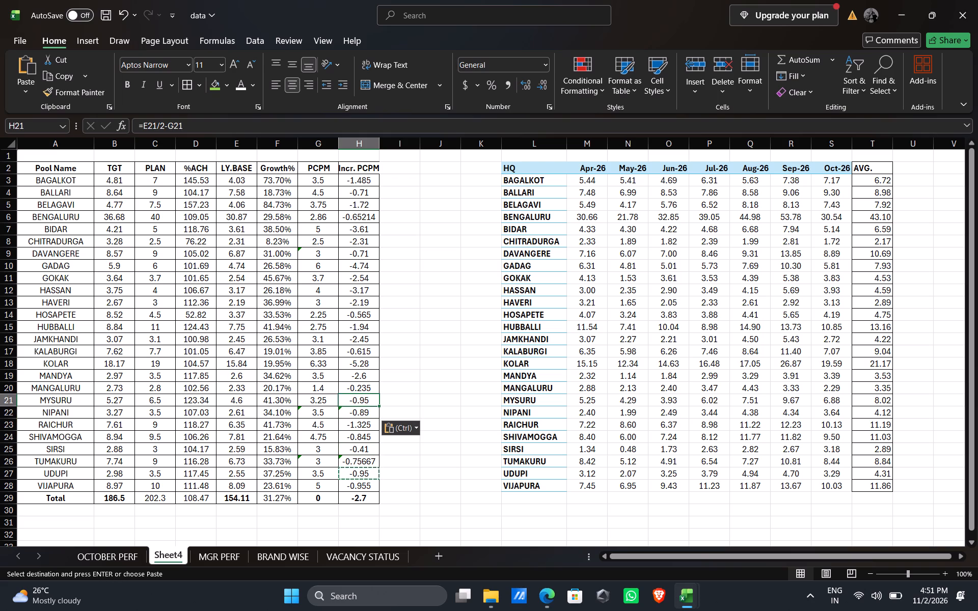
key(Up)
key(Up)
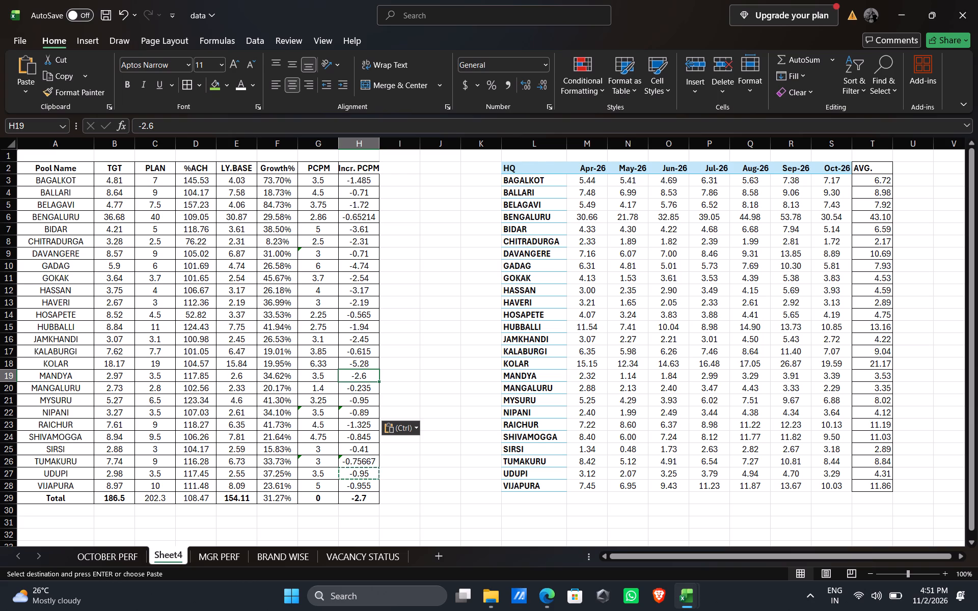
key(ctrl+v)
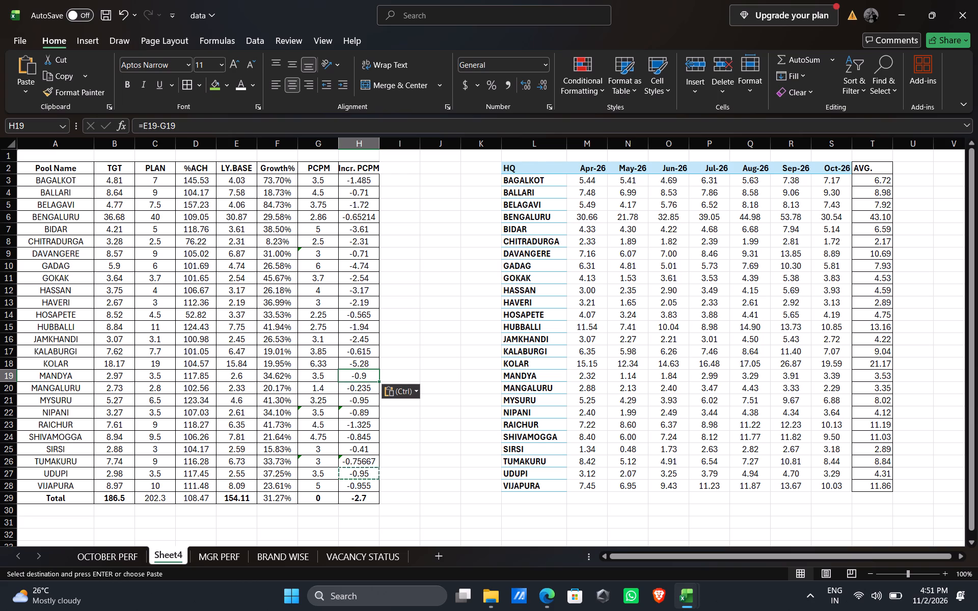
Paste the copied UDUPI Incr. PCPM formula into the JAMKHANDI, HAVERI, HASSAN and GOKAK rows in column H.
key(Up)
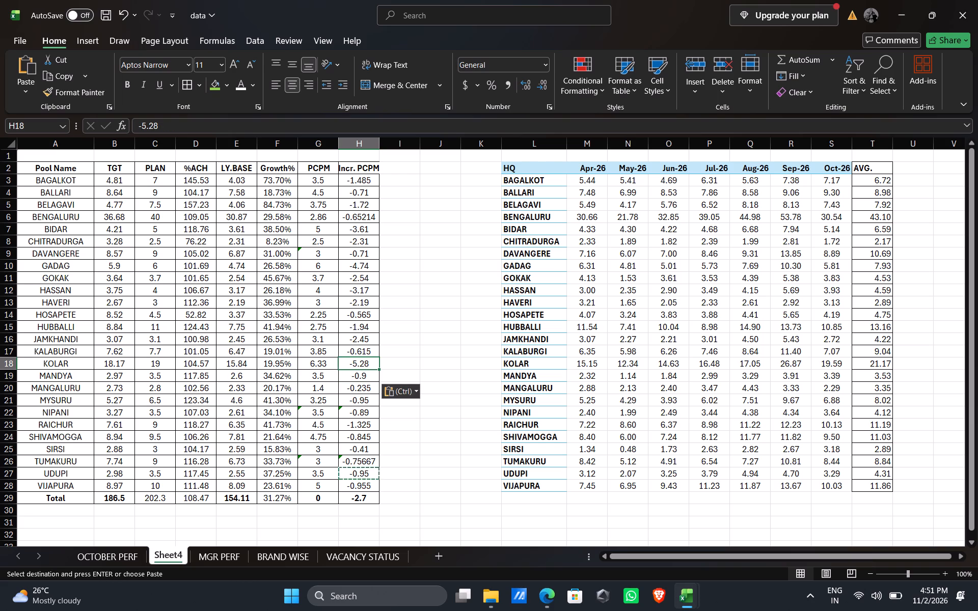
key(Up)
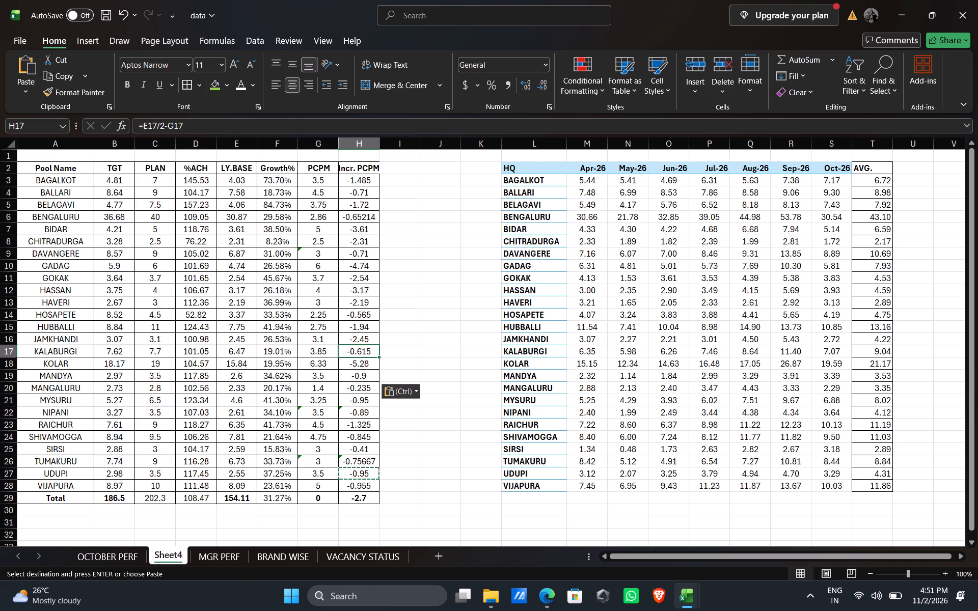
key(Up)
key(ctrl+v)
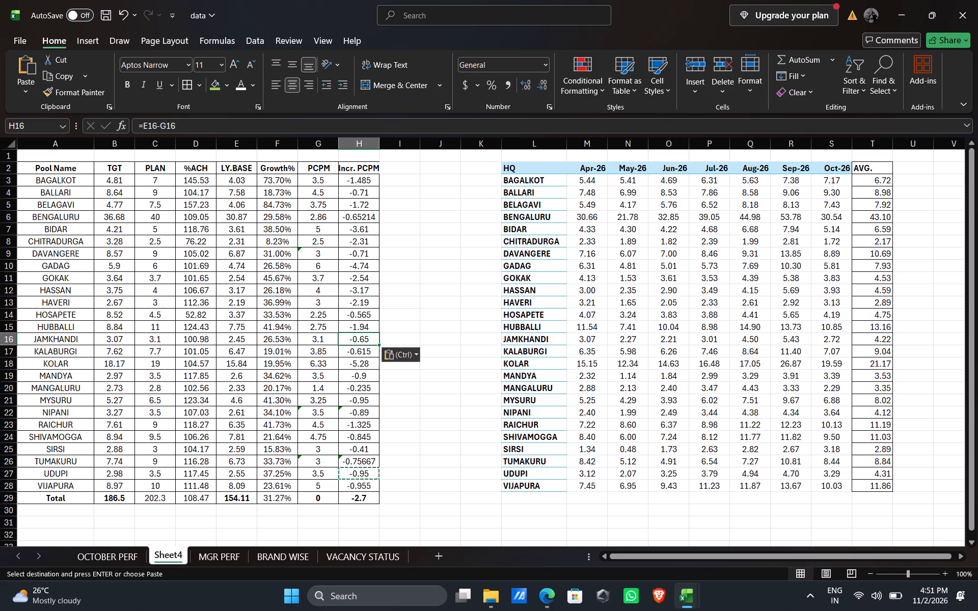
key(Up)
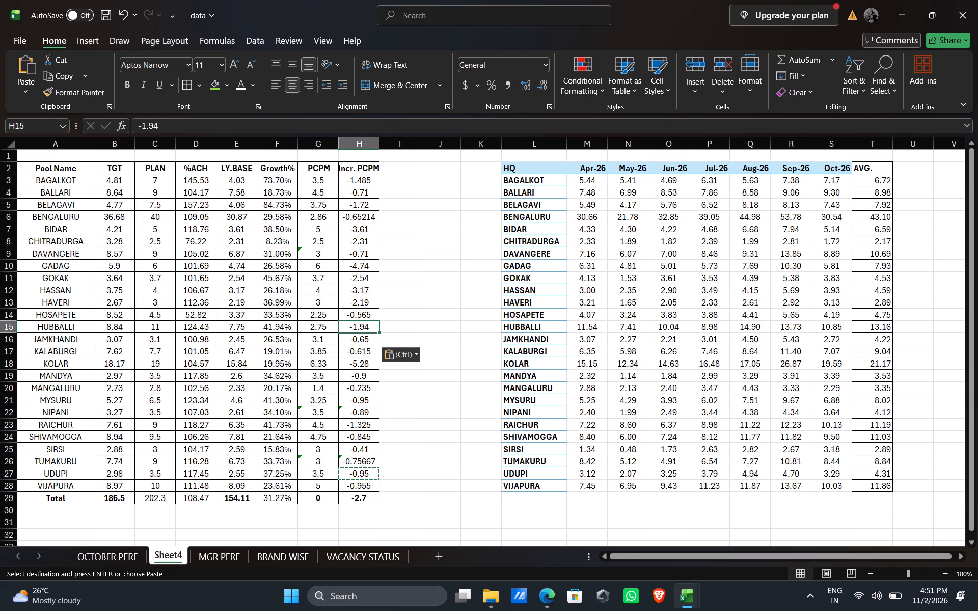
key(Up)
key(Up)
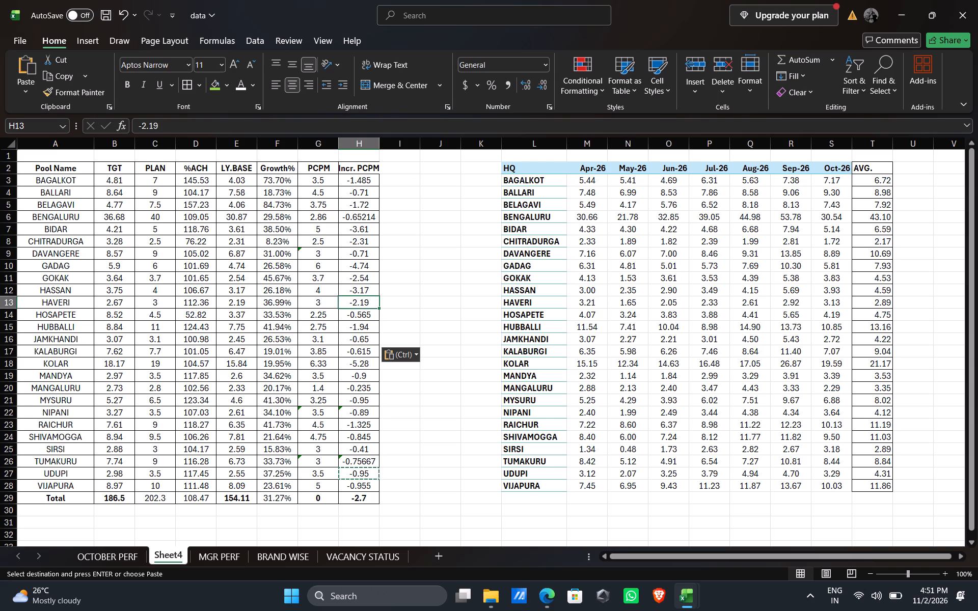
key(ctrl+v)
key(Up)
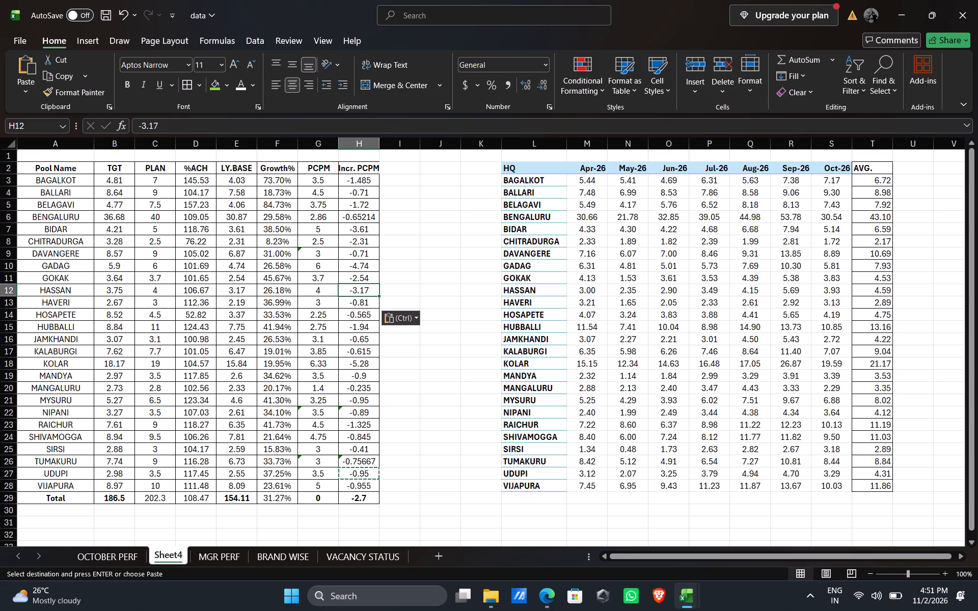
key(ctrl+v)
key(Up)
key(ctrl+v)
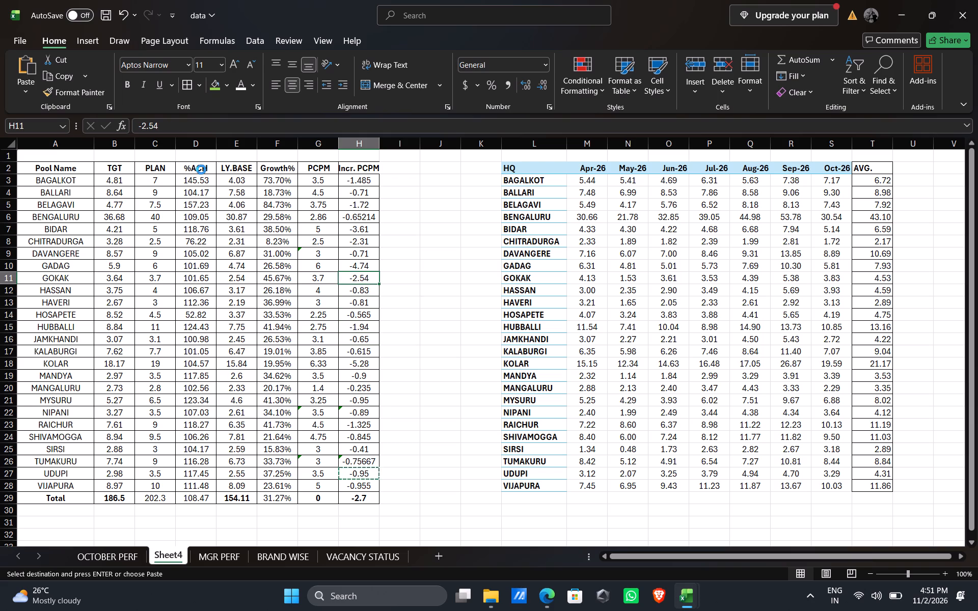
Paste the copied UDUPI Incr. PCPM formula into the GADAG, CHITRADURGA and BIDAR rows in column H.
key(Up)
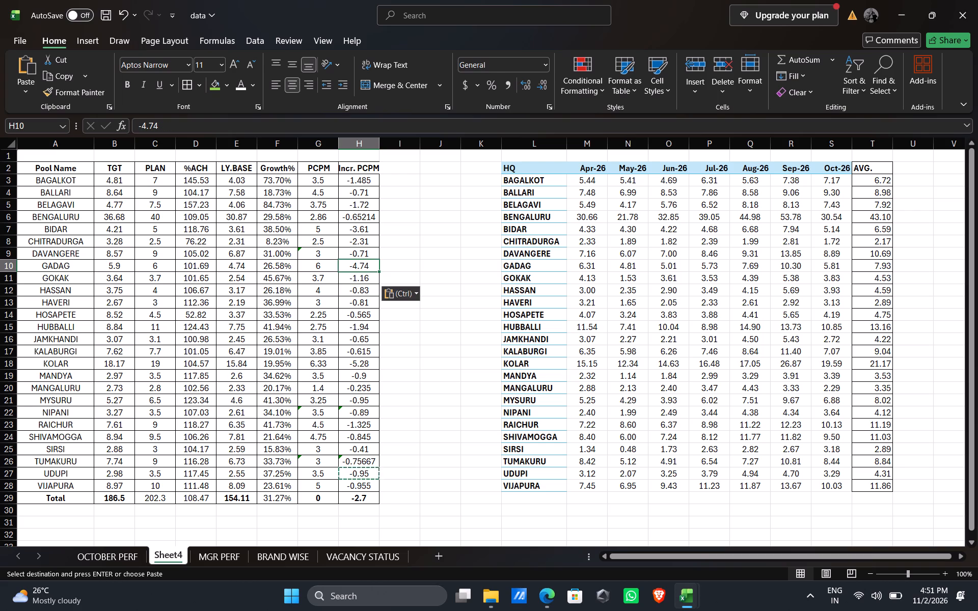
key(ctrl+v)
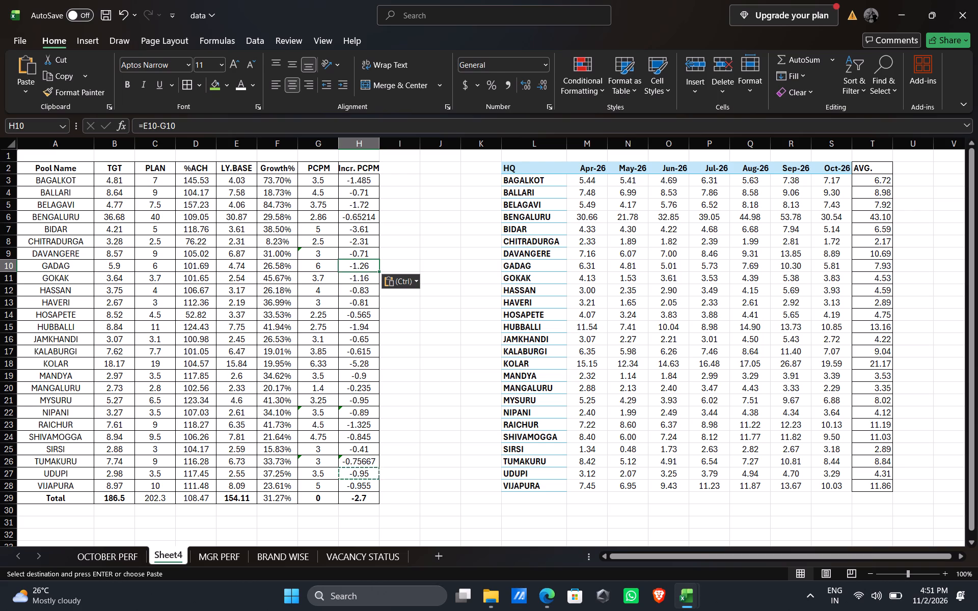
key(Up)
key(Up)
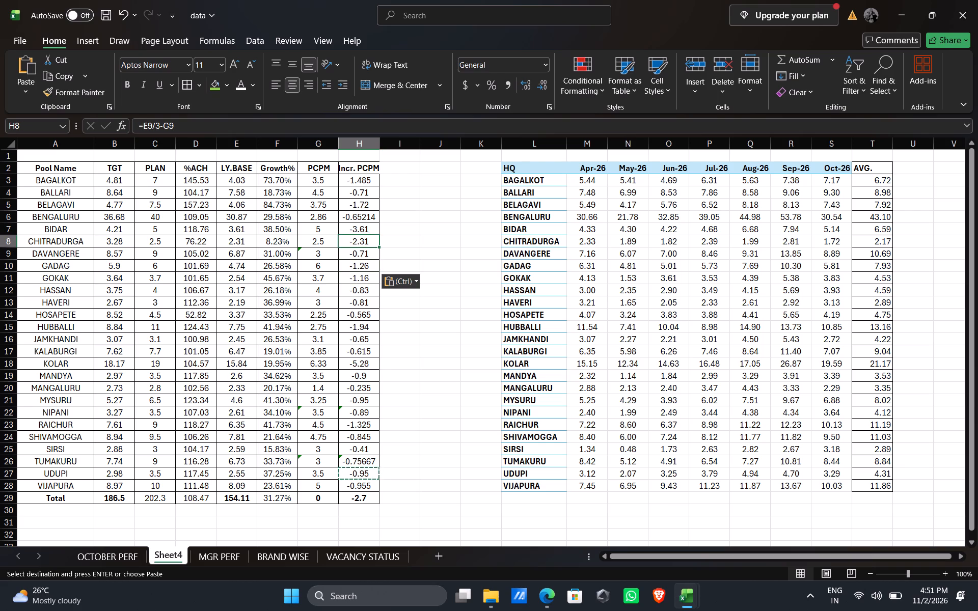
key(ctrl+v)
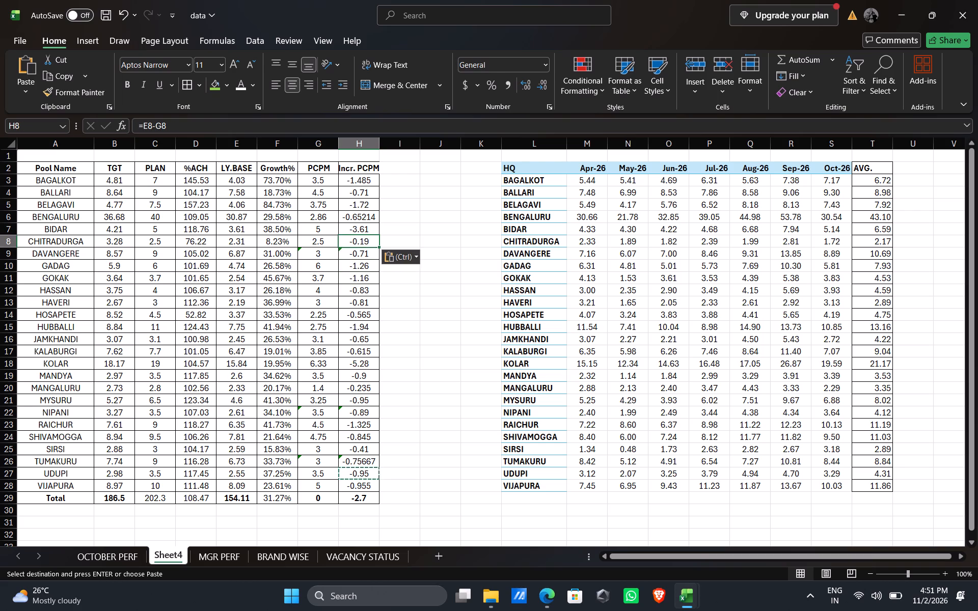
key(Up)
key(ctrl+v)
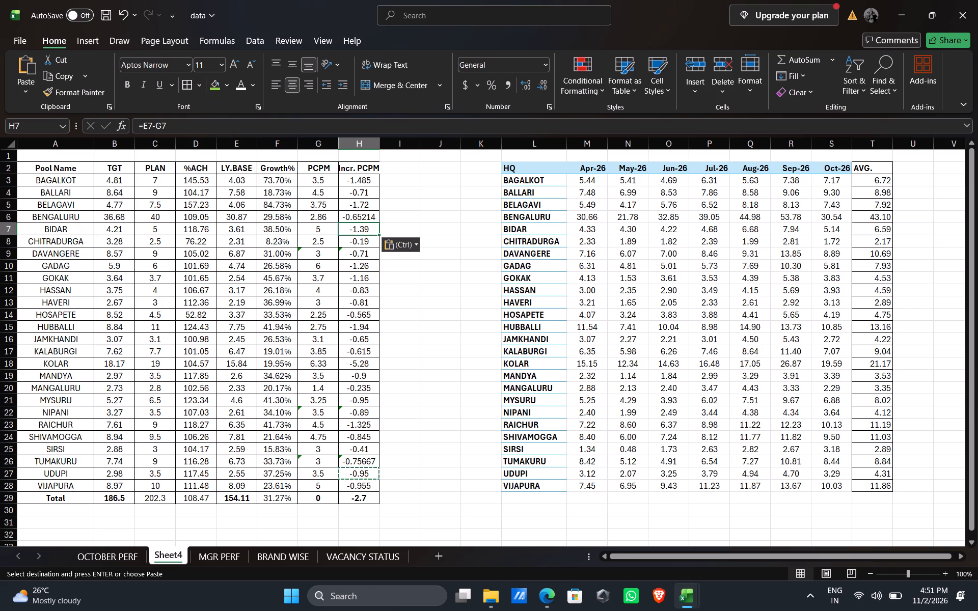
Replace HUBBALLI's Incr. PCPM value in H15 with the formula =E15/4-G15.
key(Down)
key(Down)
key(Down)
key(Down)
key(Down)
key(Down)
key(Down)
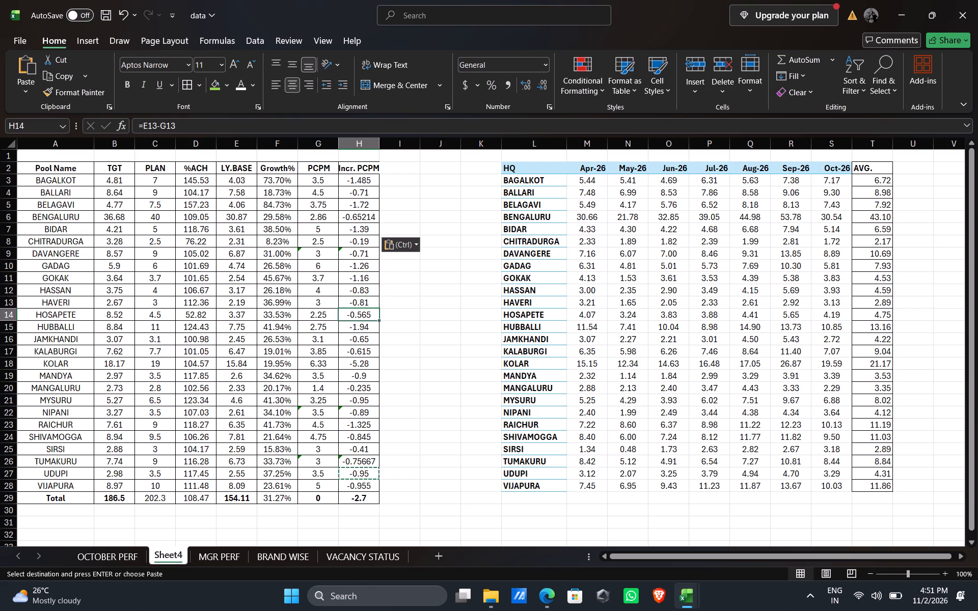
key(Down)
key(Down)
key(Down)
key(Down)
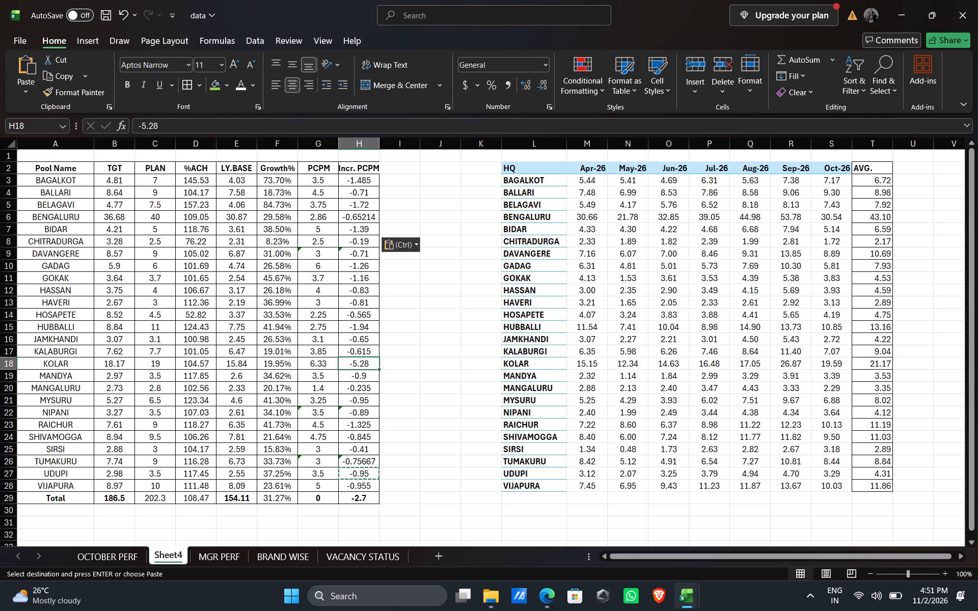
key(Up)
key(Up)
key(Up)
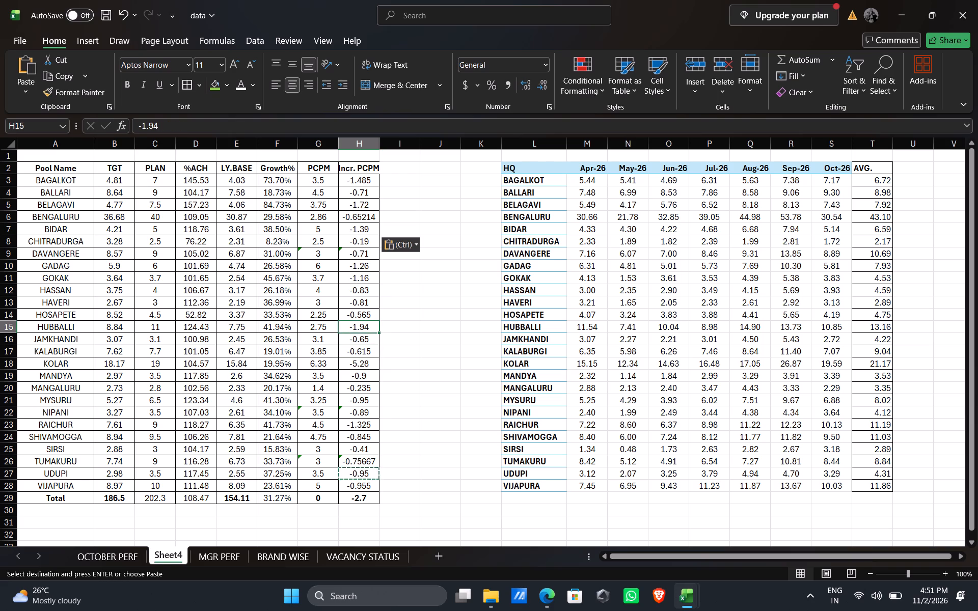
click(171, 122)
key(equal)
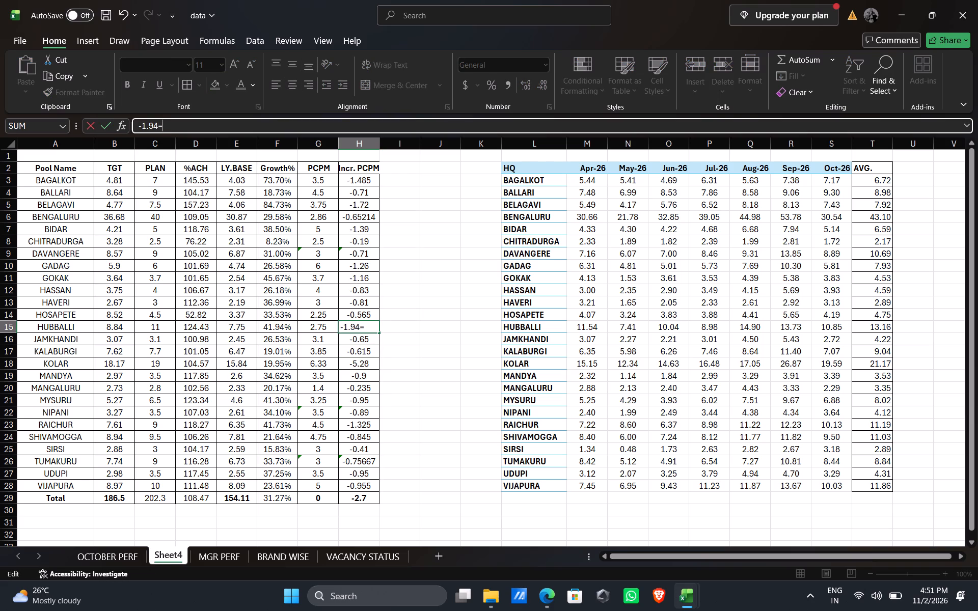
key(BackSpace)
key(BackSpace)
key(BackSpace)
key(BackSpace)
key(BackSpace)
key(BackSpace)
key(BackSpace)
key(BackSpace)
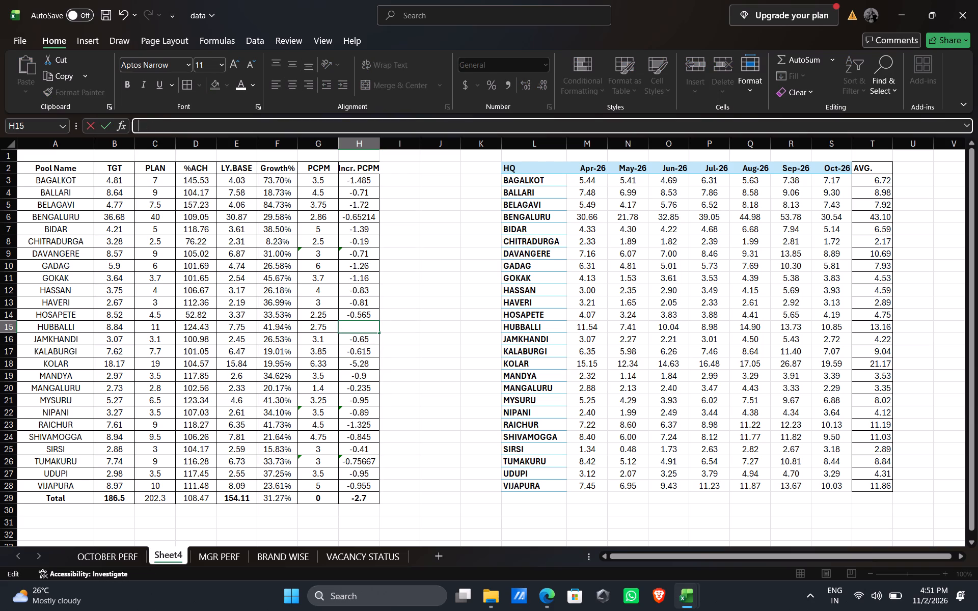
key(equal)
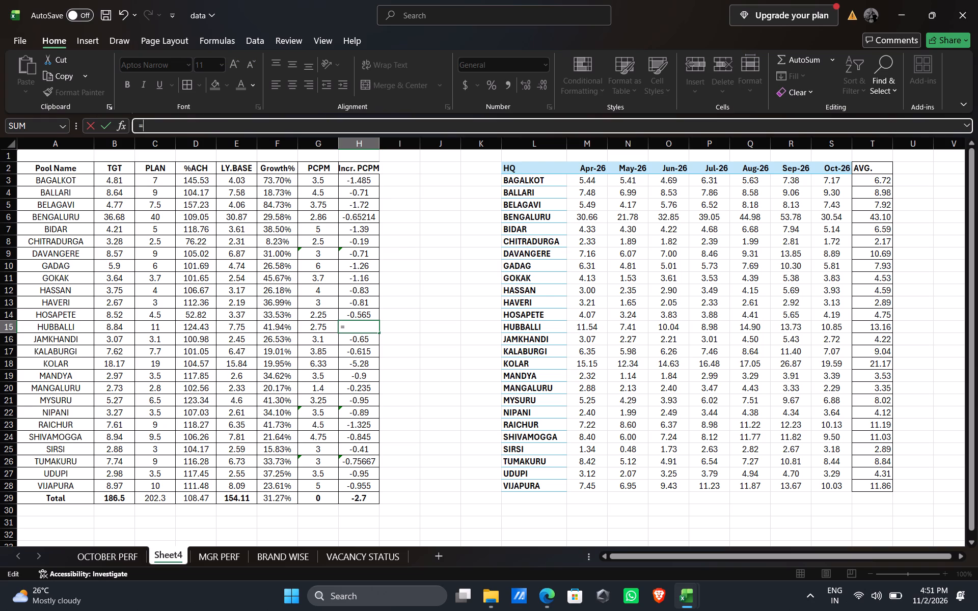
text(E15)
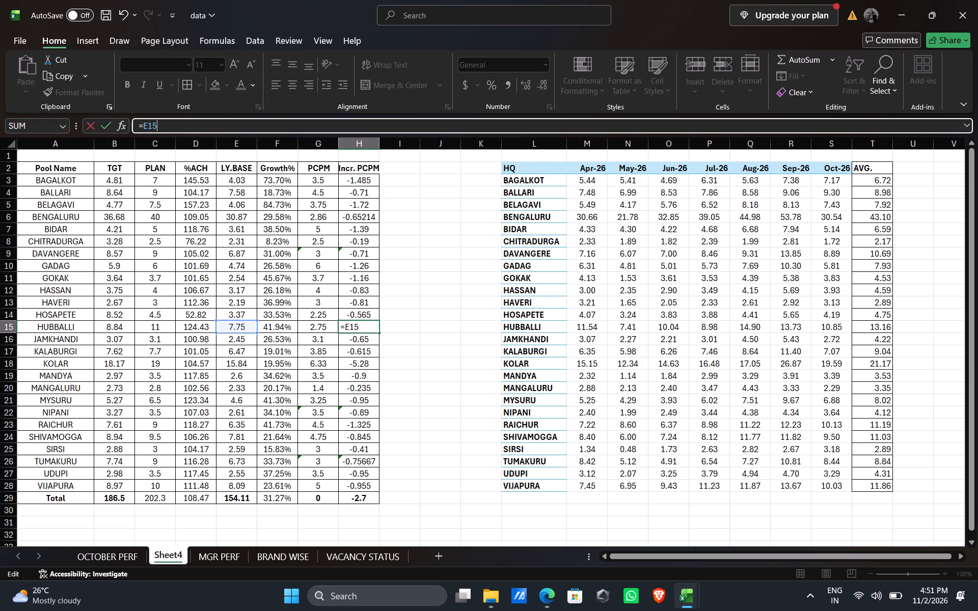
text(/4)
key(minus)
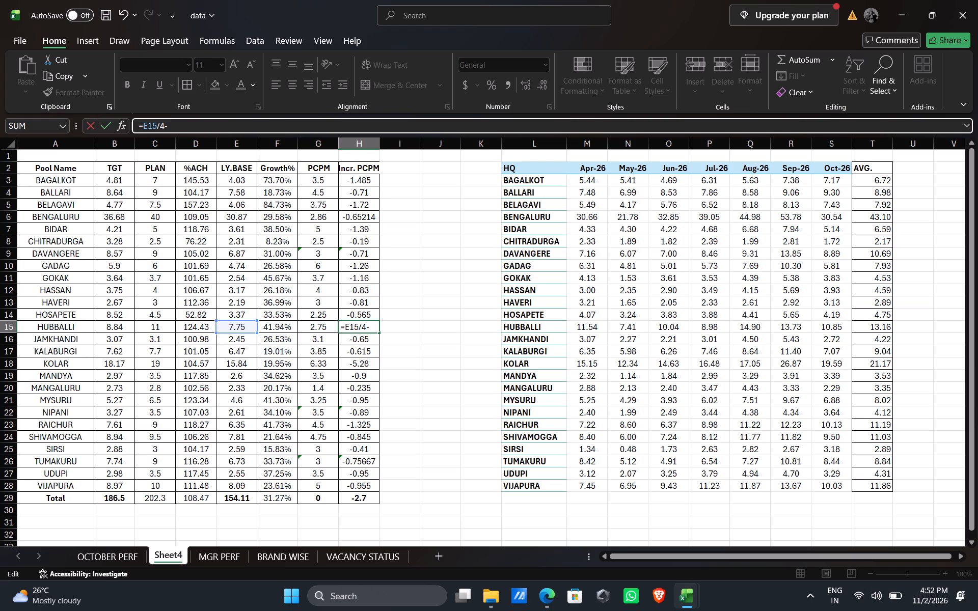
text(G15)
key(Return)
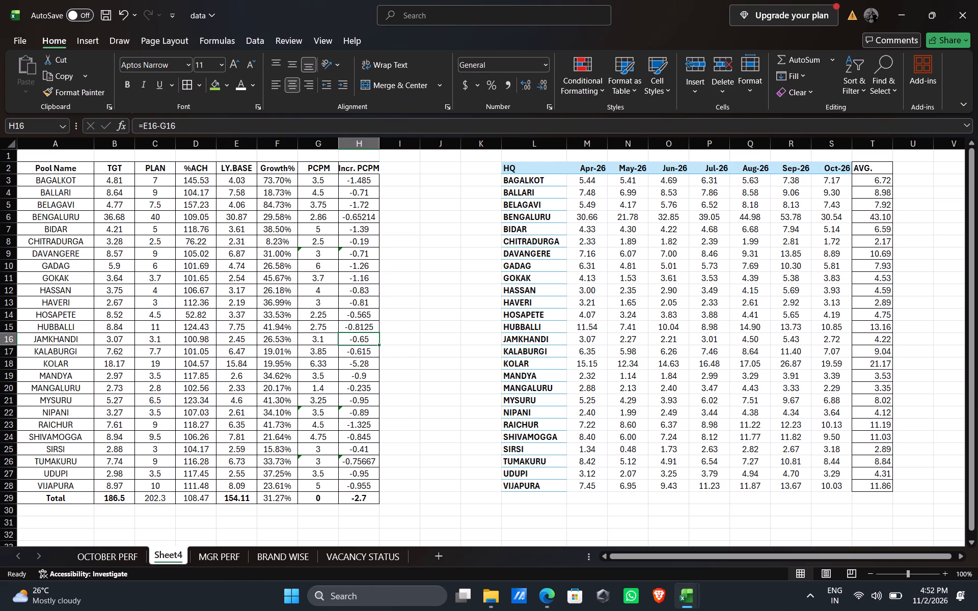
Copy DAVANGERE's Incr. PCPM formula from H9 to the KOLAR row in H18.
key(Up)
key(Up)
key(Up)
key(Up)
key(Up)
key(Up)
key(Up)
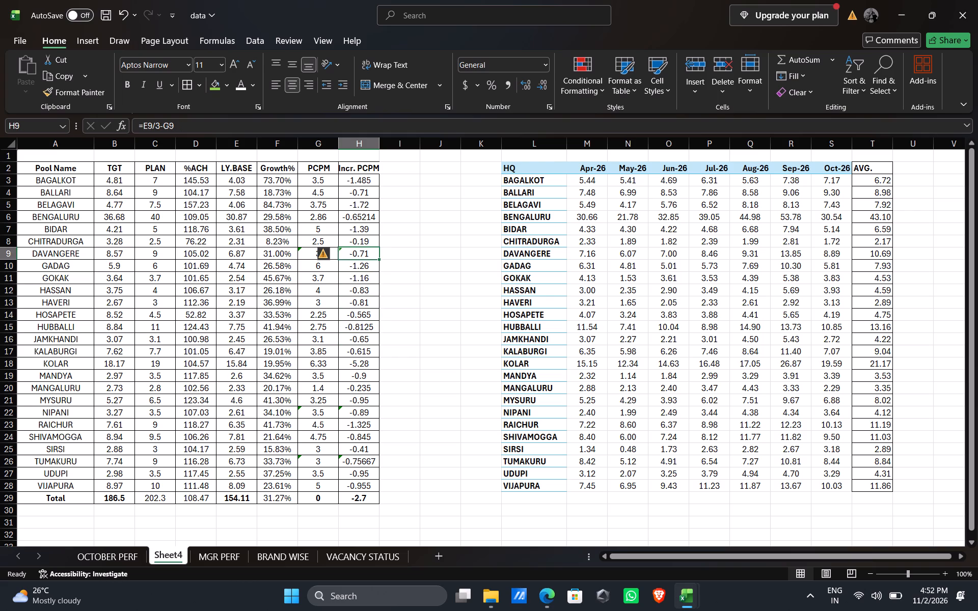
key(ctrl+c)
key(Down)
key(Down)
key(Down)
key(Down)
key(Down)
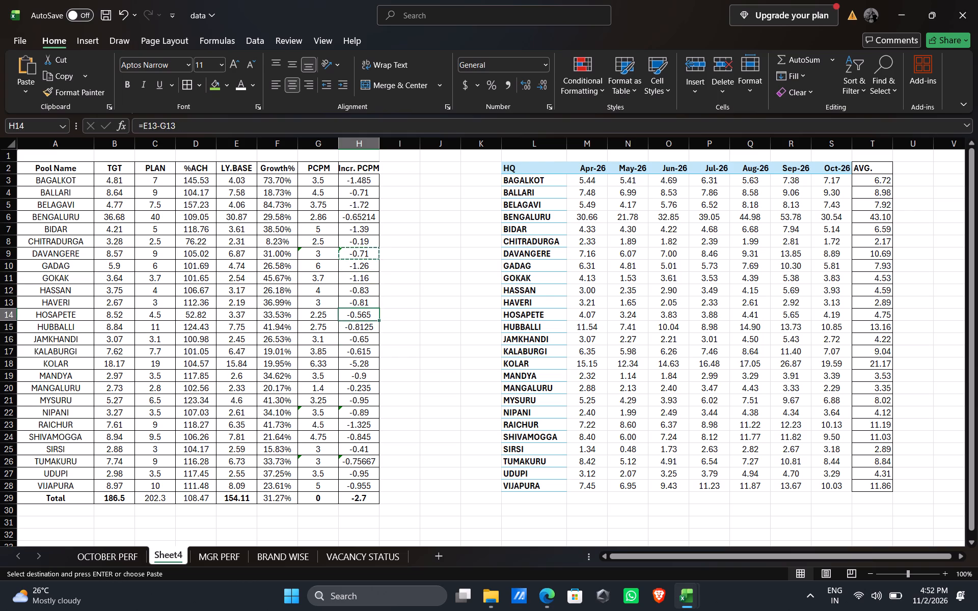
key(Down)
key(Down)
key(Down)
key(Down)
key(ctrl+v)
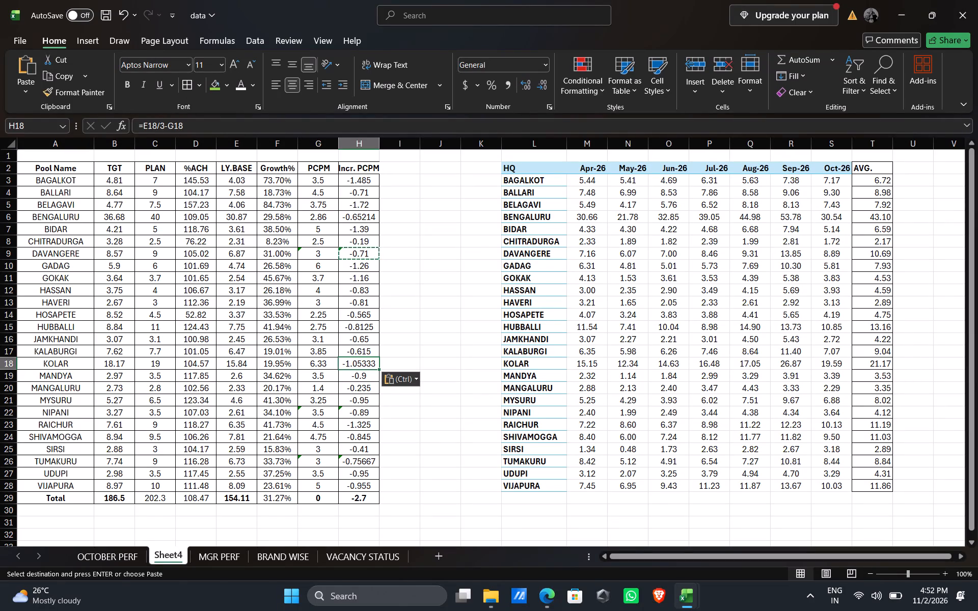
Format the pools' Incr. PCPM values in H3:H28 to show two decimal places.
drag(364, 177, 362, 482)
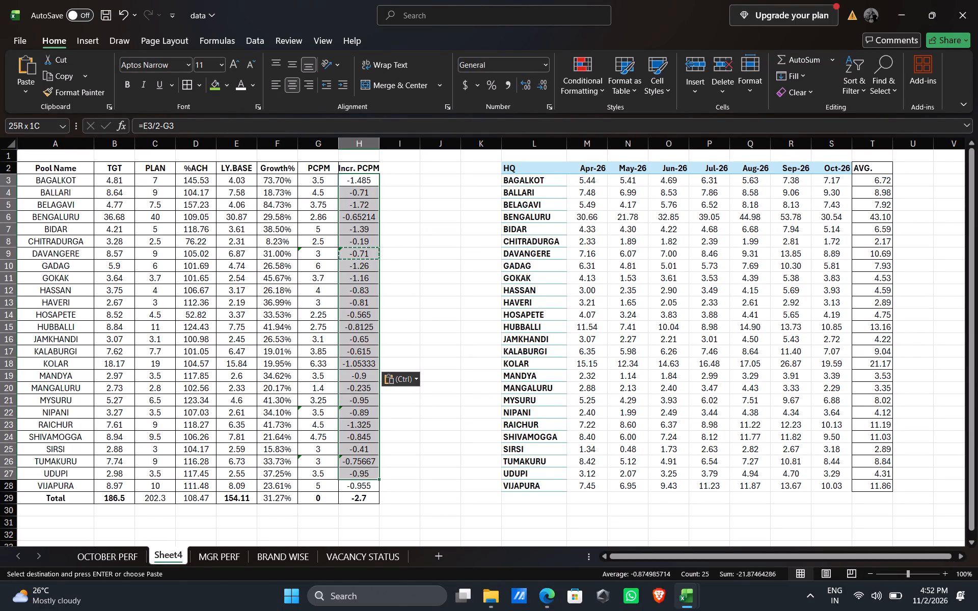
drag(362, 482, 362, 484)
click(547, 81)
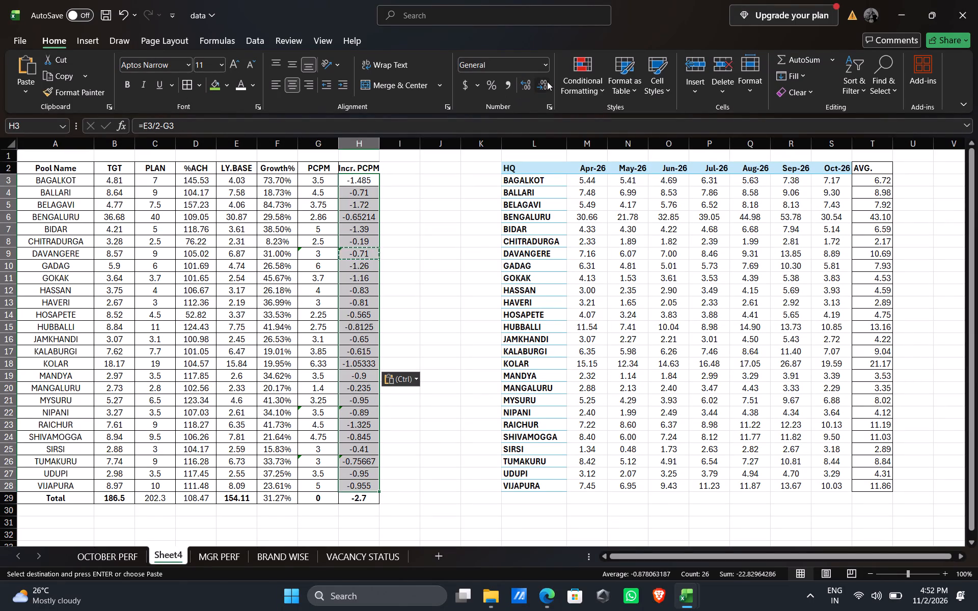
click(440, 303)
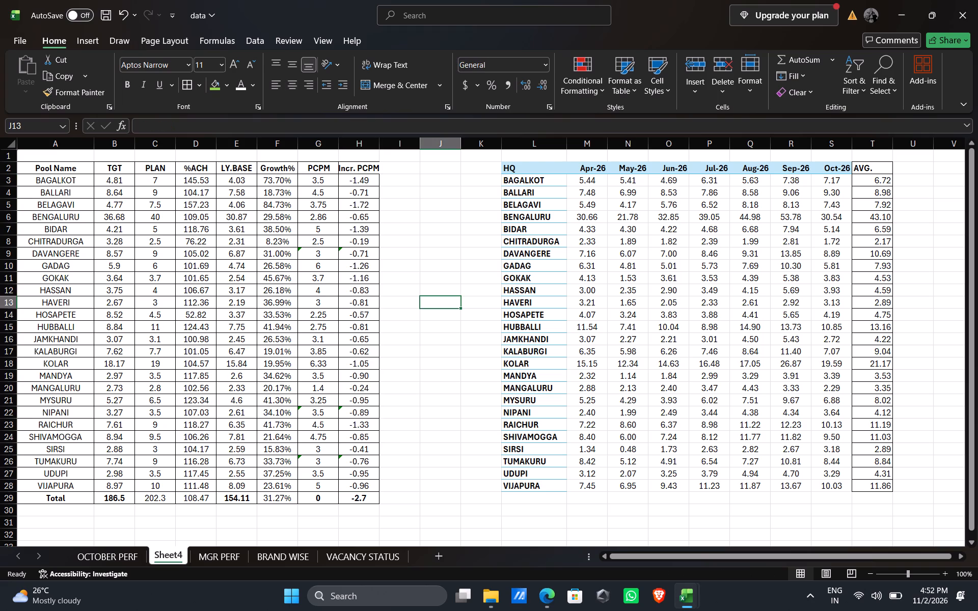
Replace the Total row's PCPM value in G29 with the formula =C29/57.
click(324, 498)
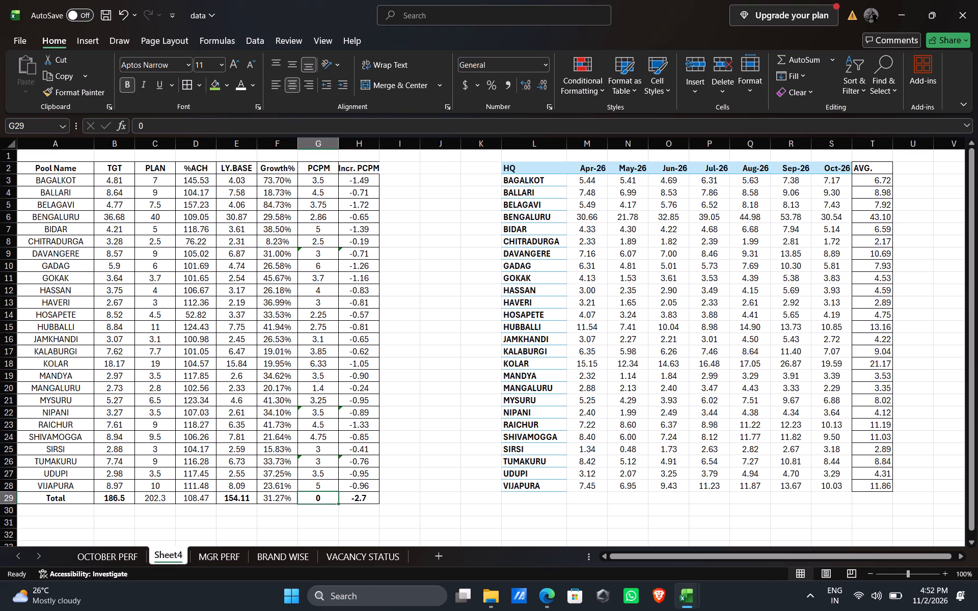
key(equal)
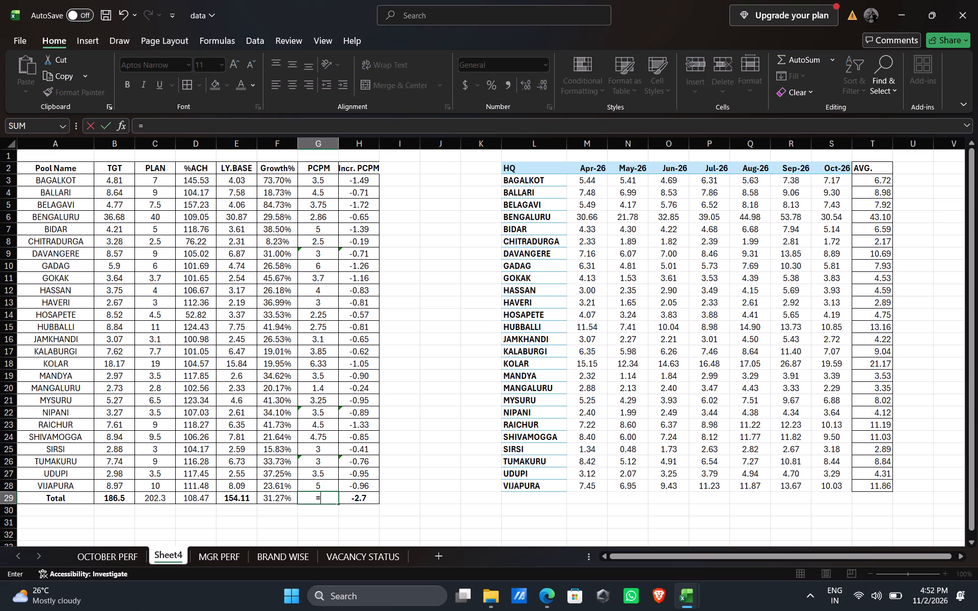
text(202)
key(BackSpace)
key(BackSpace)
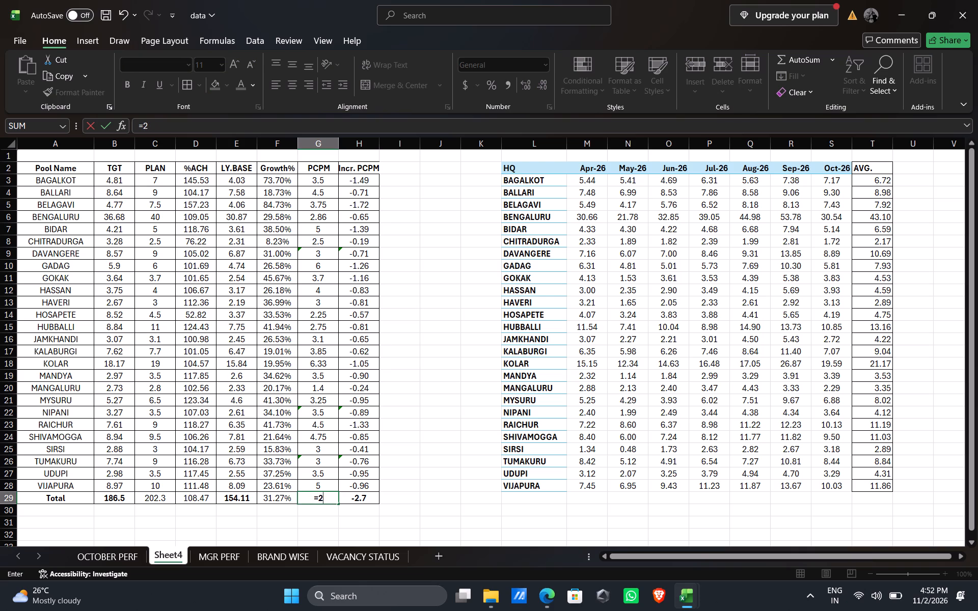
key(BackSpace)
text(C29)
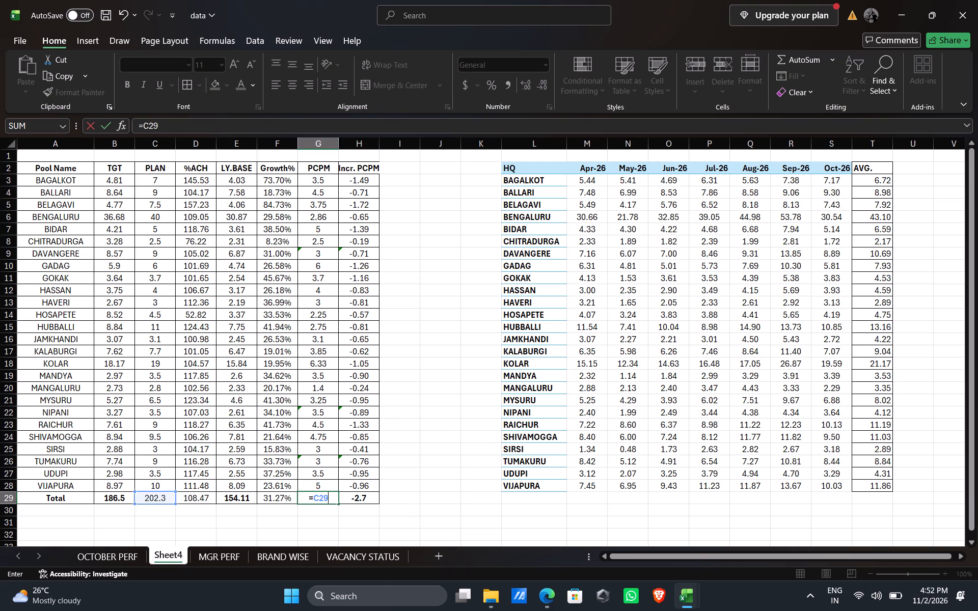
key(slash)
text(57)
key(Return)
Replace the Total row's Incr. PCPM value in H29 with the formula =E29/57-G29.
key(Up)
key(Right)
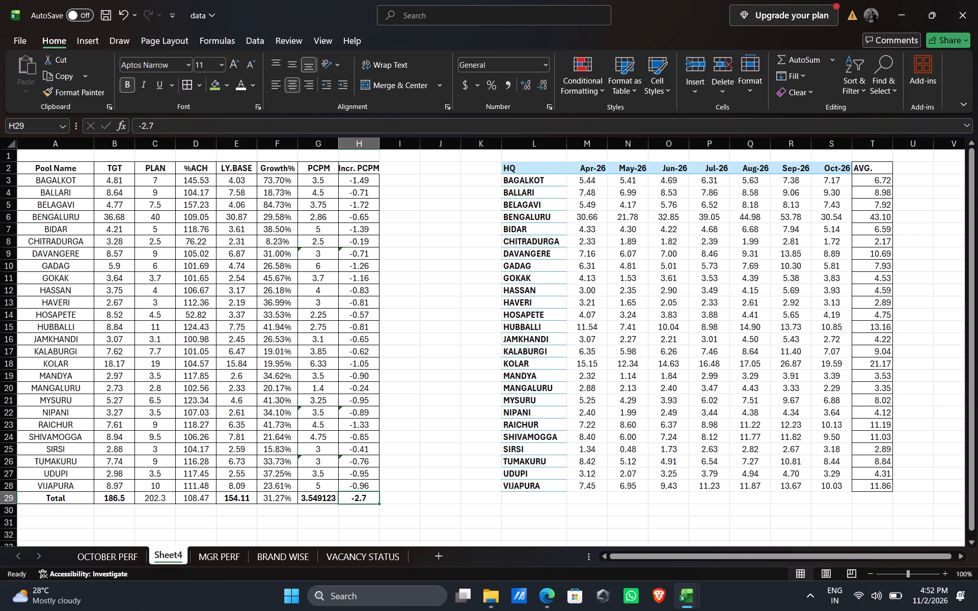
key(equal)
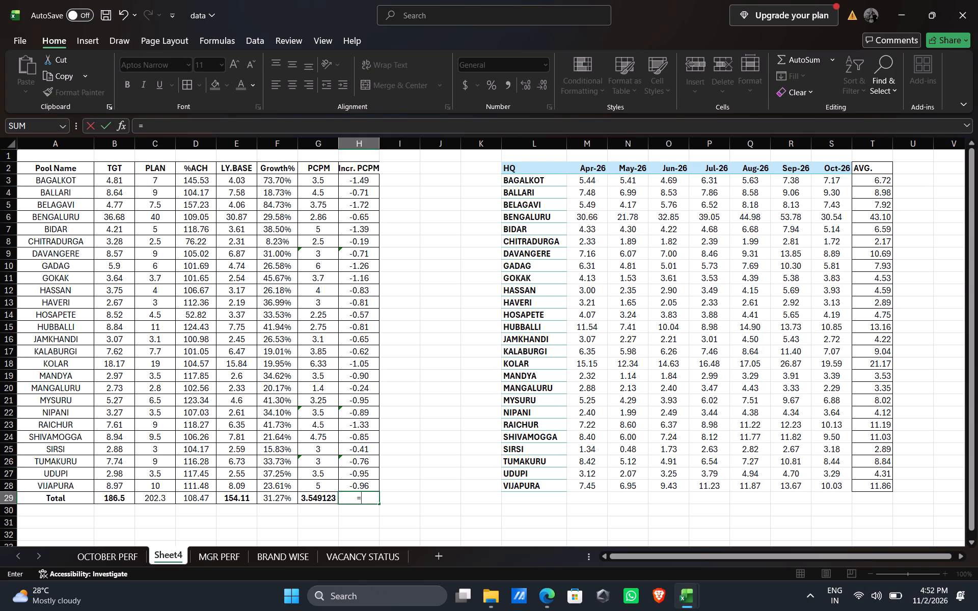
key(e)
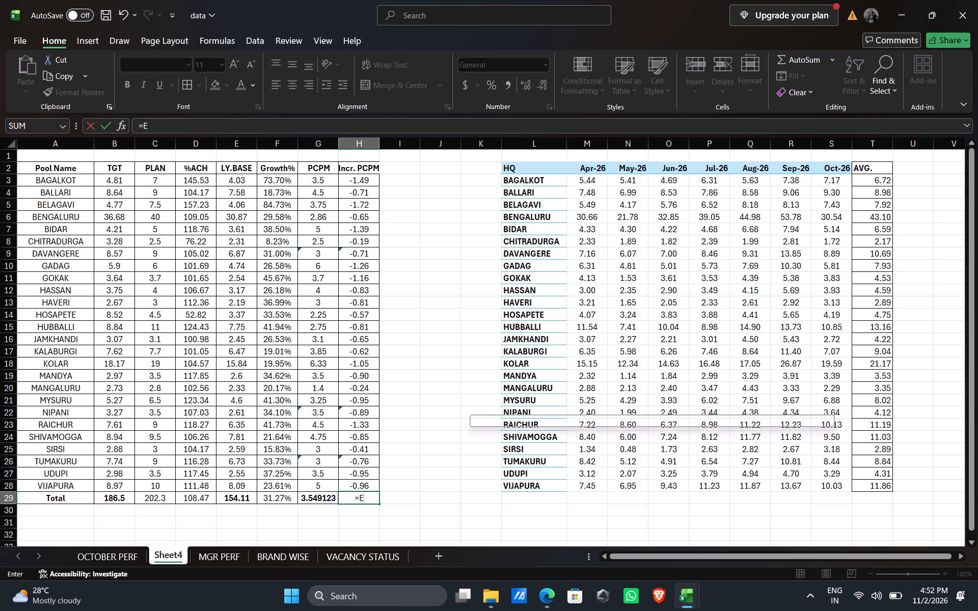
text(29)
text(/57)
key(minus)
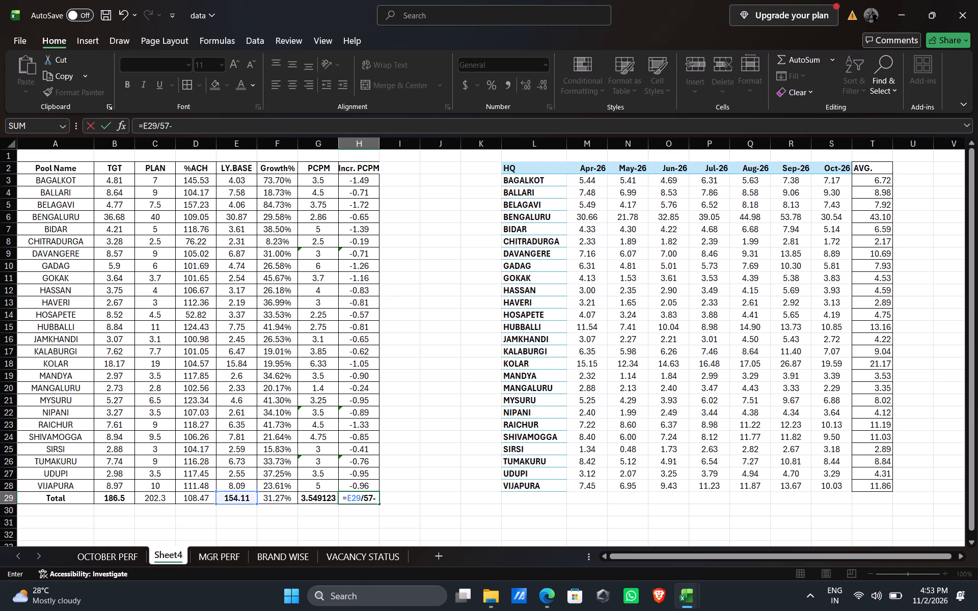
text(G29)
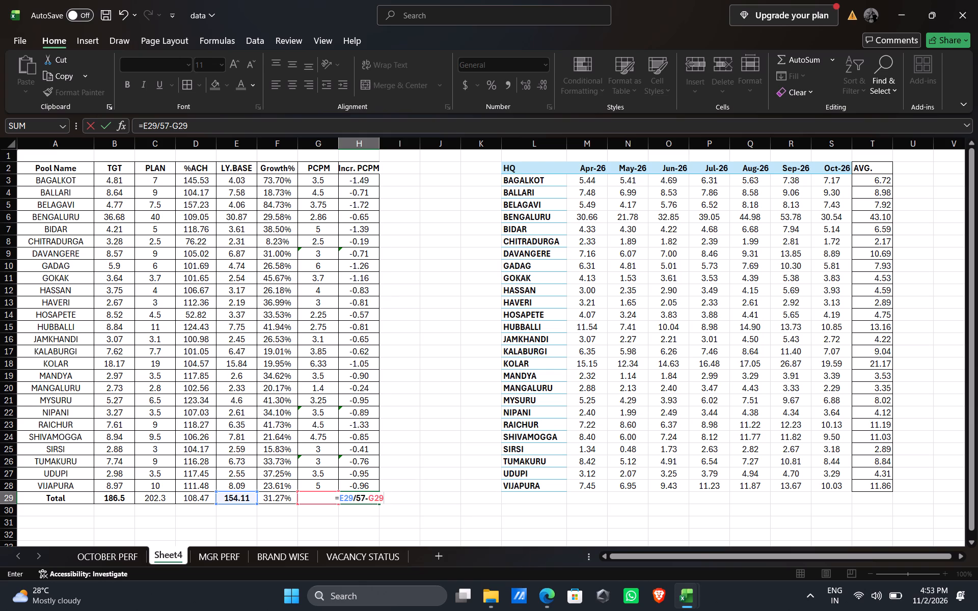
key(Return)
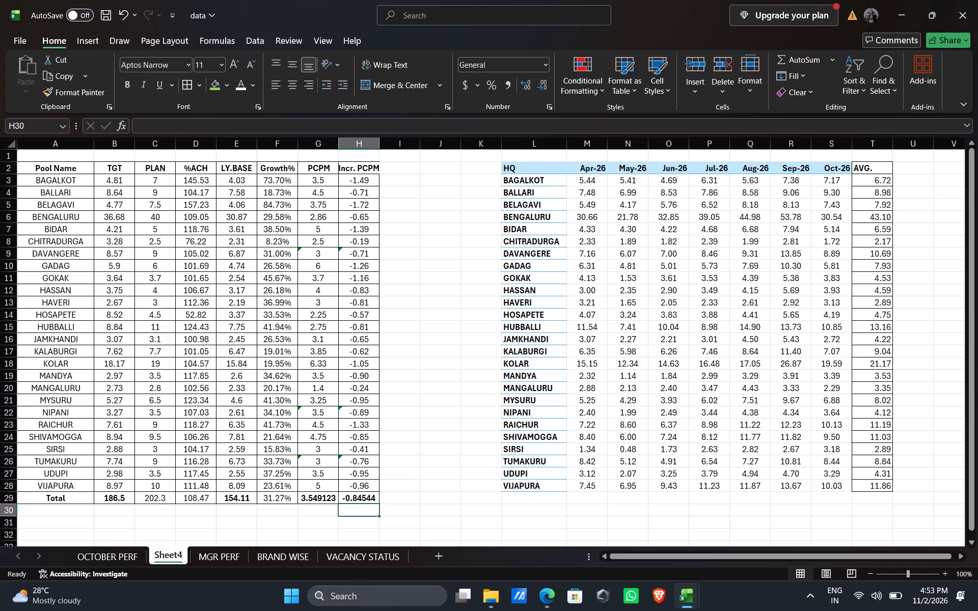
Format the Total row's PCPM and Incr. PCPM values in G29:H29 to show two decimal places.
key(Up)
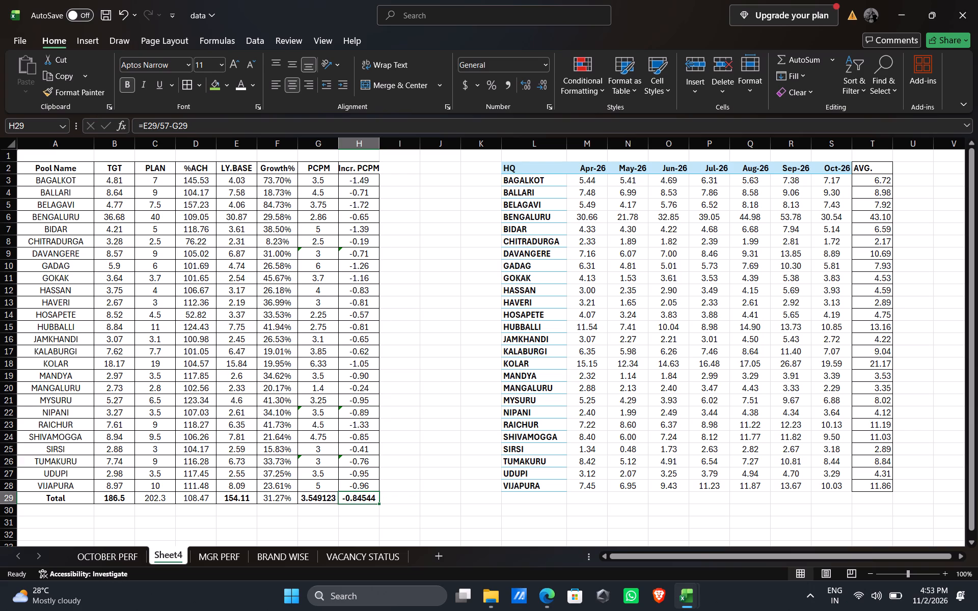
drag(313, 496, 348, 494)
click(543, 82)
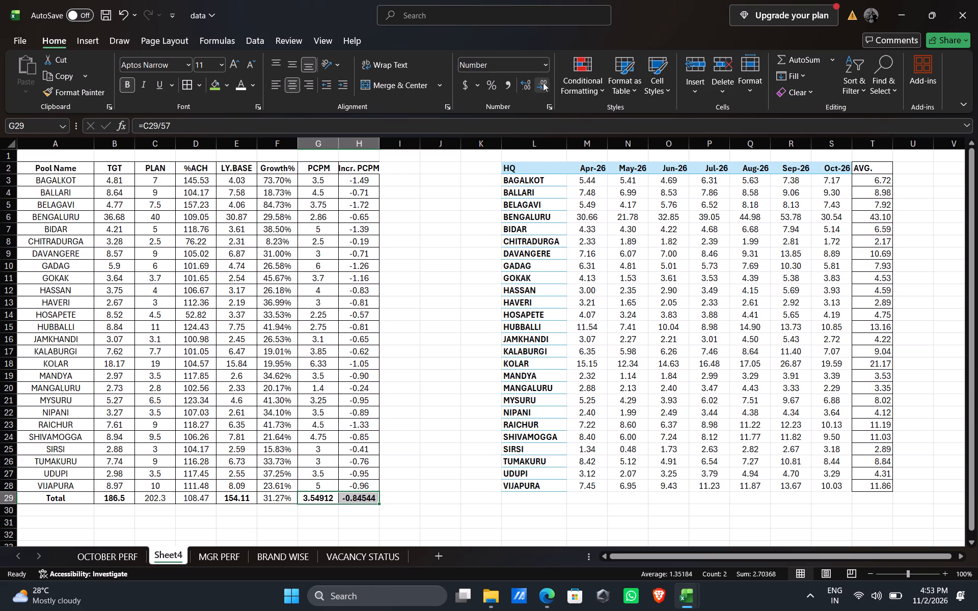
click(543, 82)
click(543, 82)
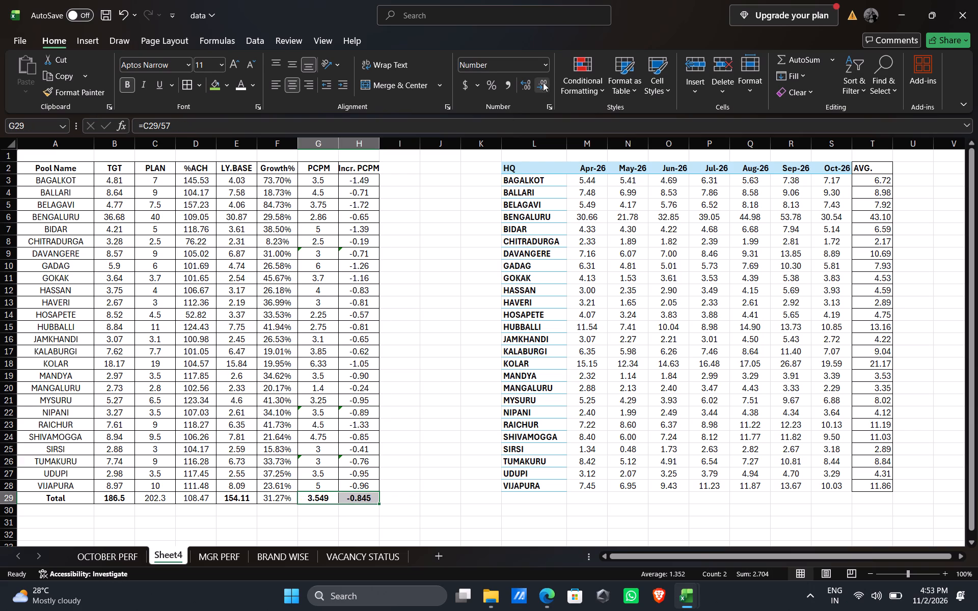
click(543, 82)
Save the workbook.
click(445, 282)
key(ctrl+s)
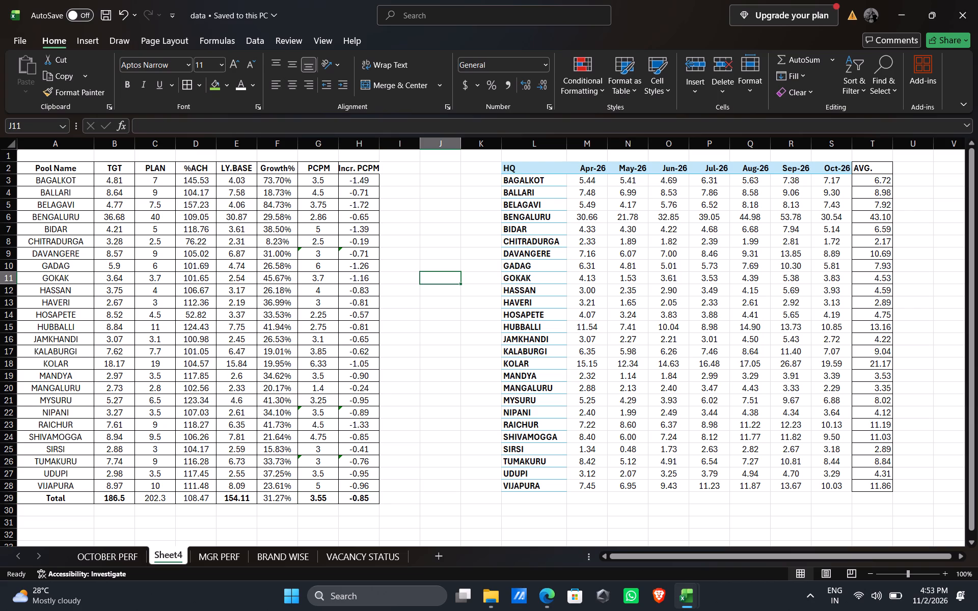
Widen columns B through H equally so the Incr. PCPM header fits comfortably.
drag(115, 143, 367, 152)
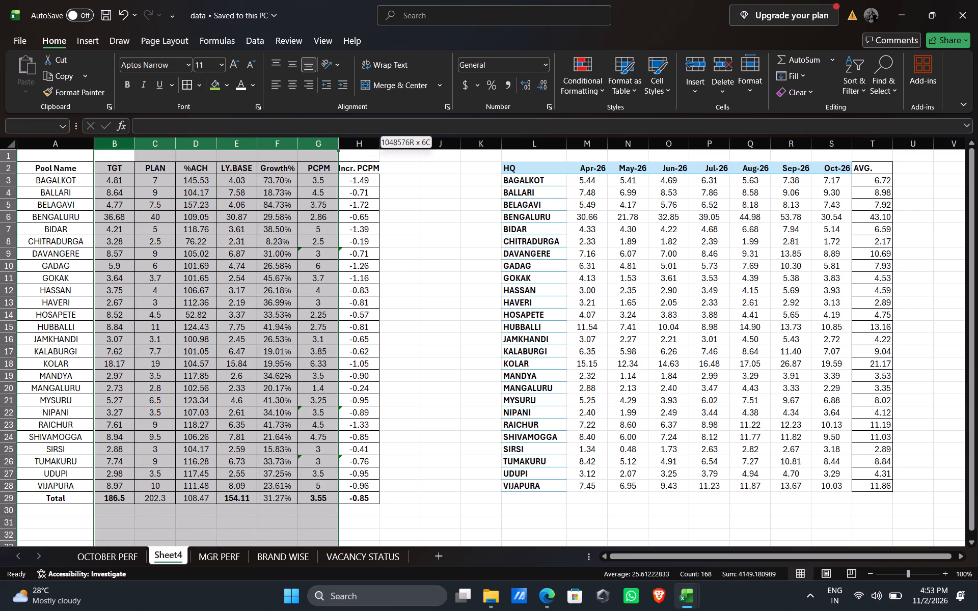
drag(367, 152, 367, 151)
drag(378, 143, 384, 143)
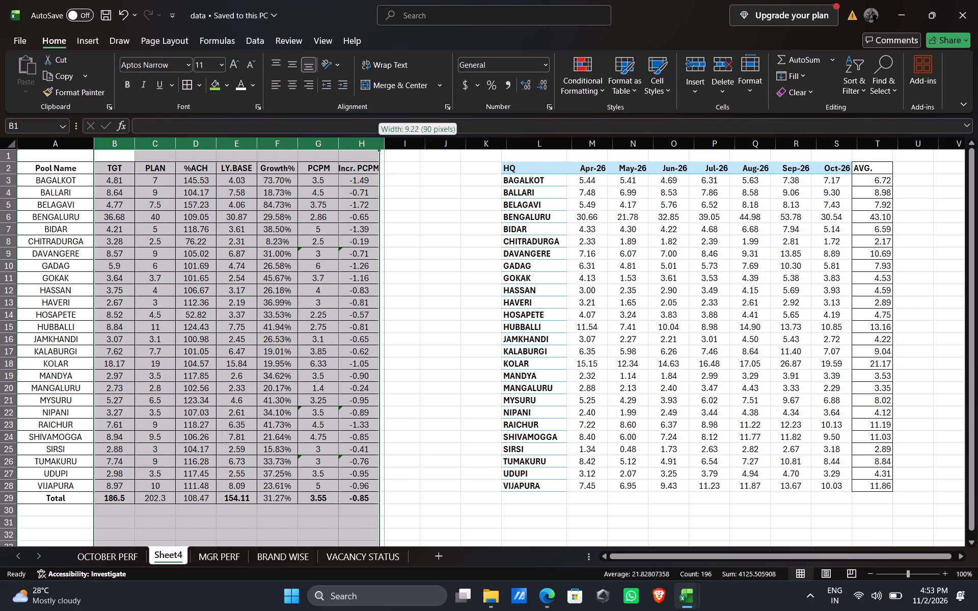
drag(384, 143, 388, 143)
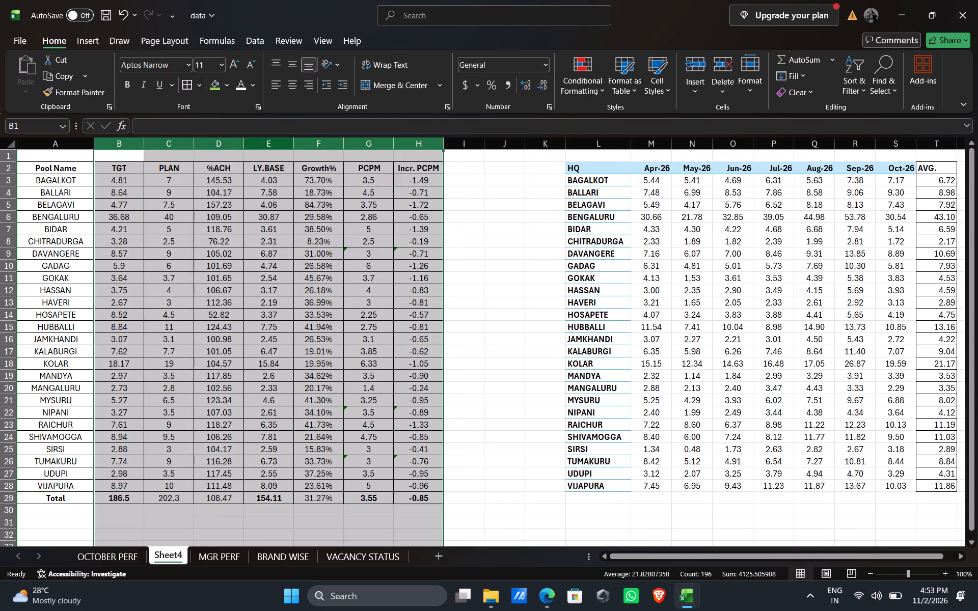
Fill the pool table's header row A2:H2 with yellow.
drag(47, 170, 411, 166)
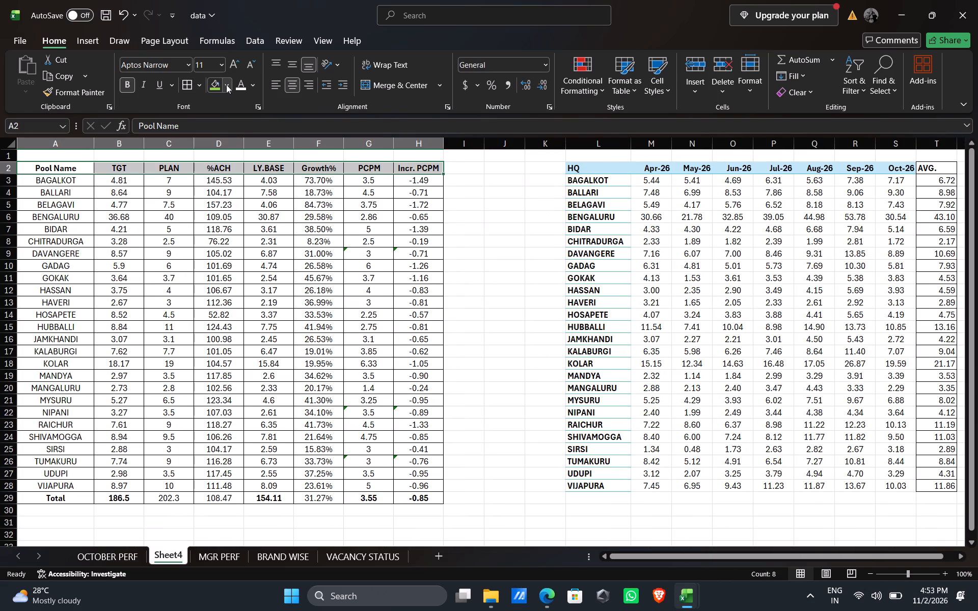
click(227, 85)
click(267, 280)
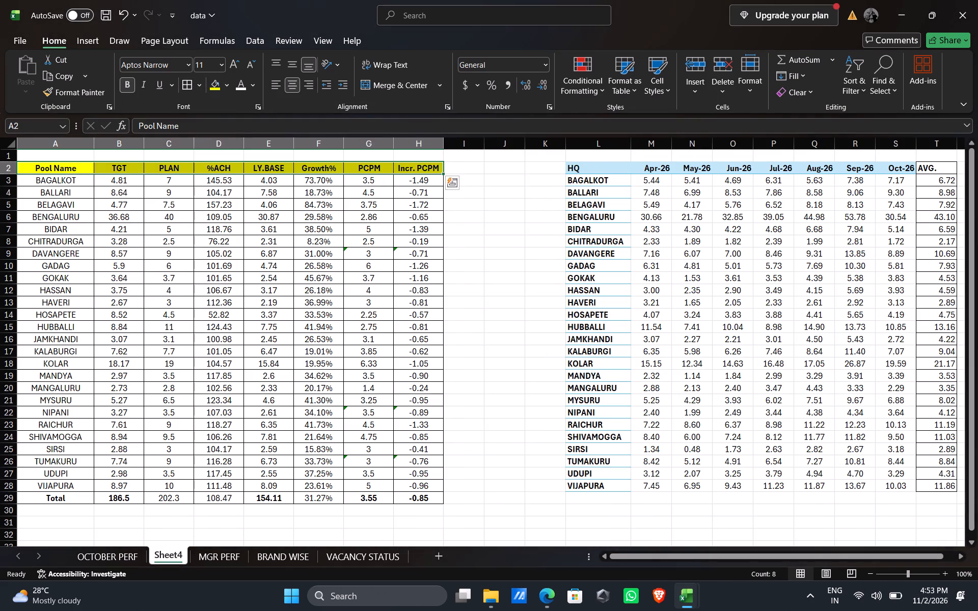
Set the font size of the whole pool table, A2:H29, to 12.
drag(54, 165, 403, 497)
click(205, 61)
text(12)
key(Return)
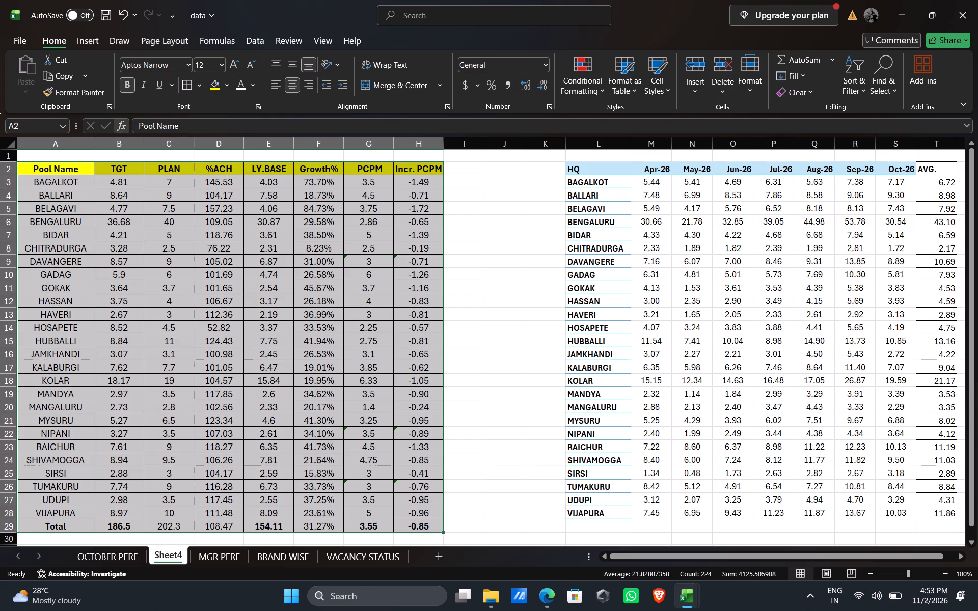
Widen the Pool Name column A slightly.
drag(93, 142, 100, 142)
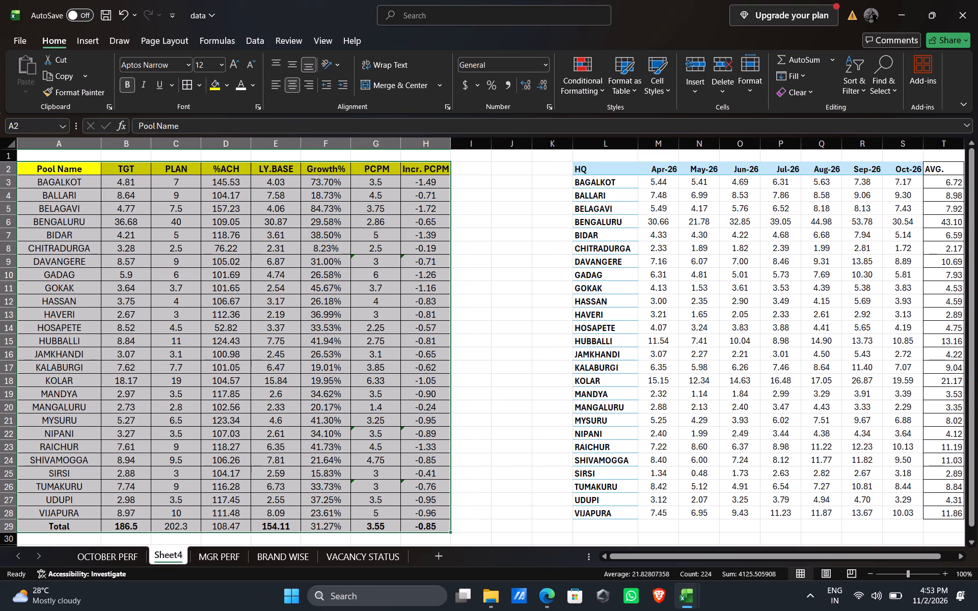
drag(100, 142, 109, 141)
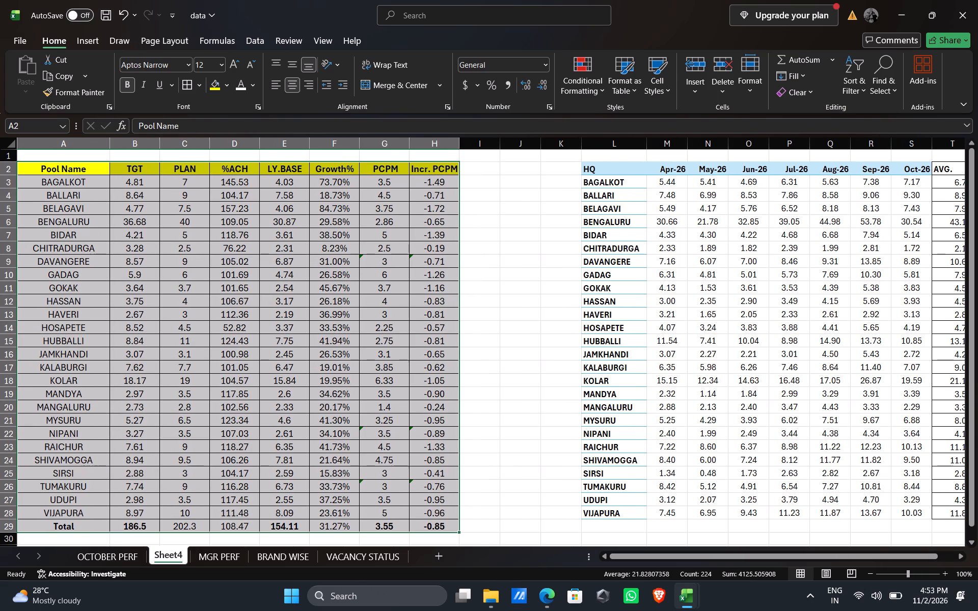
click(518, 242)
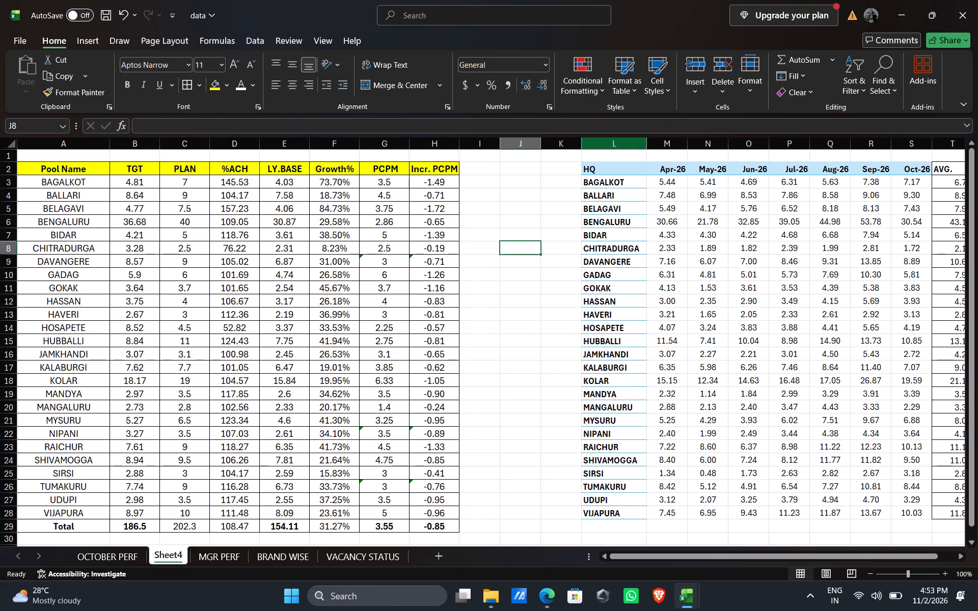
Hide columns L through T, which hold the monthly HQ table and its AVG. column.
drag(603, 146, 892, 151)
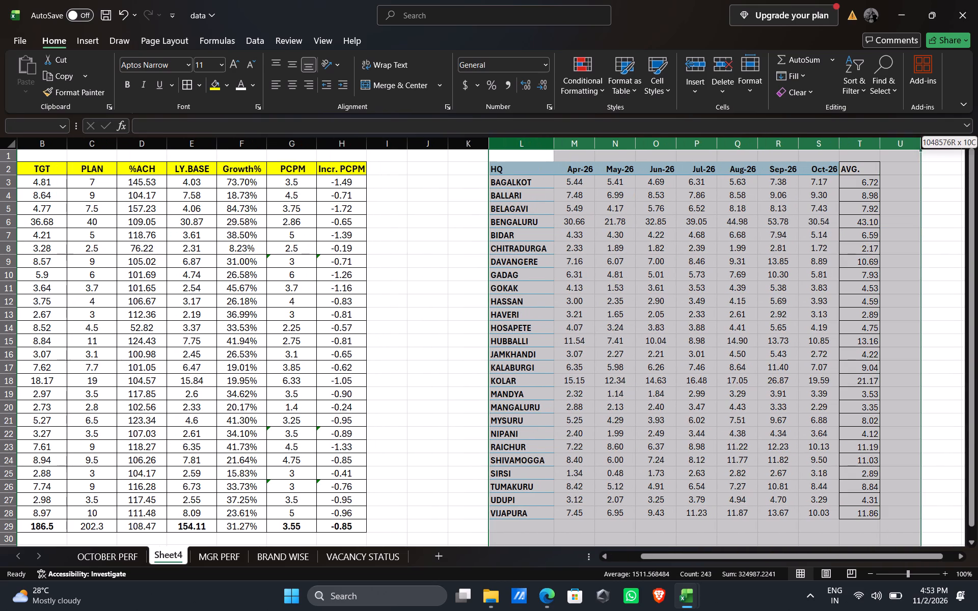
drag(892, 151, 866, 144)
right_click(866, 144)
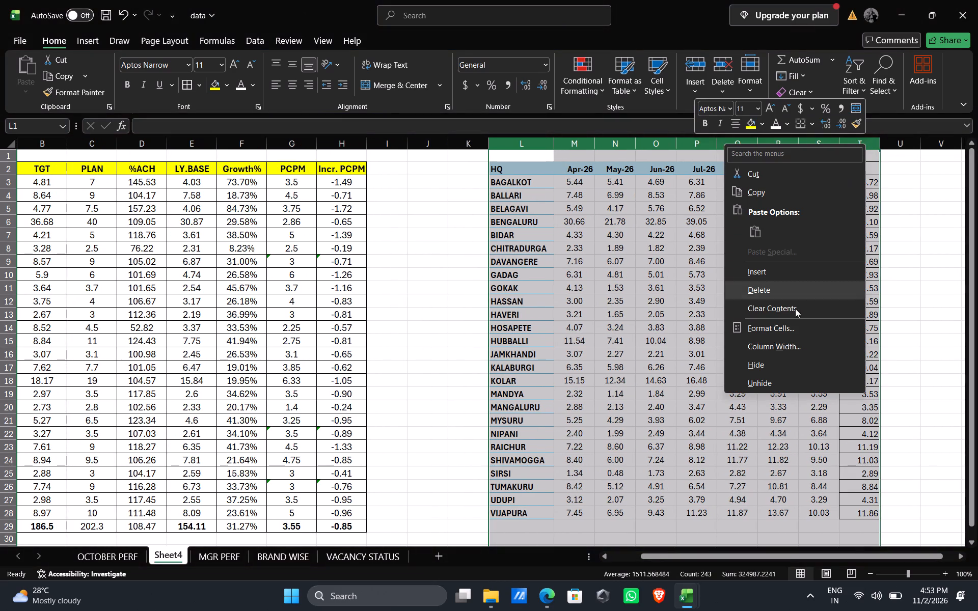
click(770, 365)
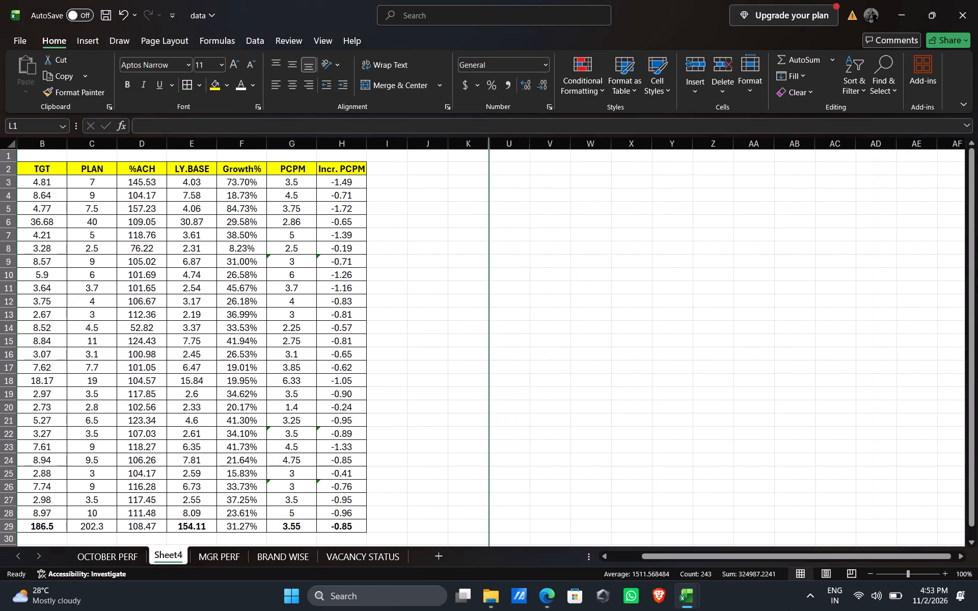
Move Sheet4 to the end of the workbook, after the VACANCY STATUS sheet.
drag(678, 556, 611, 555)
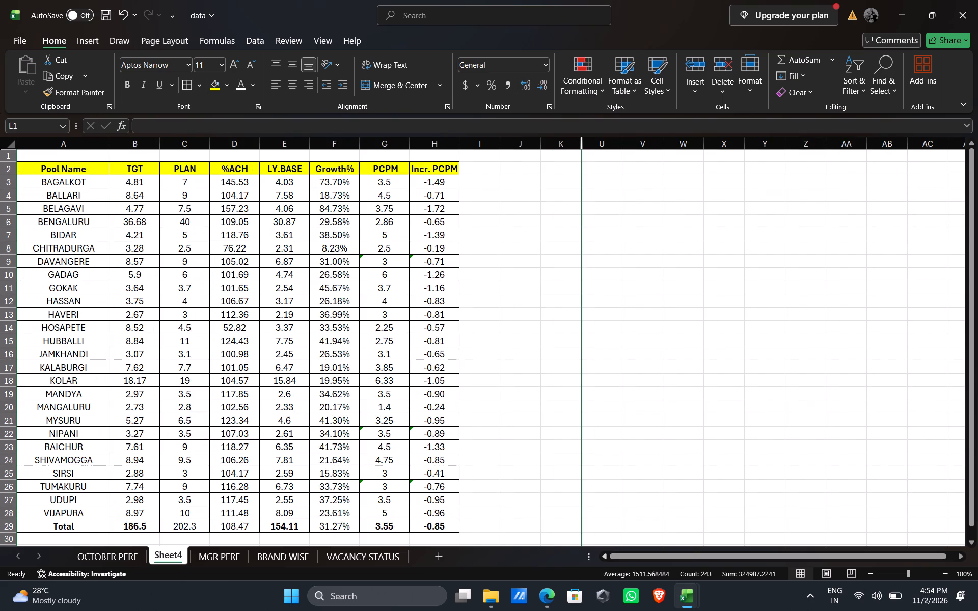
drag(156, 554, 378, 538)
drag(378, 538, 413, 545)
Rename Sheet4 as NOV PLANNING.
right_click(381, 554)
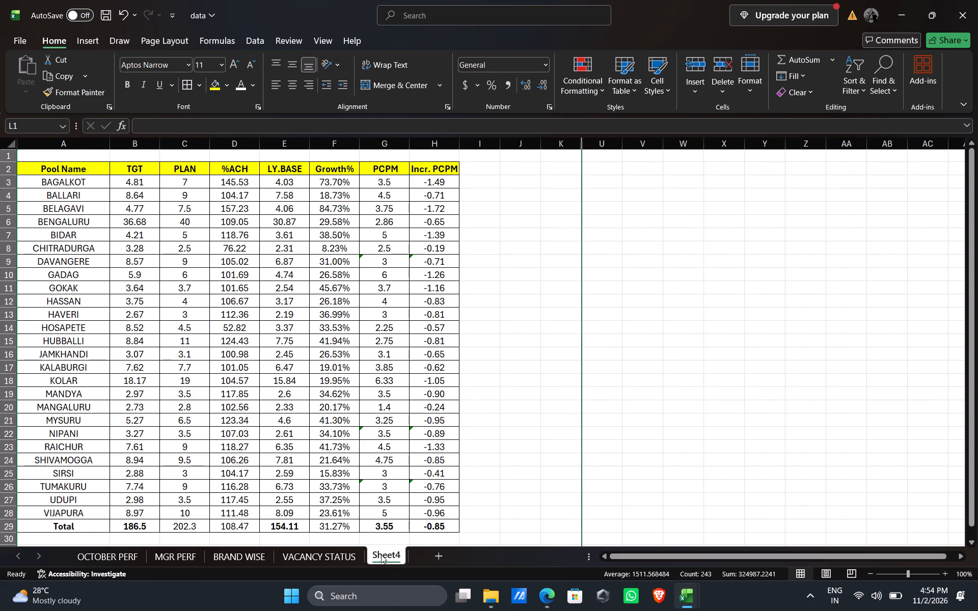
click(416, 414)
text(NOV)
key(space)
text(PA)
key(BackSpace)
text(LANI)
key(BackSpace)
text(NIG)
key(BackSpace)
key(BackSpace)
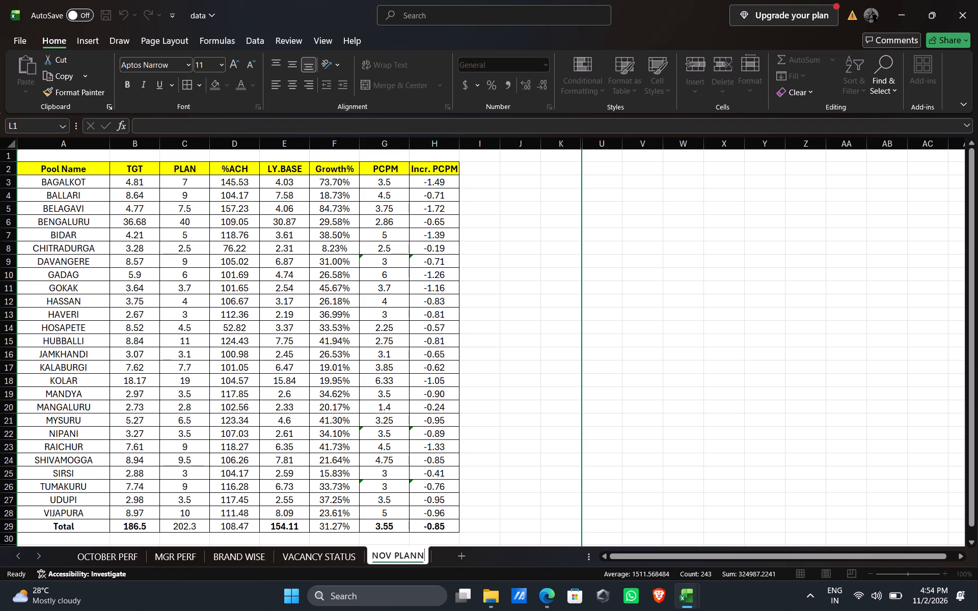
text(ING)
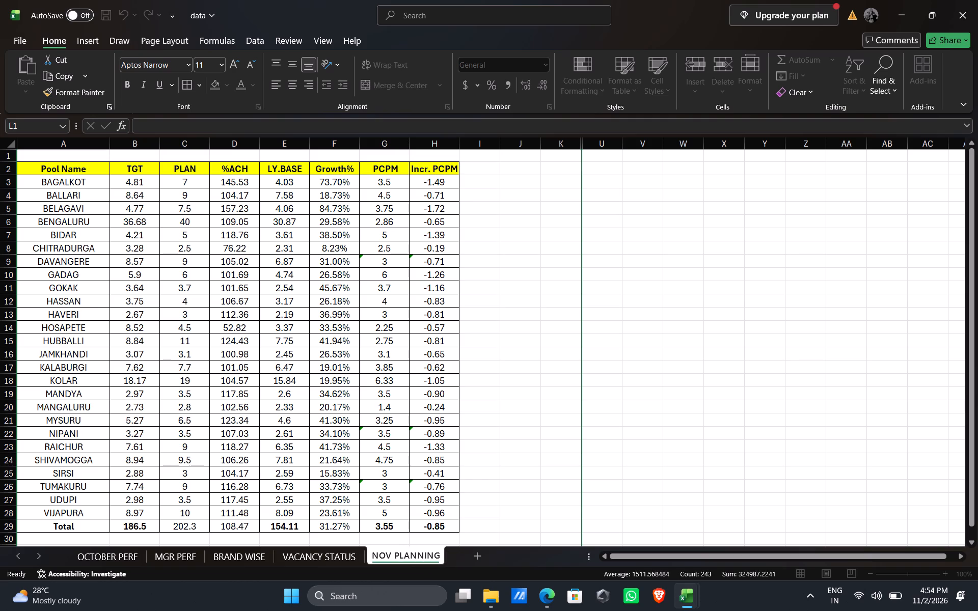
Save the workbook with the renamed sheet.
click(532, 339)
key(ctrl+s)
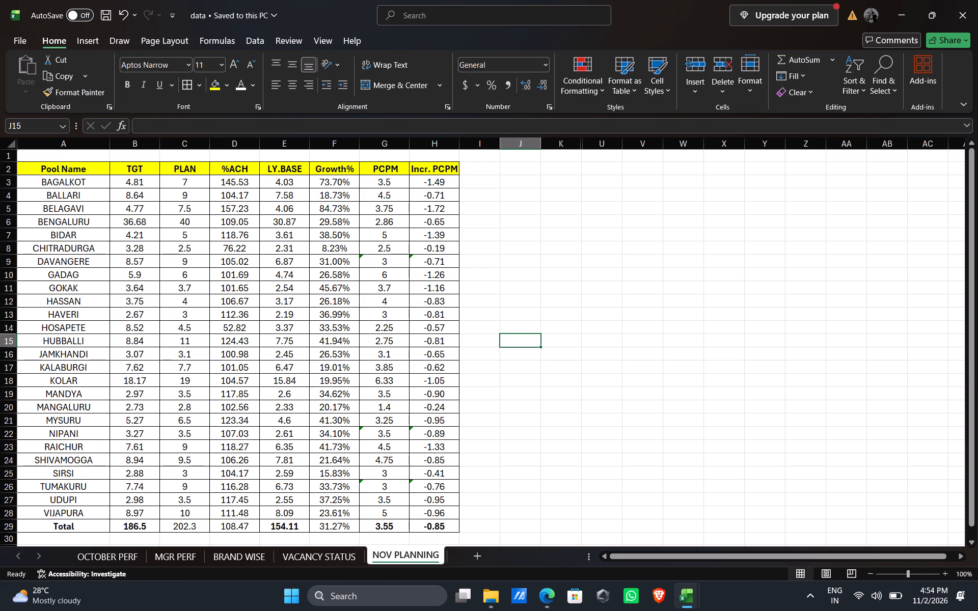
Switch to the MGR PERF sheet.
click(174, 554)
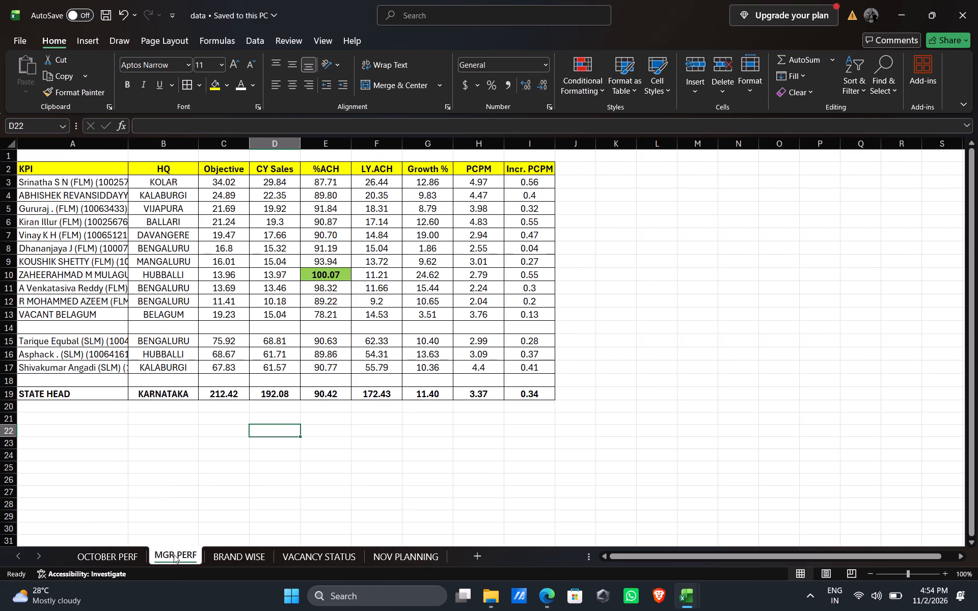
Switch to the OCTOBER PERF sheet to view the pool-wise October performance table.
click(130, 553)
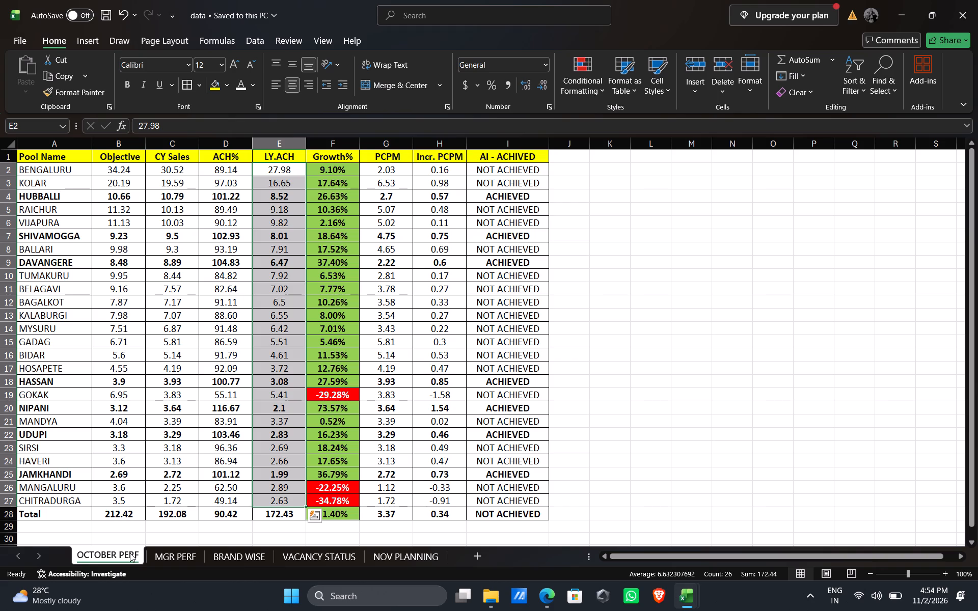
double_click(699, 457)
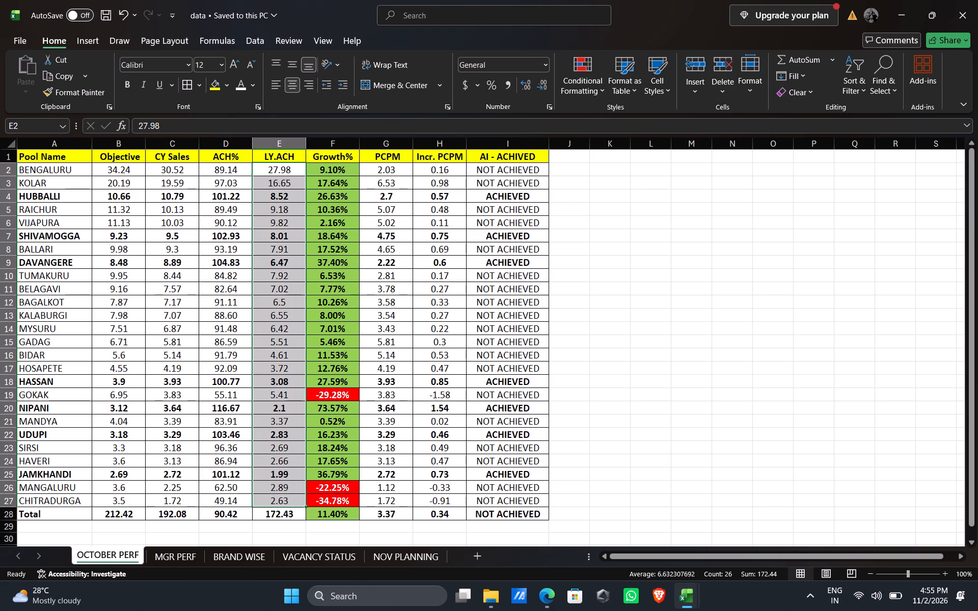
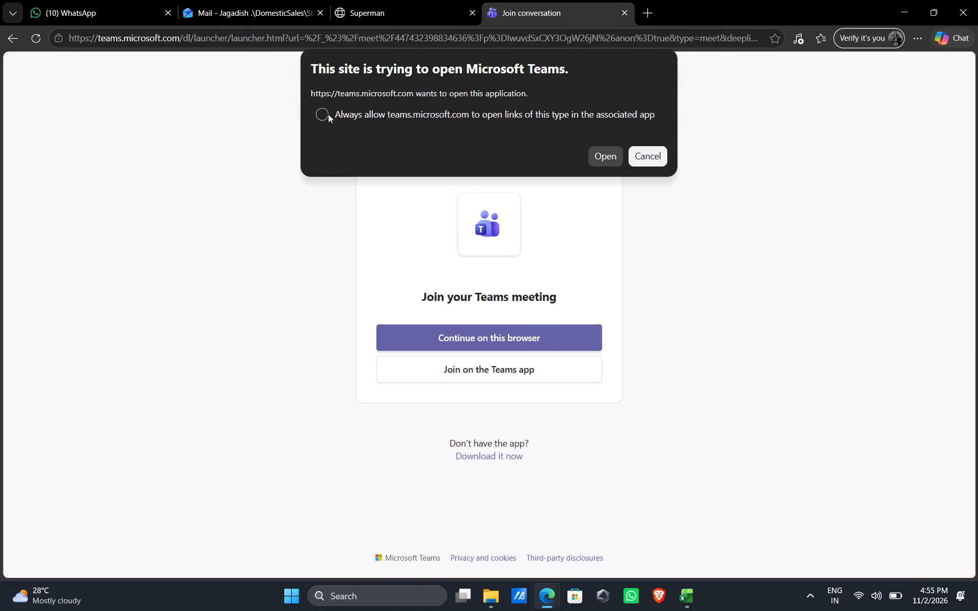
Always allow teams.microsoft.com to open such links in the associated app, and open the meeting in Microsoft Teams.
click(322, 115)
click(602, 160)
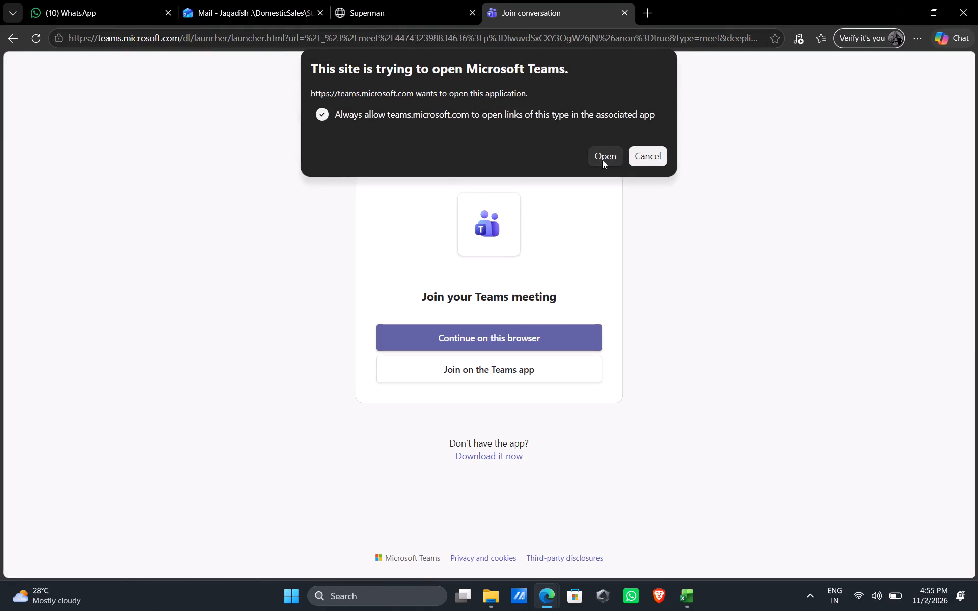